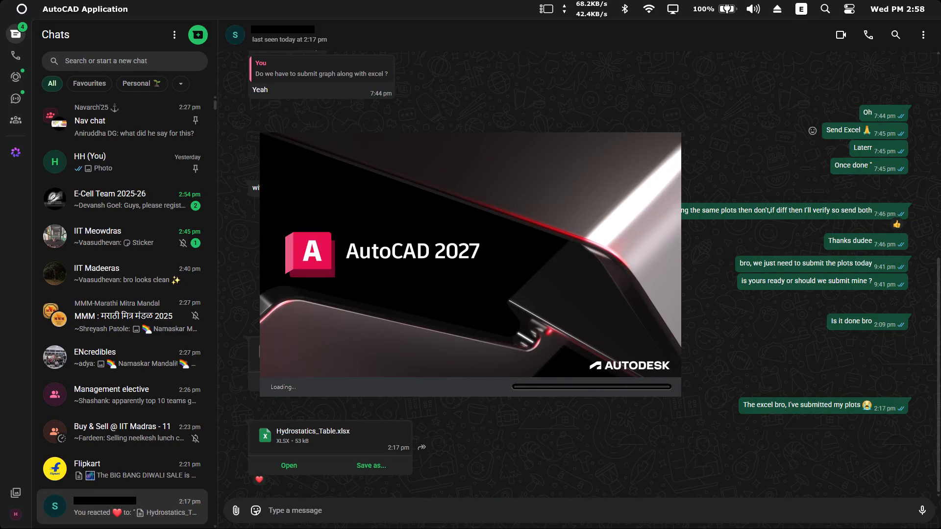
Close the AutoCAD application window in which the Hydrostatic_Plot.dwg drawing has been opened.
click(932, 8)
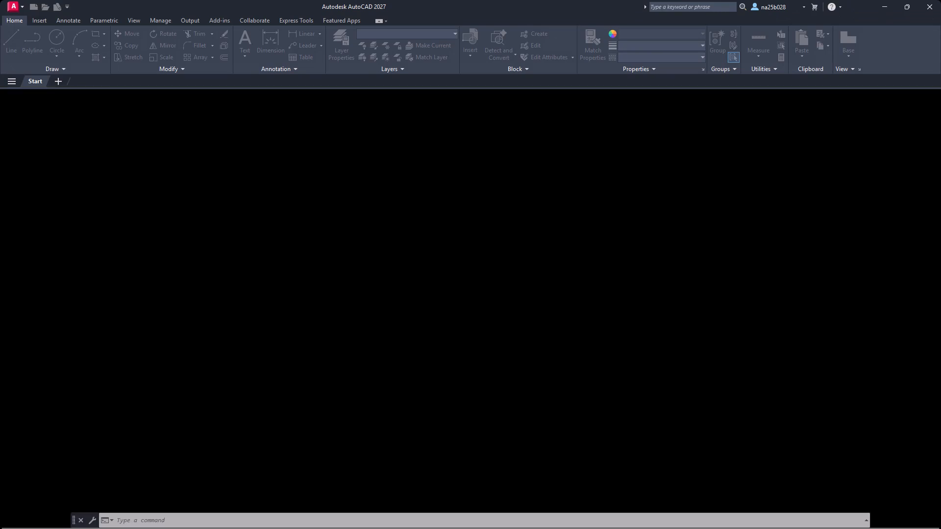
click(927, 5)
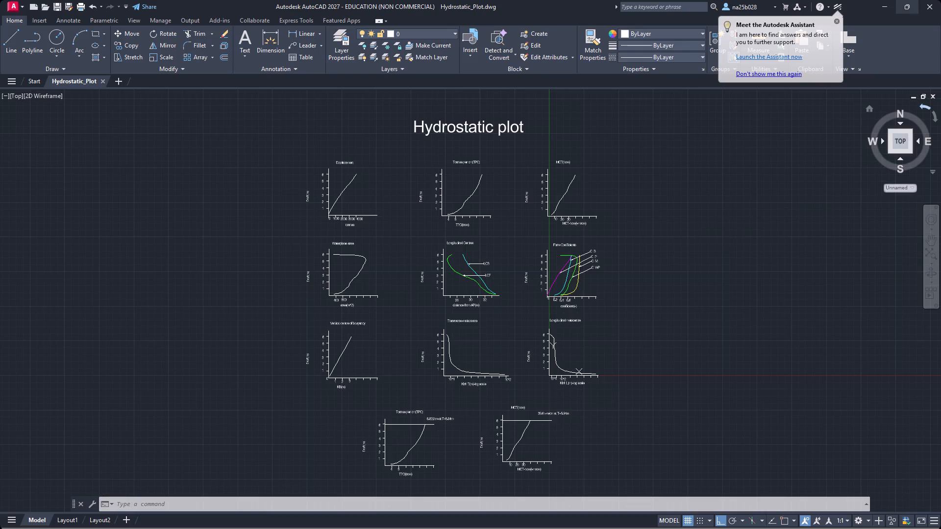
click(926, 5)
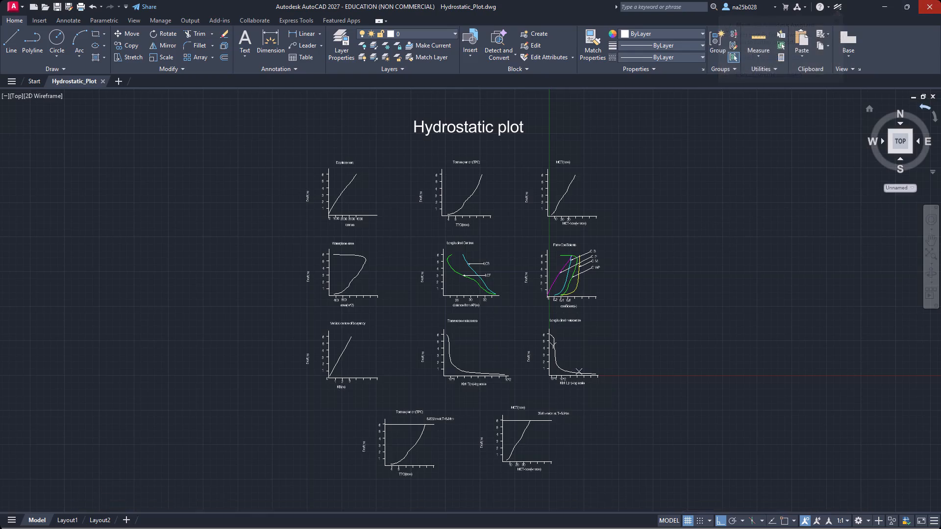
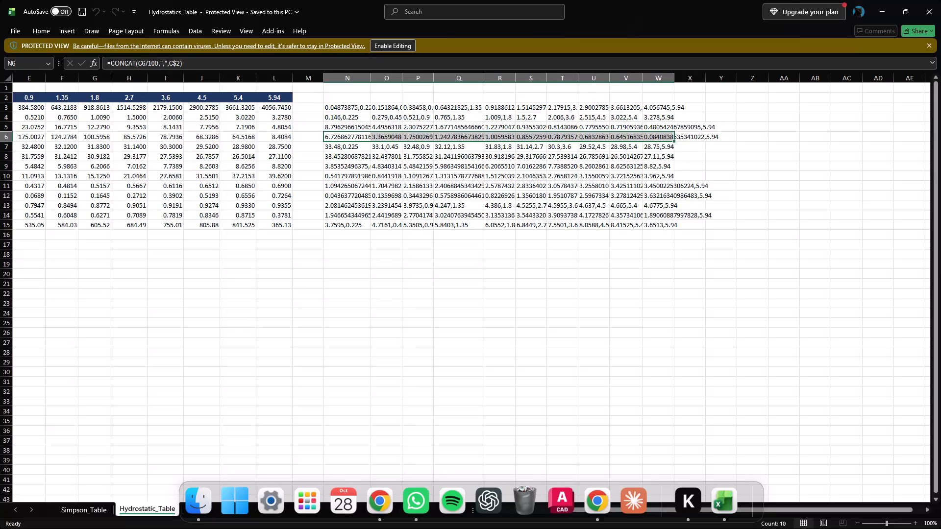
Examine the Simpson_Table sheet's hydrostatic inputs, Simpson tables and derived quantities for the different drafts.
click(94, 506)
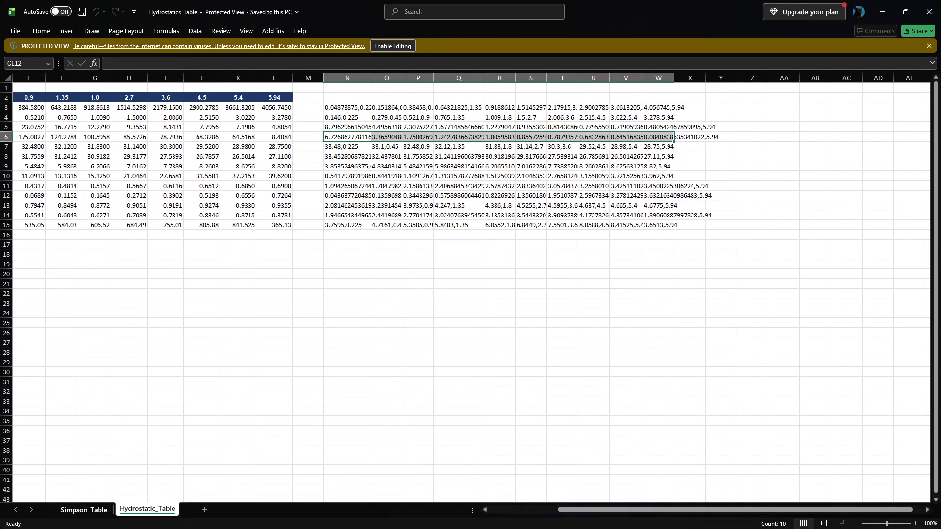
scroll(316, 333, down, 3)
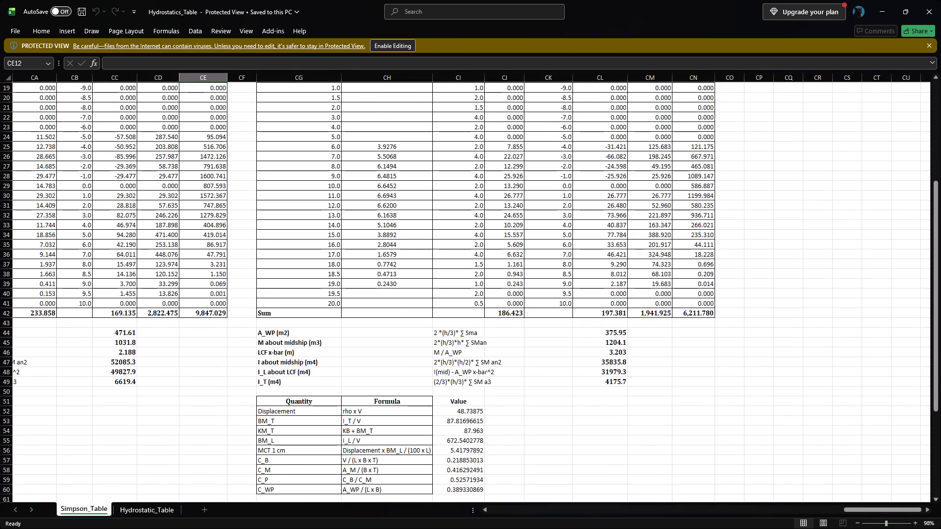
scroll(316, 333, up, 20)
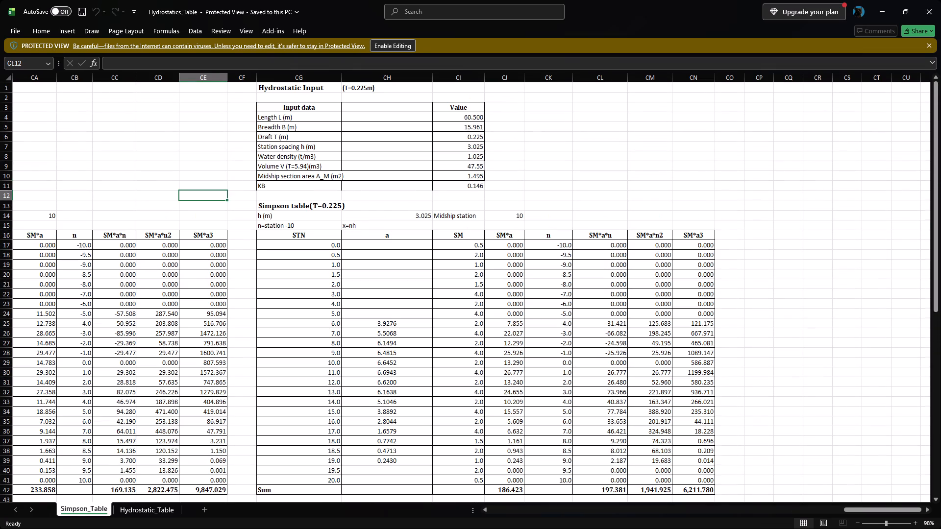
scroll(316, 333, down, 2)
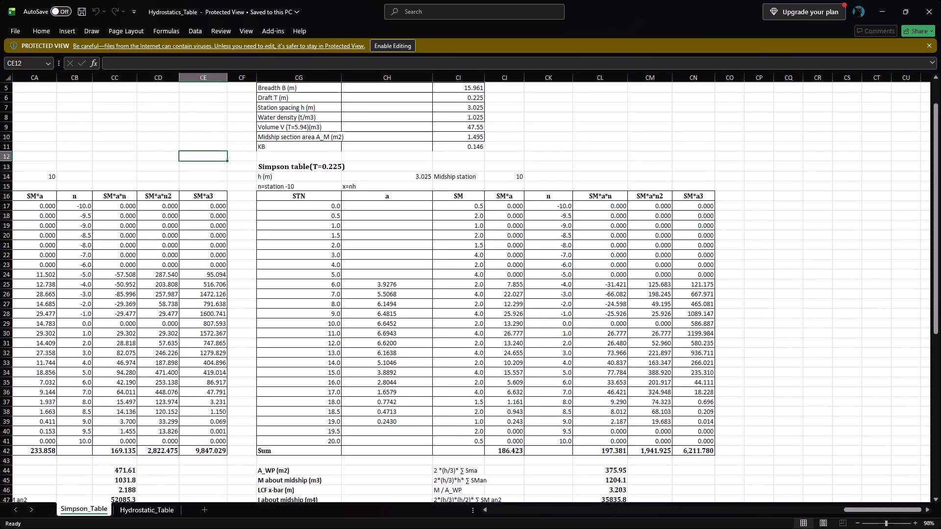
scroll(316, 333, down, 6)
scroll(316, 333, up, 4)
scroll(316, 333, right, 15)
scroll(316, 333, right, 16)
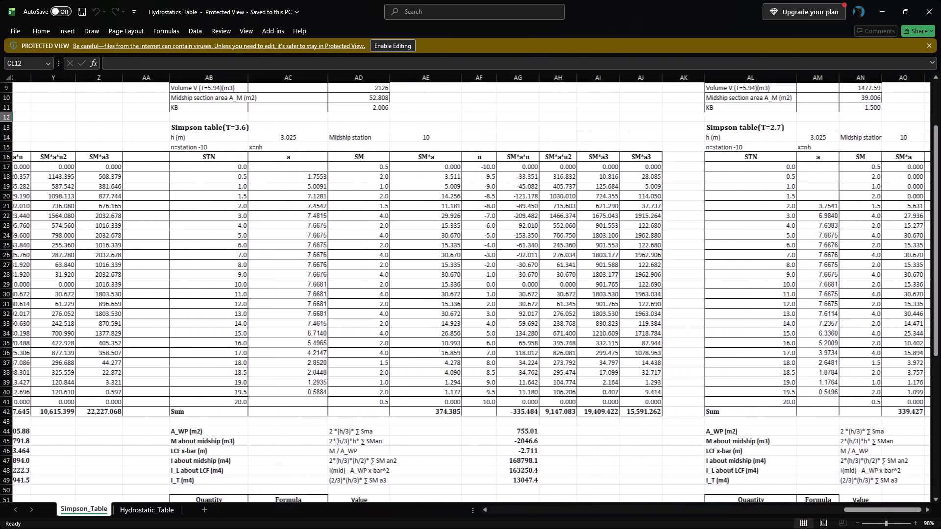
scroll(316, 333, down, 4)
scroll(544, 471, right, 13)
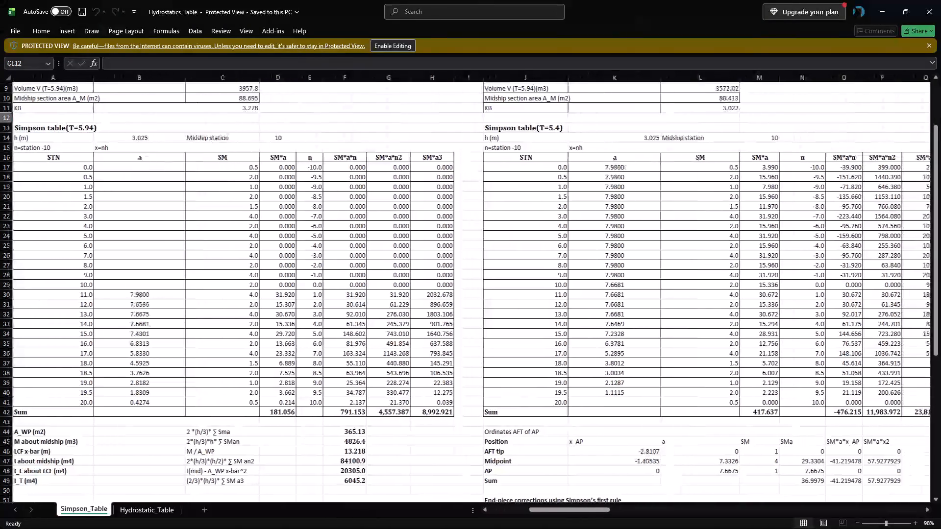
scroll(544, 471, up, 6)
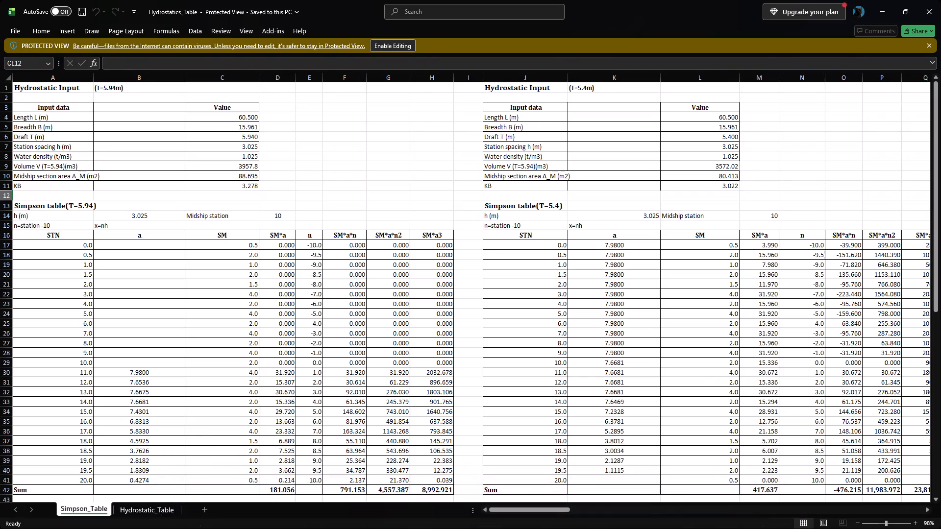
Review the Hydrostatic_Table sheet's parameters by draft and the Simpson_Table calculations for drafts 5.94 m and 5.4 m.
click(129, 506)
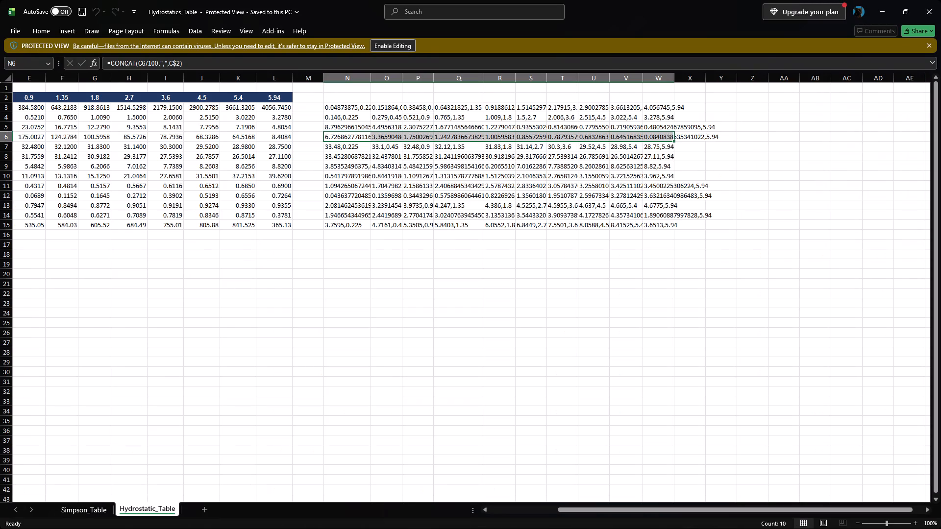
click(420, 405)
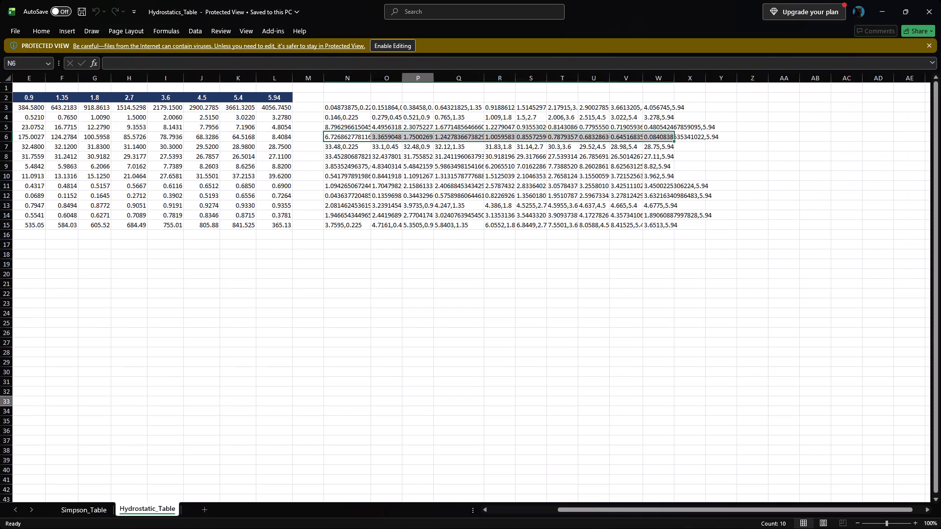
click(350, 282)
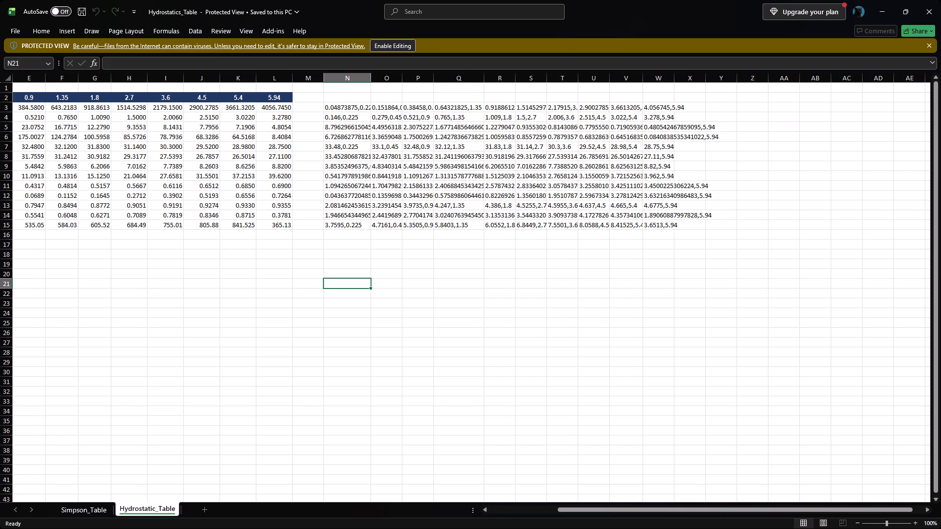
scroll(317, 252, right, 6)
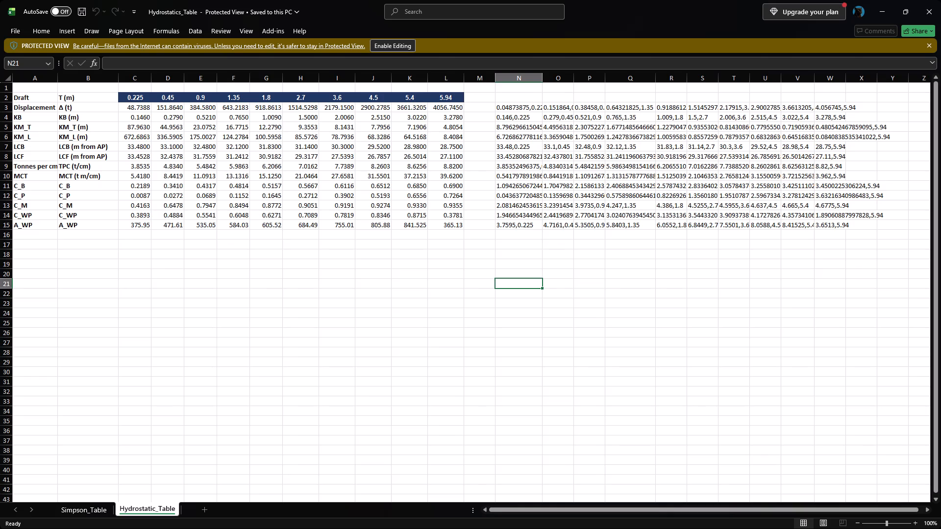
click(90, 508)
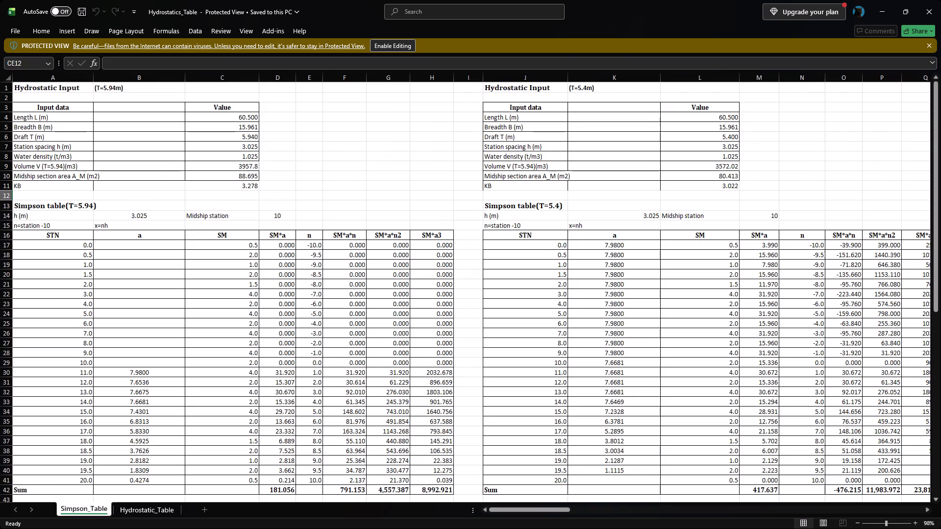
scroll(201, 337, right, 7)
scroll(201, 337, up, 2)
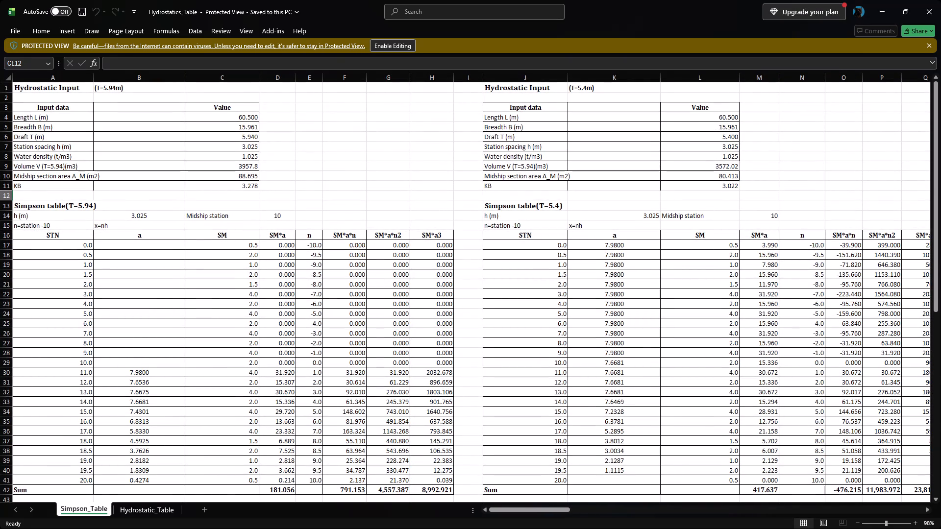
scroll(346, 359, down, 5)
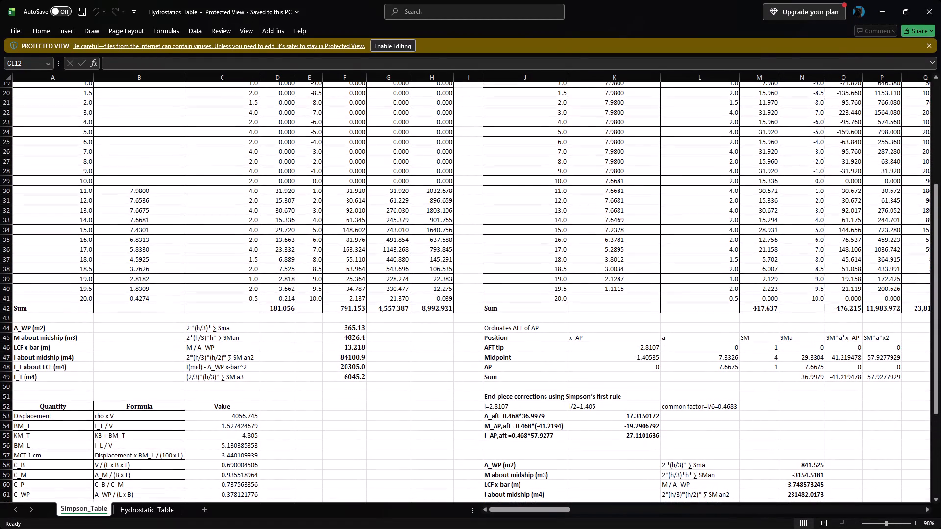
Enable editing of the protected Hydrostatics_Table workbook.
click(403, 47)
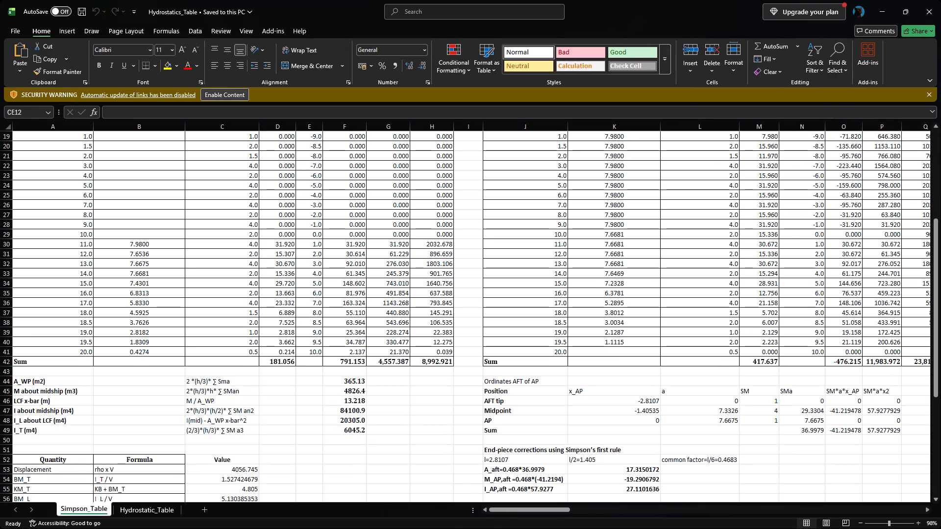
click(402, 257)
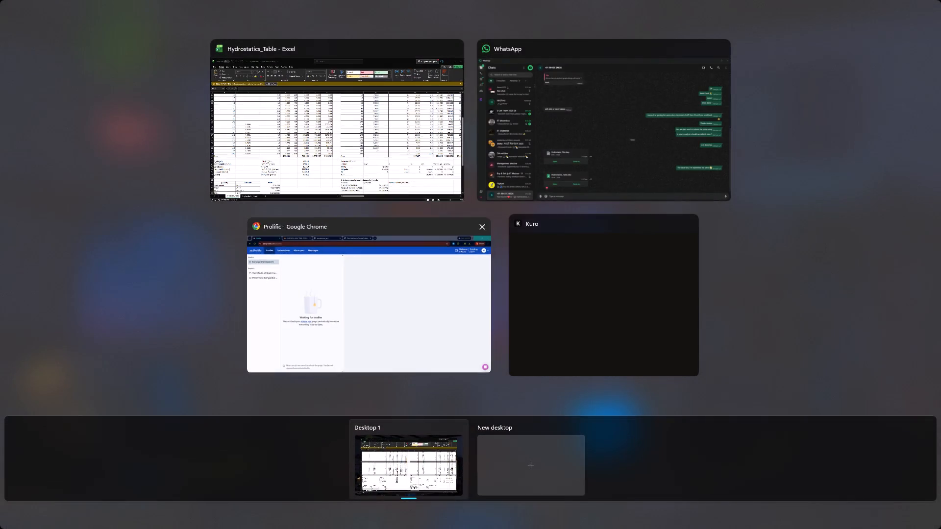
key(alt+Tab)
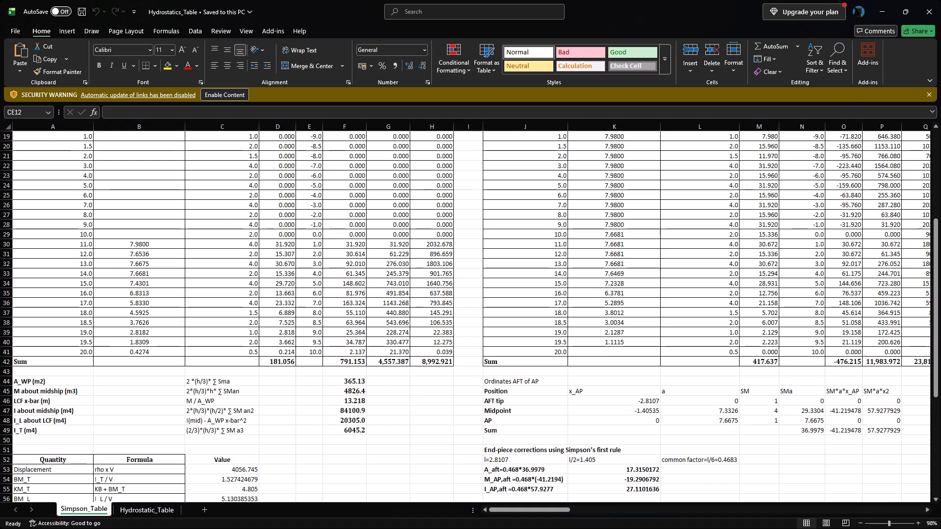
Examine the Simpson_Table layout for drafts 5.94 m and 5.4 m, from input data through waterplane results, end-piece corrections and form coefficients.
scroll(404, 252, up, 4)
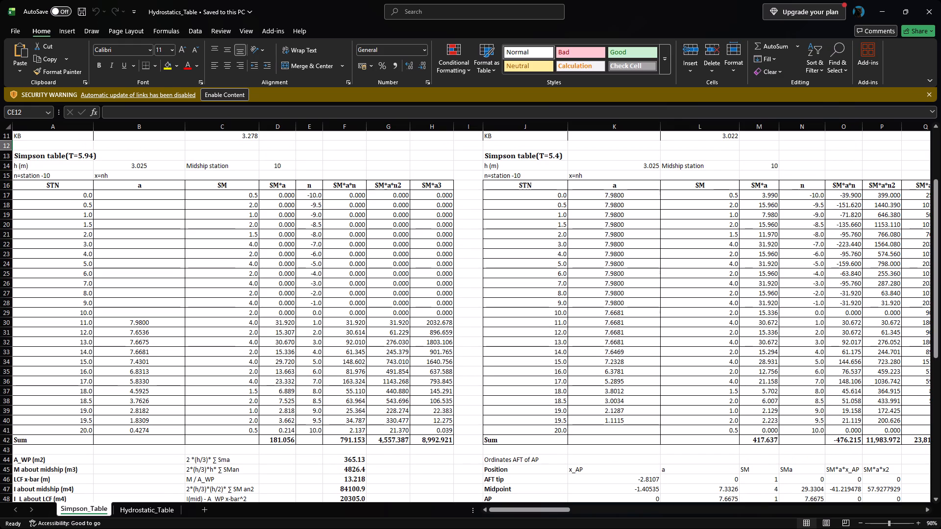
scroll(403, 246, up, 8)
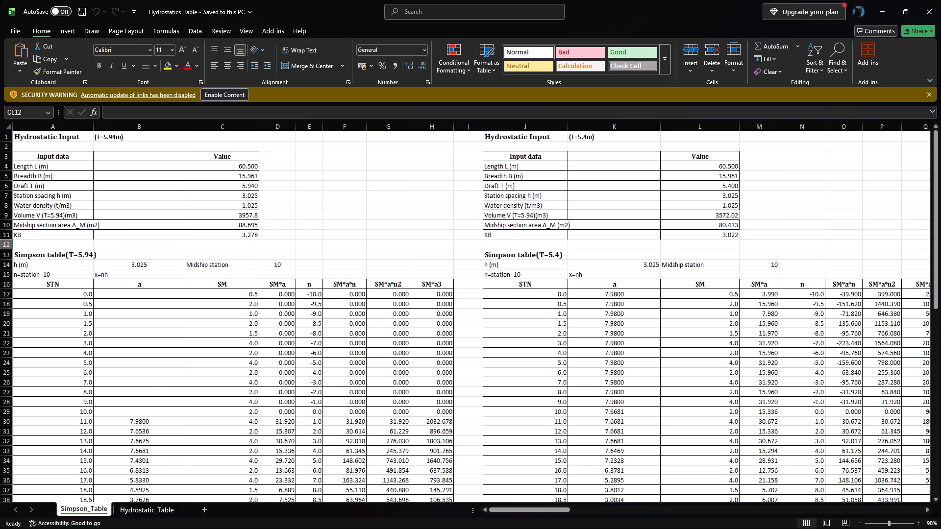
scroll(395, 290, down, 2)
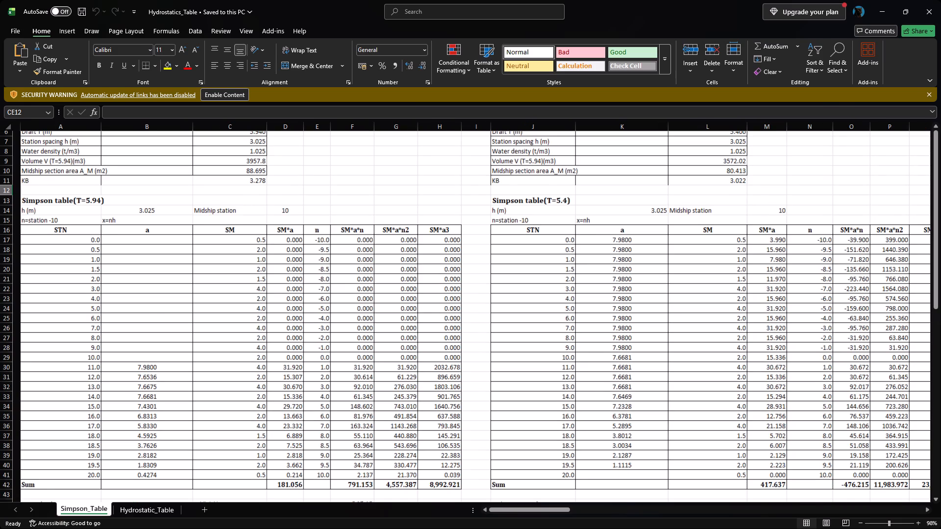
scroll(395, 290, down, 3)
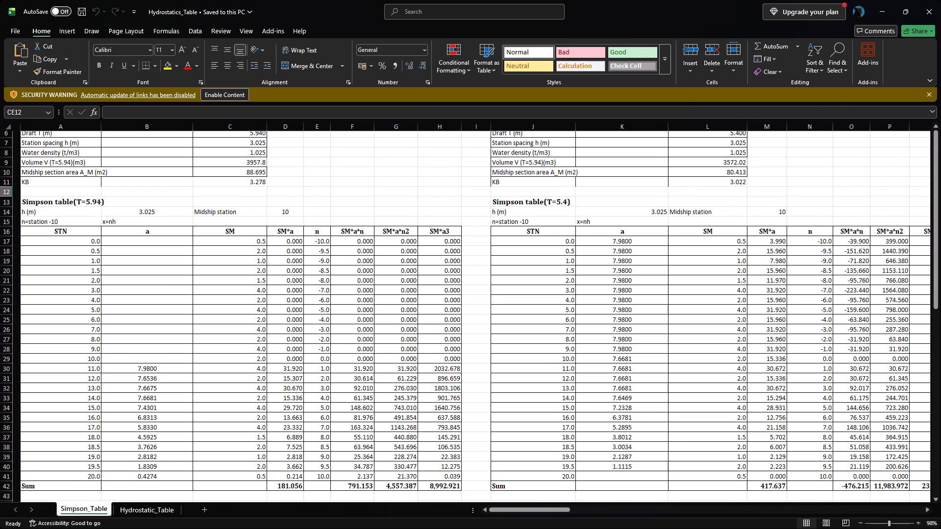
scroll(395, 290, down, 2)
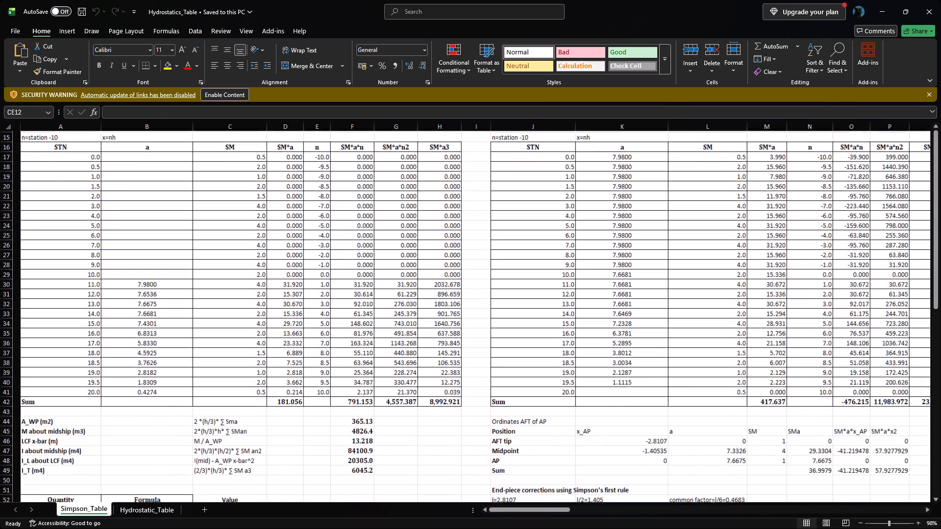
scroll(395, 290, down, 1)
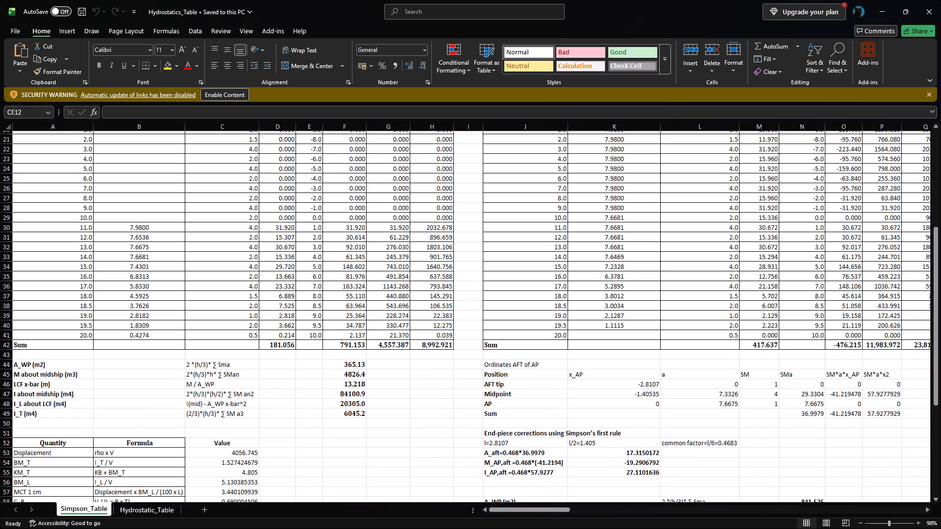
scroll(395, 290, down, 2)
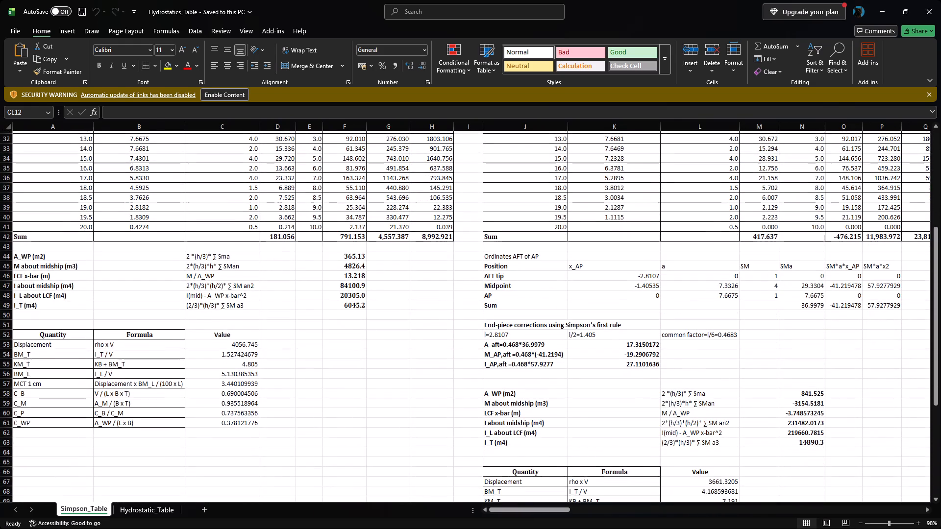
scroll(395, 290, down, 1)
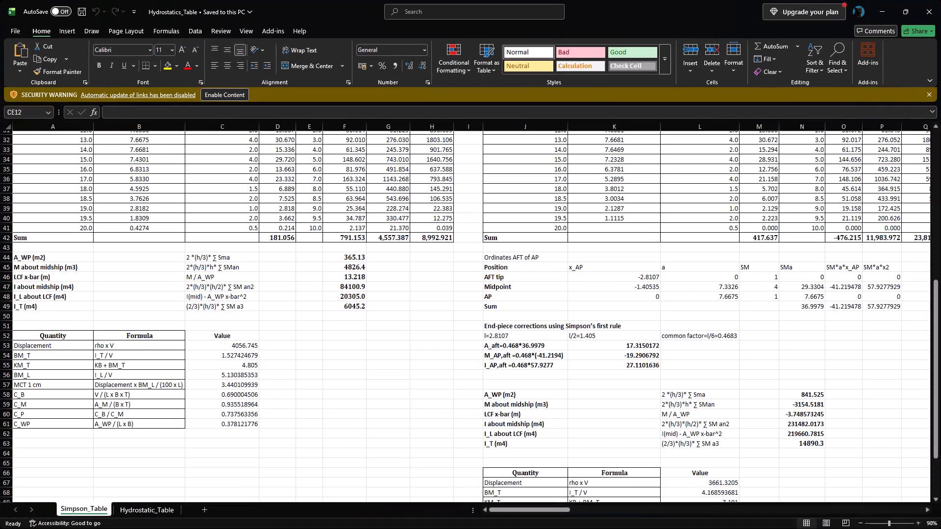
Open a new blank Excel workbook.
click(229, 493)
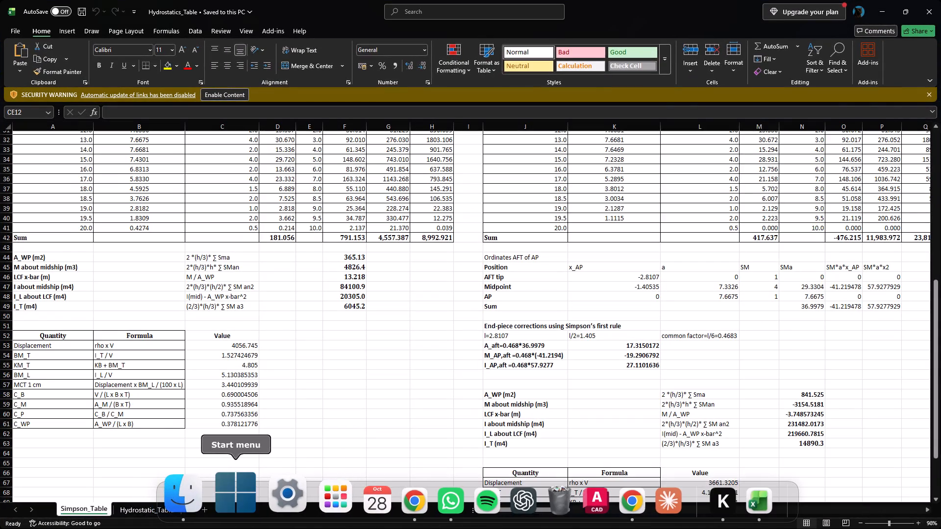
key(ctrl+Escape)
double_click(328, 157)
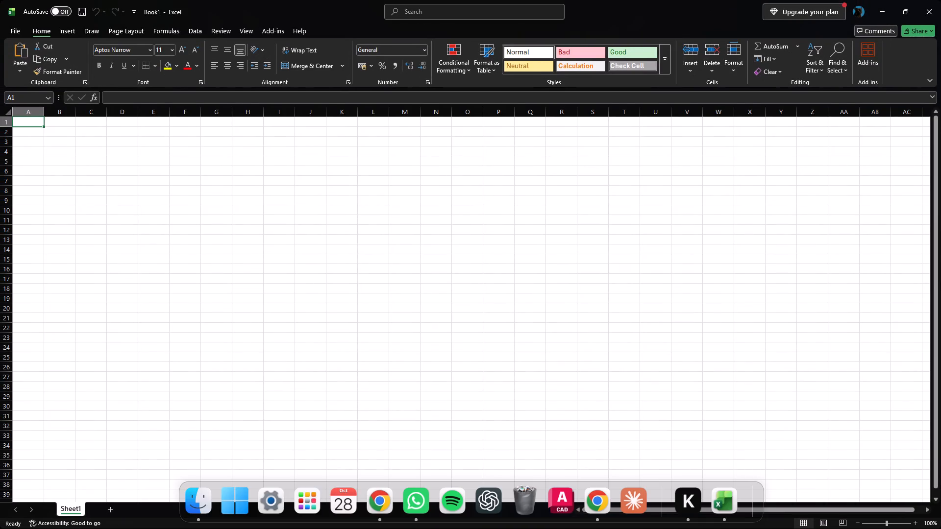
click(9, 13)
click(14, 12)
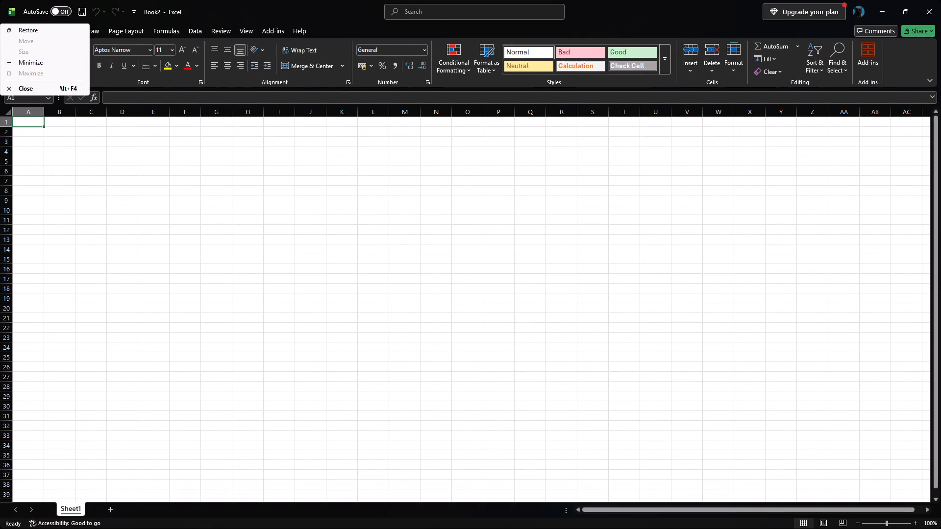
click(79, 187)
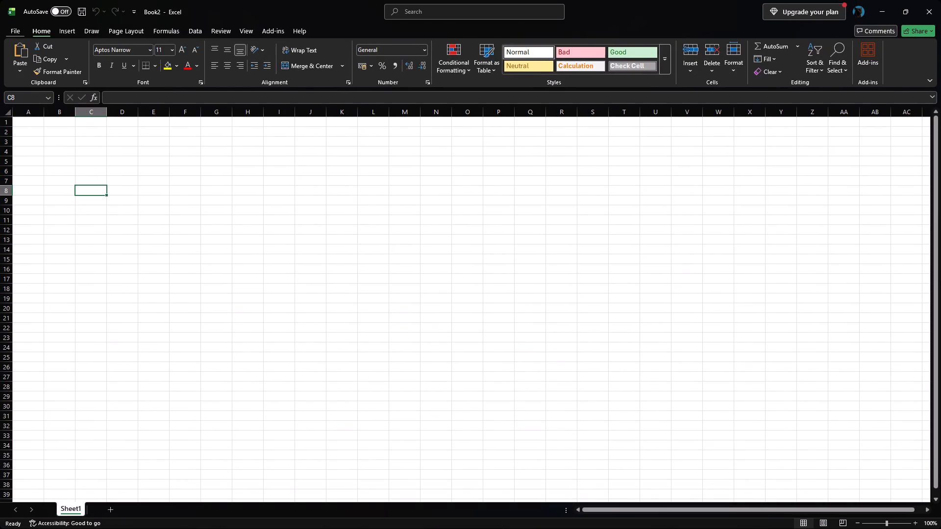
Open the recent workbook "hydrostatic parameters" from Downloads and review its Simpson_Table sheet.
click(12, 24)
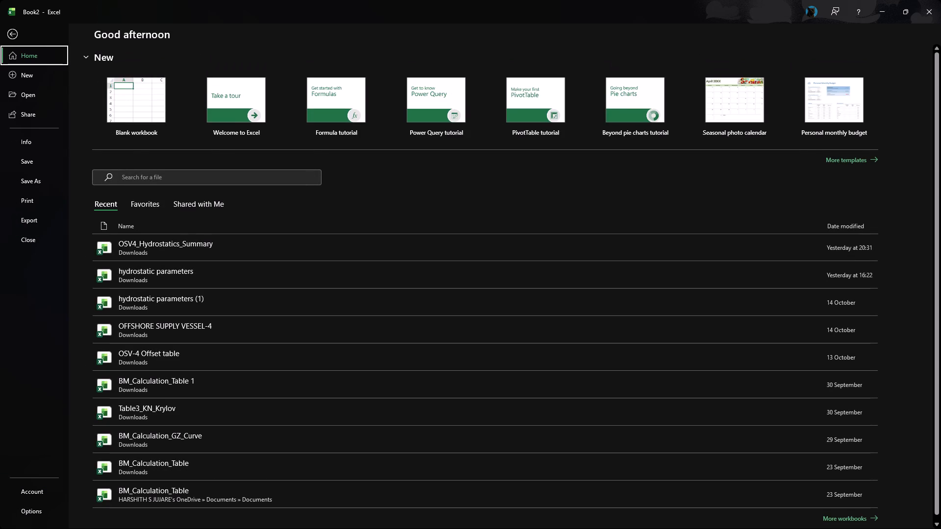
double_click(185, 276)
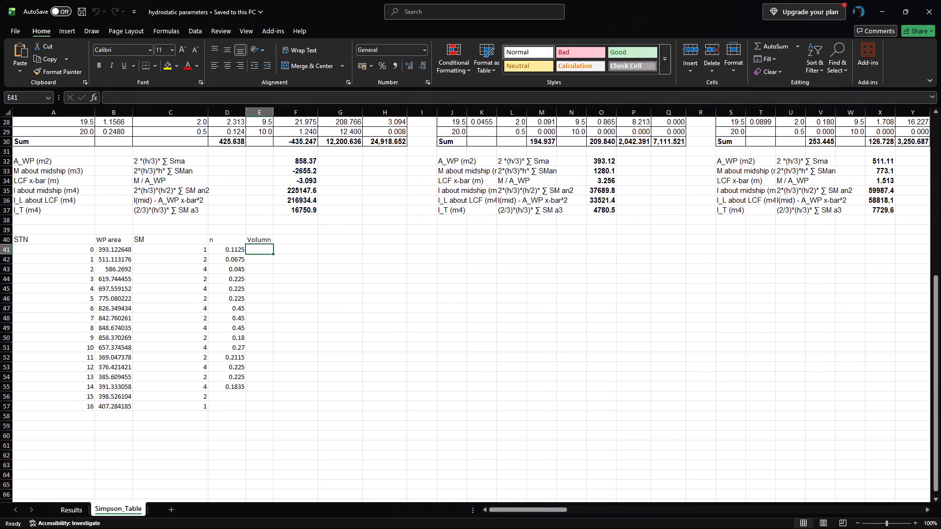
scroll(196, 391, up, 6)
scroll(196, 391, down, 2)
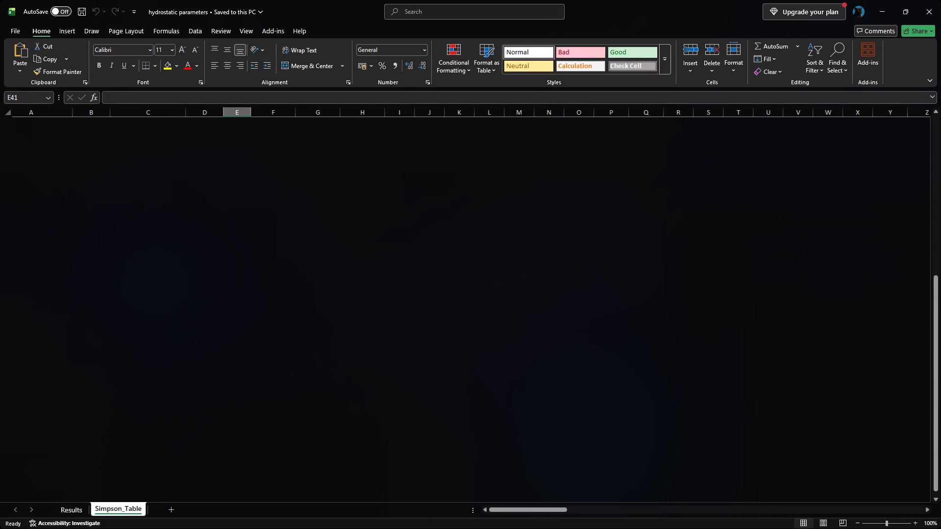
scroll(196, 391, right, 2)
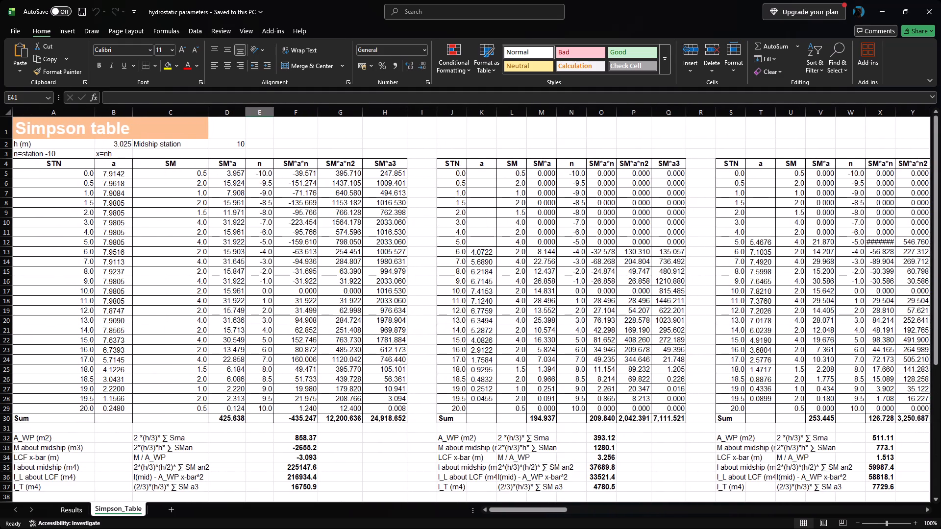
scroll(196, 391, down, 2)
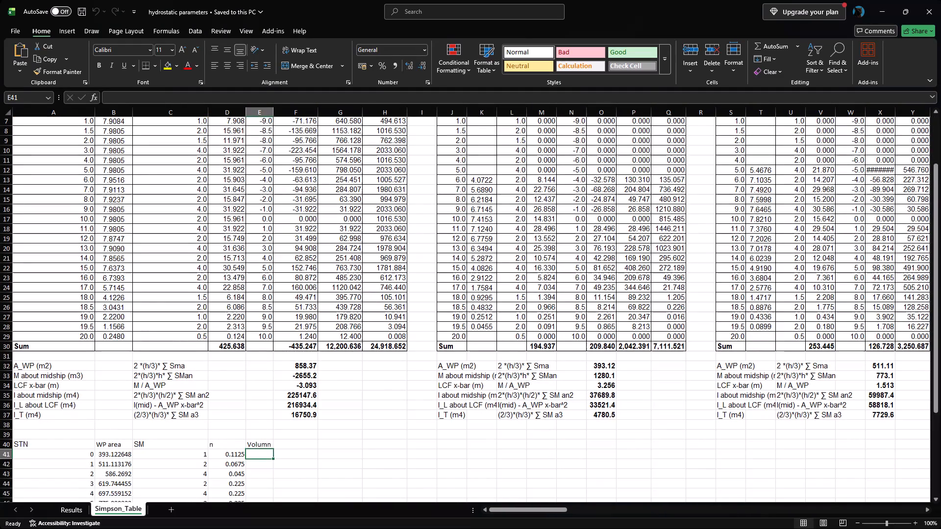
Switch back to the blank workbook Book2.
key(alt+Tab)
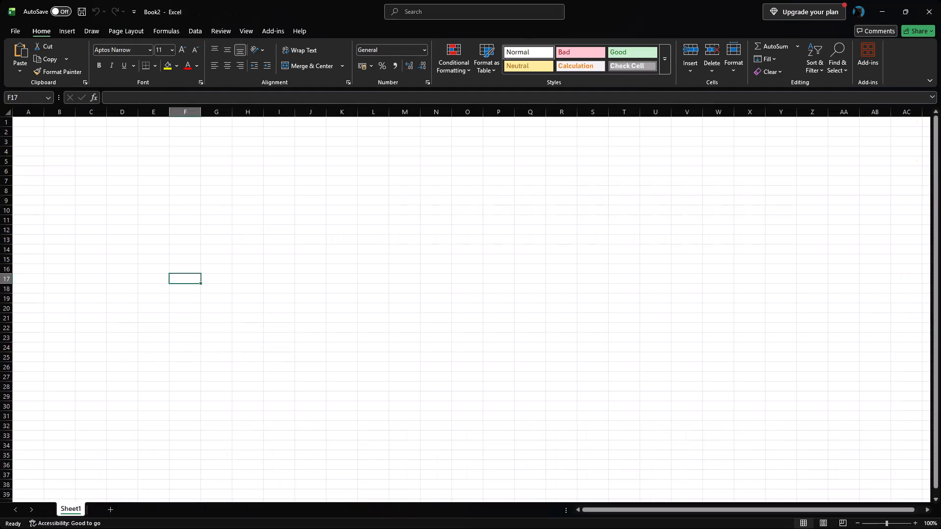
Close the blank workbooks Book2 and Book1, leaving the hydrostatic workbooks open.
scroll(196, 391, right, 9)
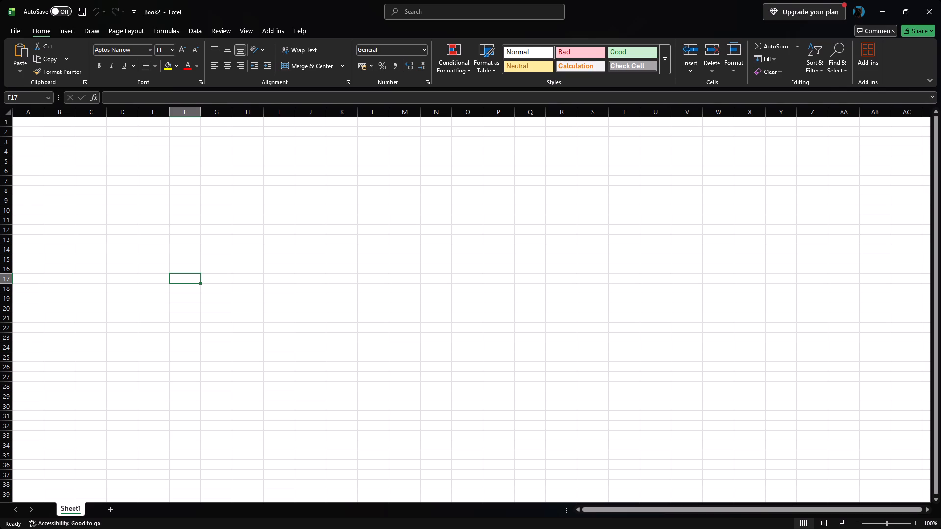
click(925, 15)
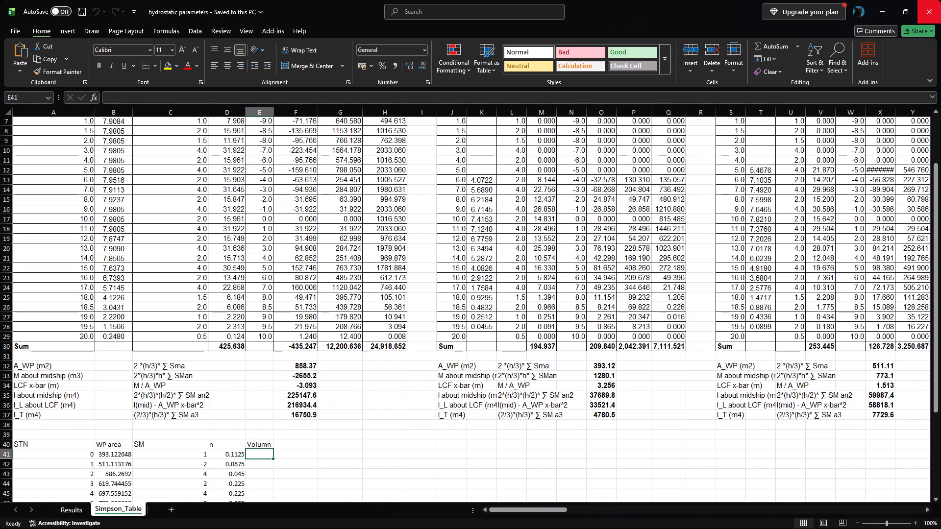
key(alt+Tab)
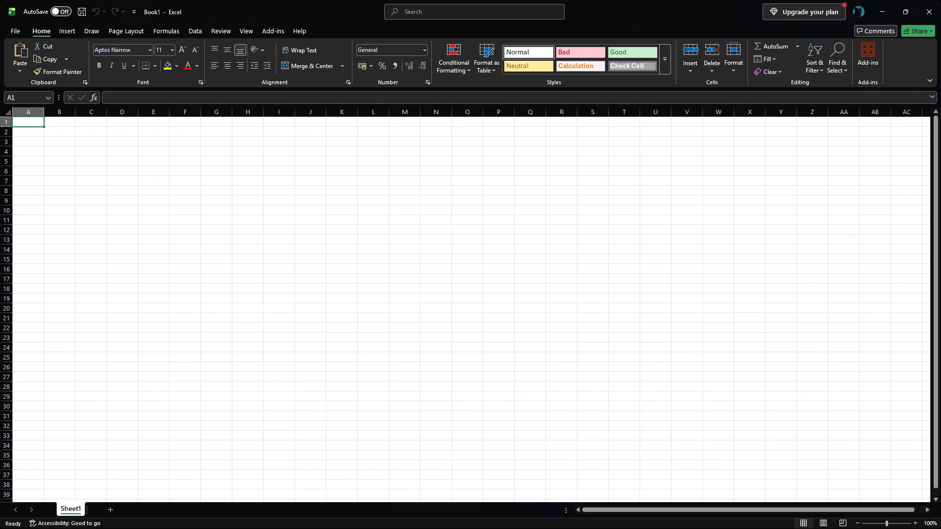
click(927, 14)
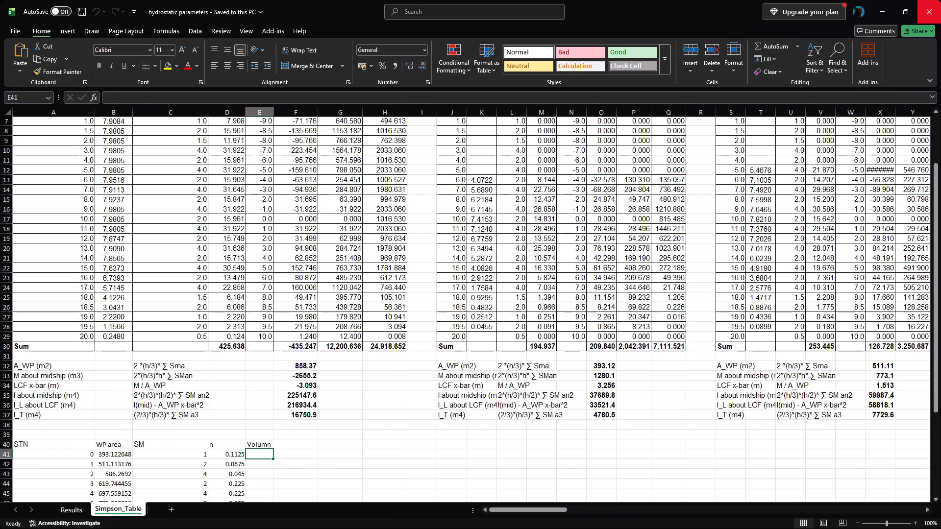
Compare the Simpson_Table sheets of the Hydrostatics_Table and hydrostatic parameters workbooks, covering station ordinates, sums and waterplane results.
key(alt+Tab)
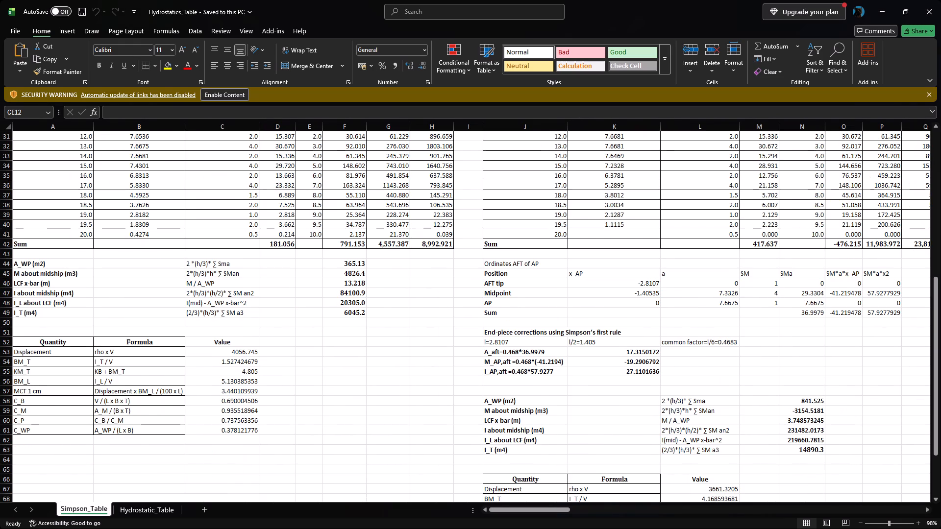
key(alt+Tab)
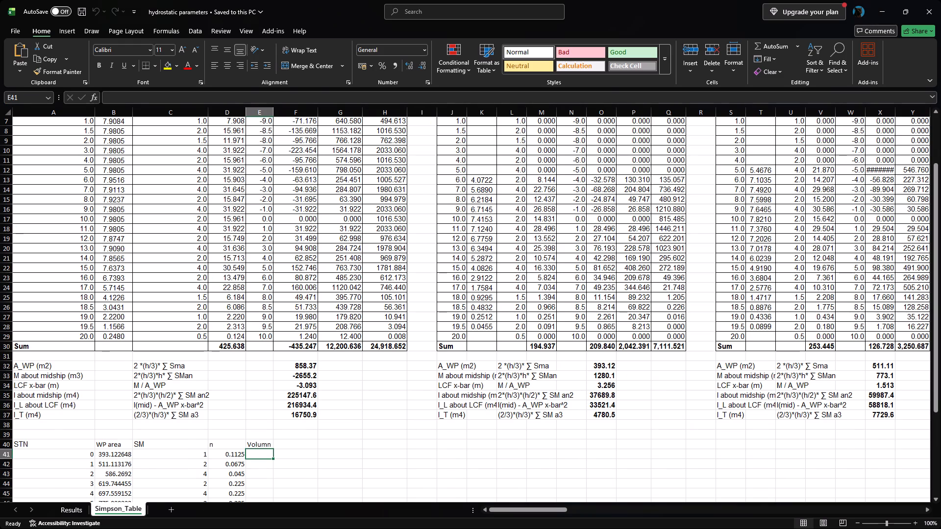
scroll(527, 277, up, 2)
key(alt+Tab)
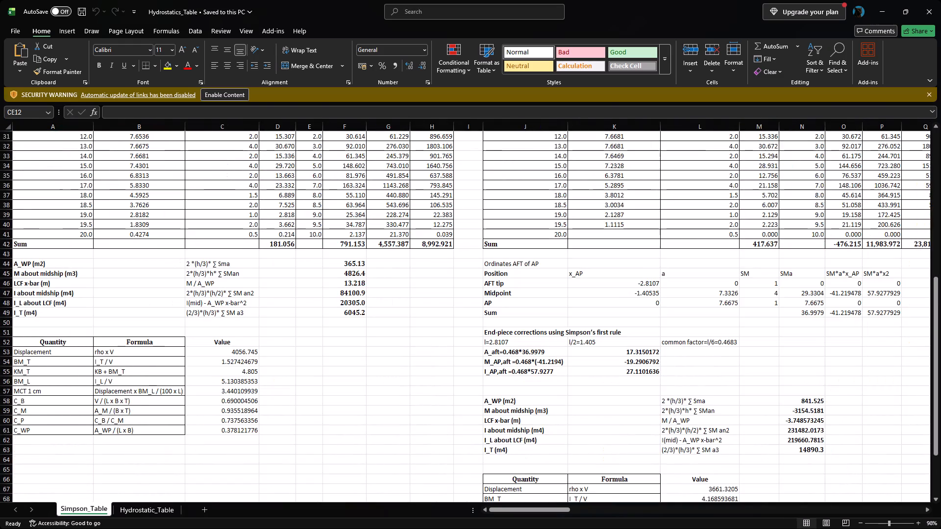
scroll(527, 277, up, 3)
key(alt+Tab)
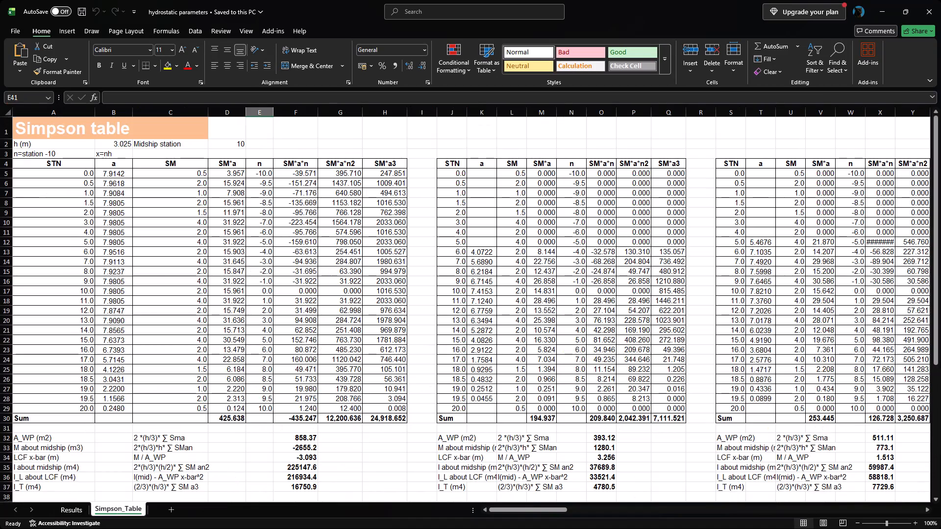
key(alt+Tab)
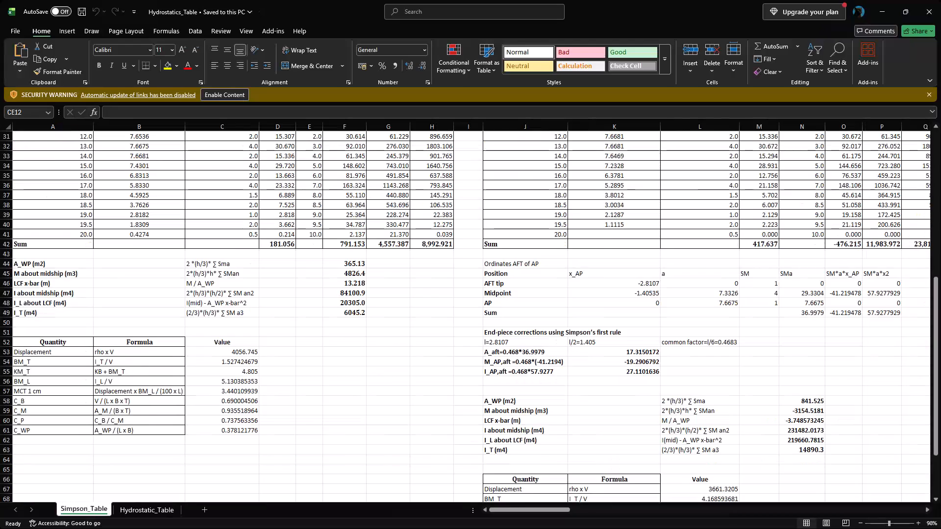
scroll(527, 277, up, 3)
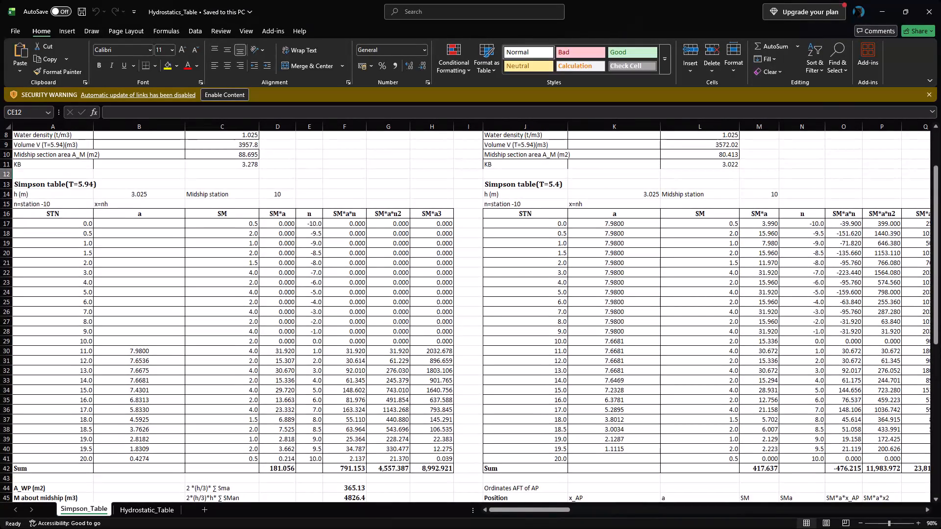
scroll(527, 277, right, 1)
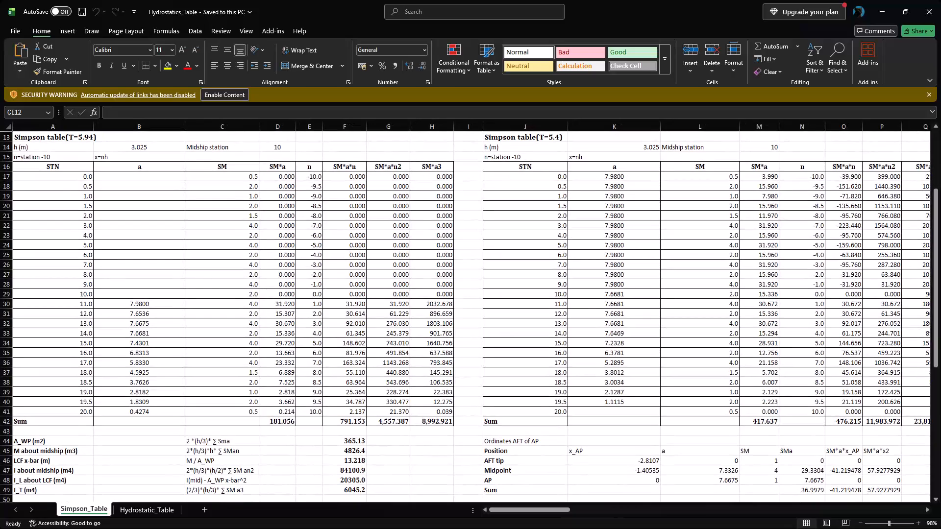
key(alt+Tab)
scroll(492, 309, down, 1)
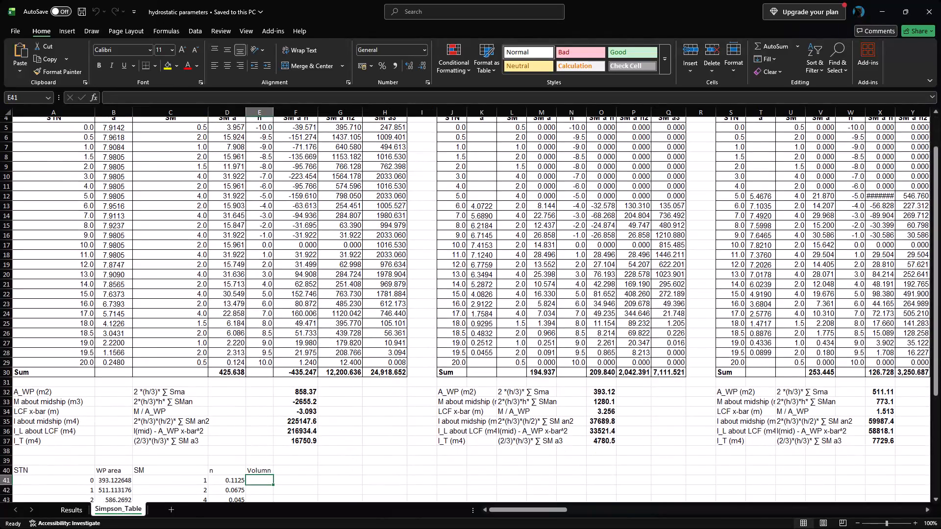
key(alt+Tab)
scroll(492, 309, down, 3)
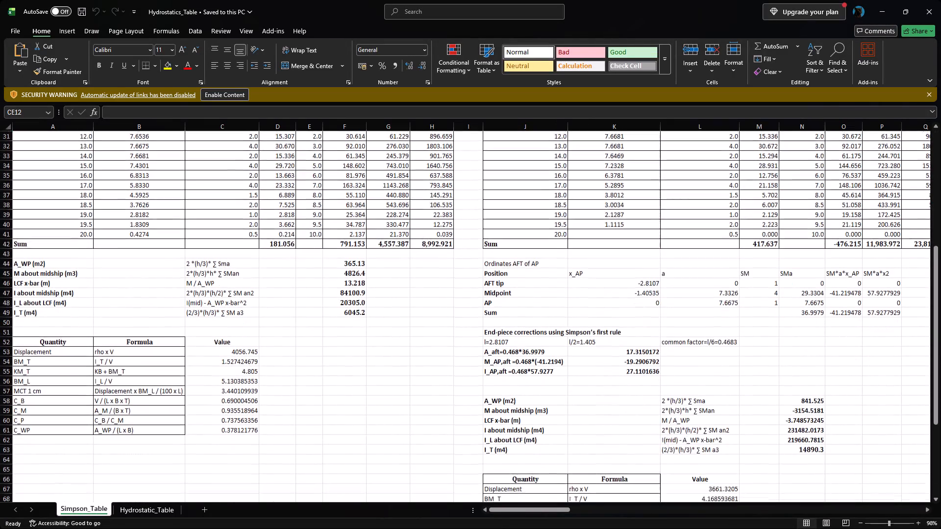
scroll(492, 309, down, 1)
Examine the input data and Simpson tables for the successive drafts across the Simpson_Table sheet of Hydrostatics_Table, starting from T=5.94 m.
scroll(492, 309, up, 5)
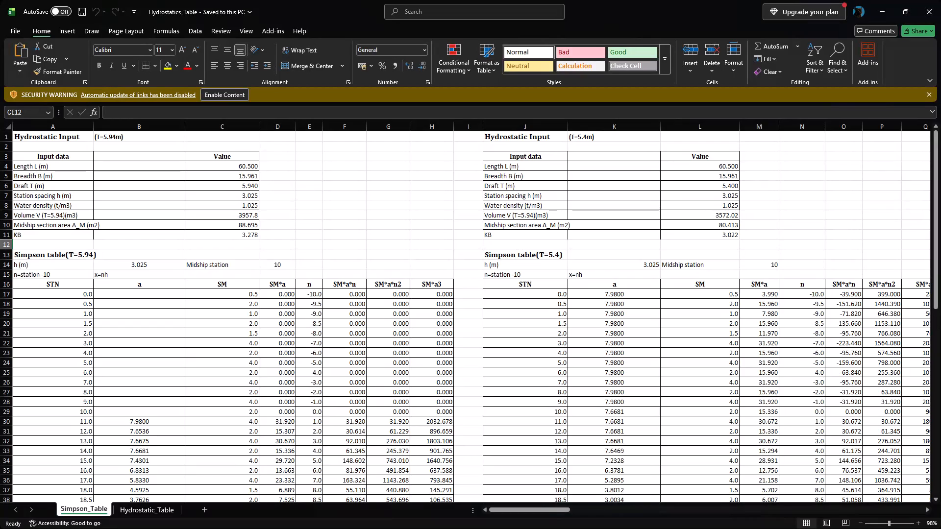
scroll(688, 333, left, 5)
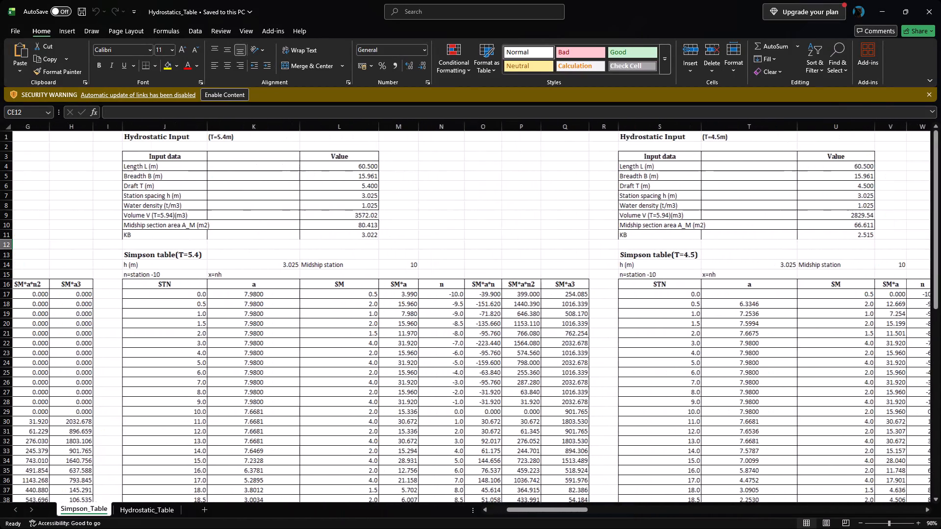
scroll(688, 333, left, 5)
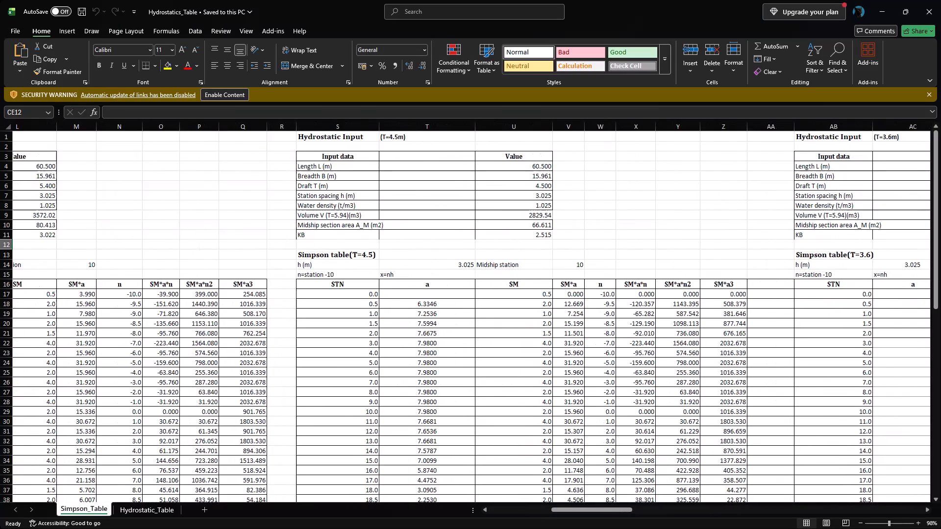
click(688, 333)
scroll(688, 333, left, 6)
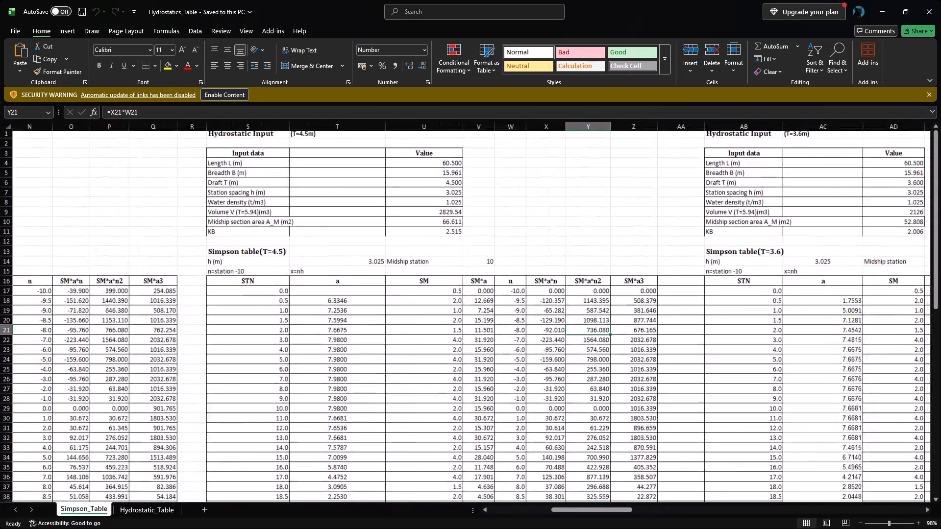
scroll(688, 333, left, 8)
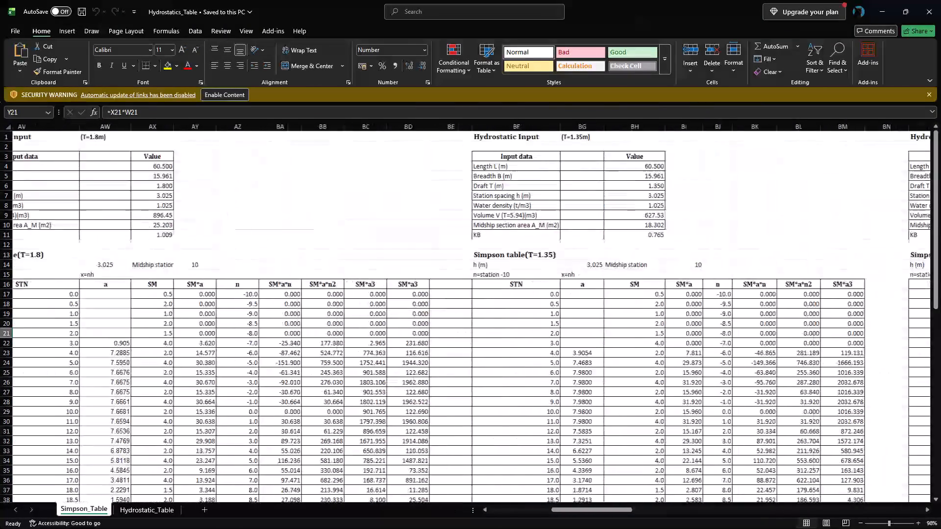
scroll(688, 333, left, 9)
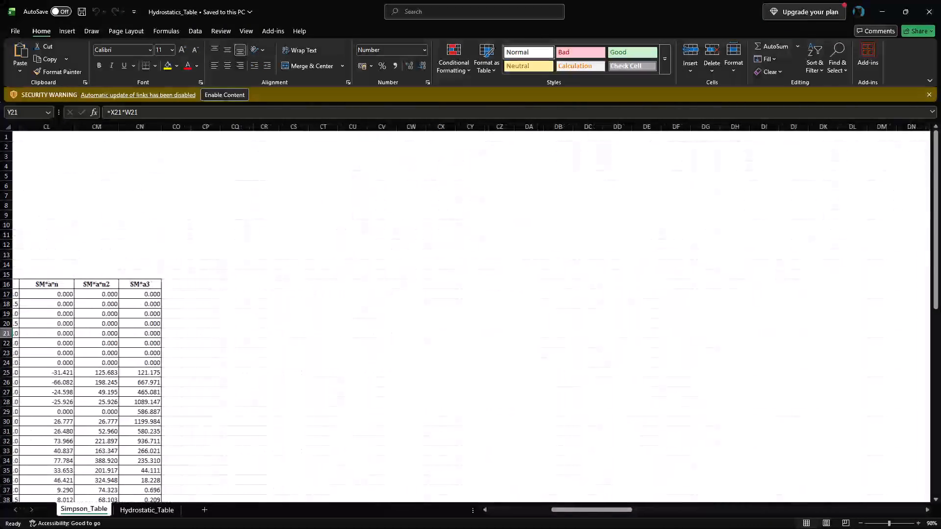
scroll(688, 333, left, 1)
scroll(688, 333, right, 14)
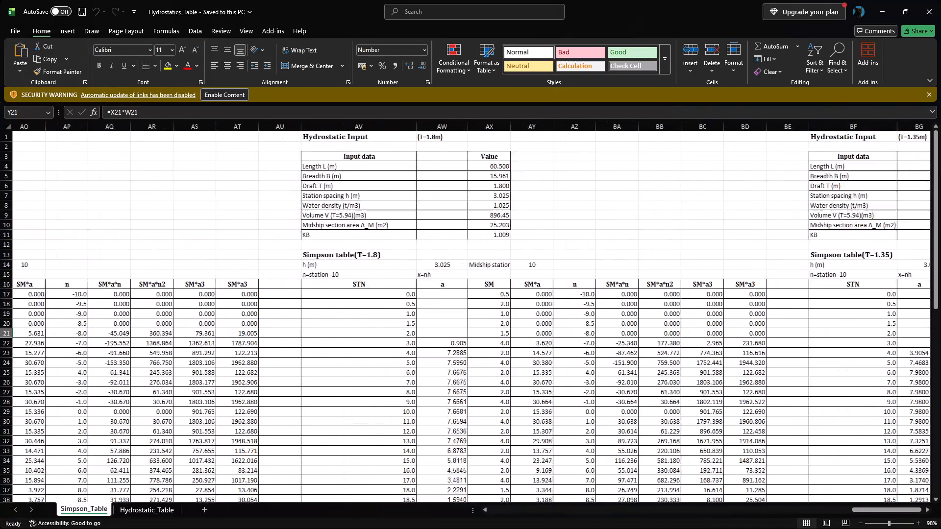
scroll(688, 333, right, 11)
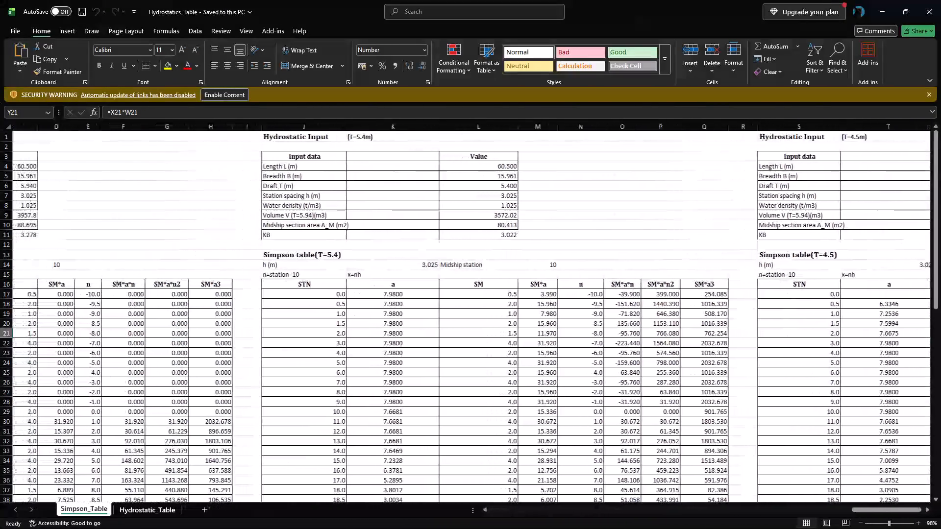
Inspect the Hydrostatic_Table sheet's cell formulas and entries for displacement, KM_T, LCF, C_M and A_WP at several drafts.
click(135, 511)
click(282, 160)
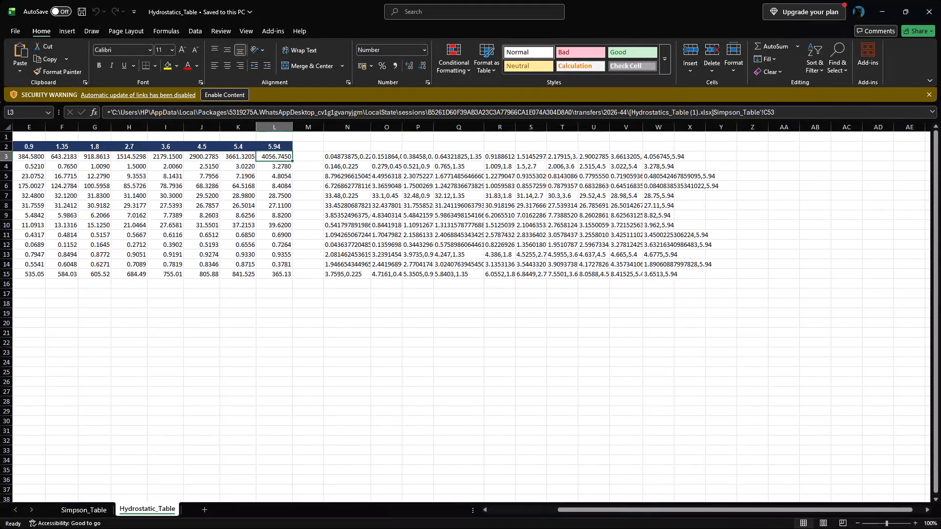
click(280, 176)
click(282, 155)
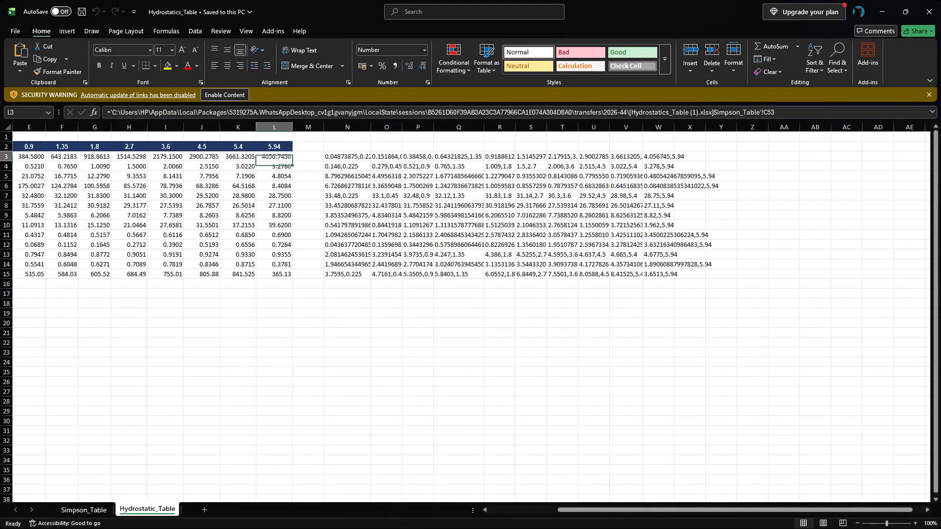
click(207, 156)
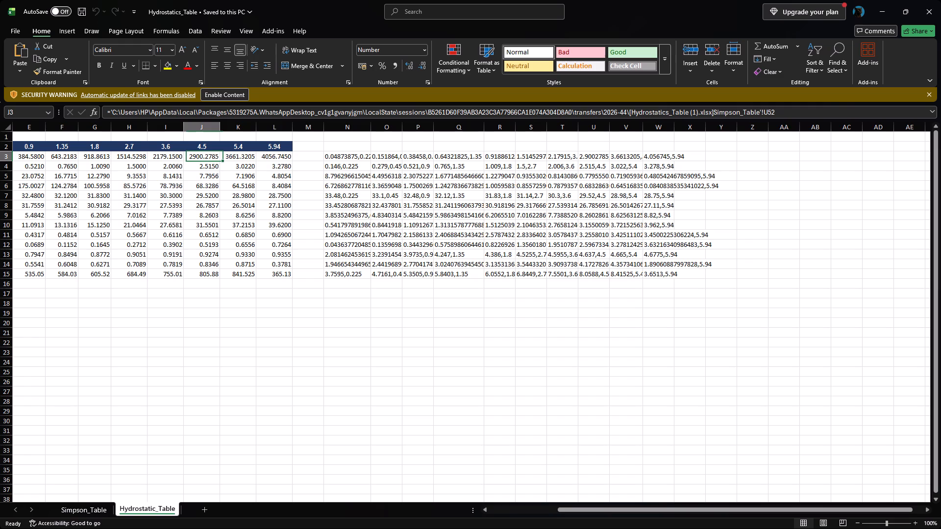
click(204, 172)
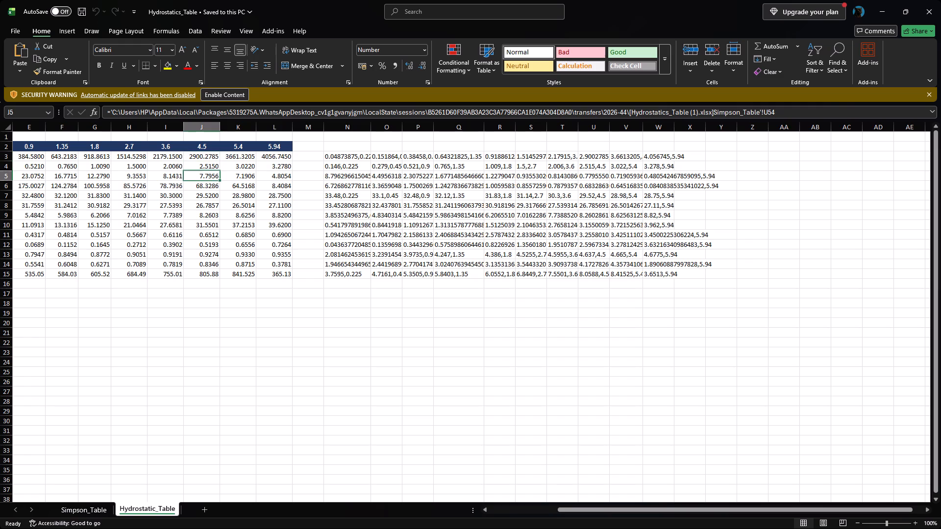
click(204, 190)
click(212, 203)
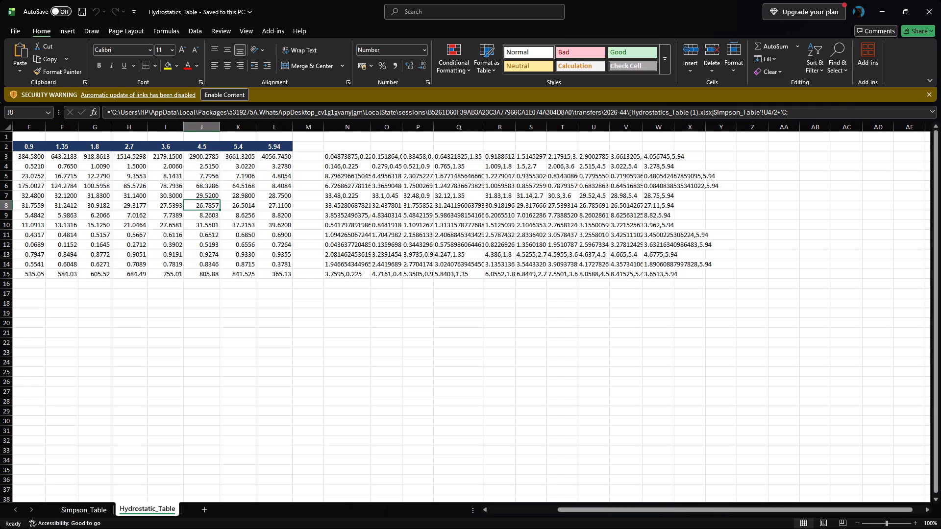
click(149, 160)
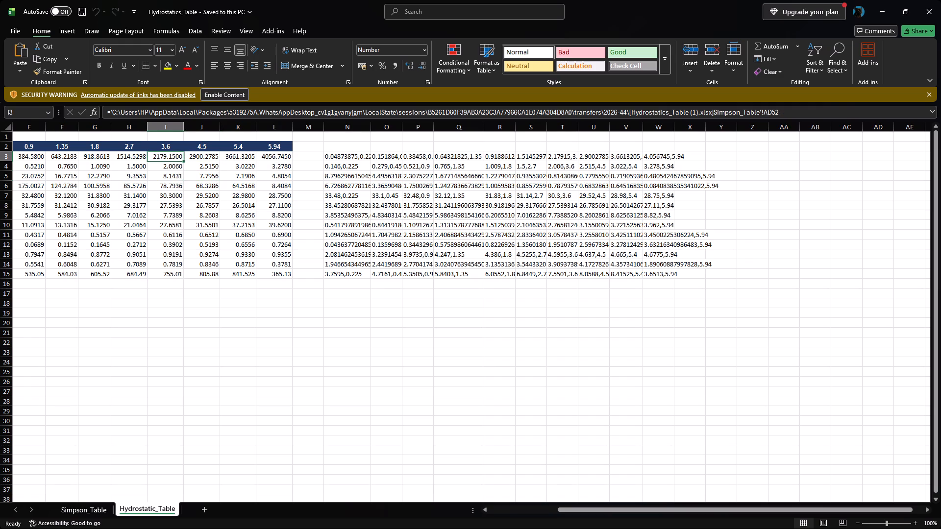
click(29, 160)
scroll(29, 160, right, 3)
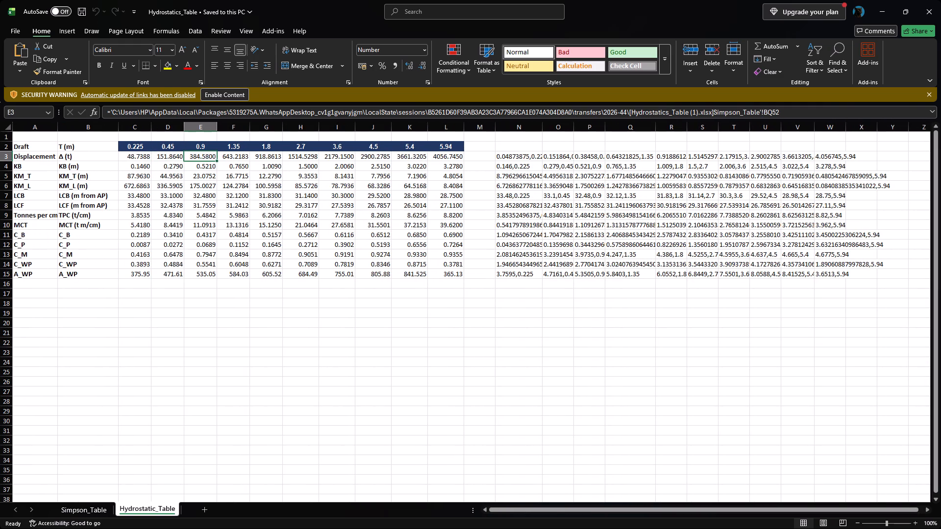
click(83, 160)
click(143, 178)
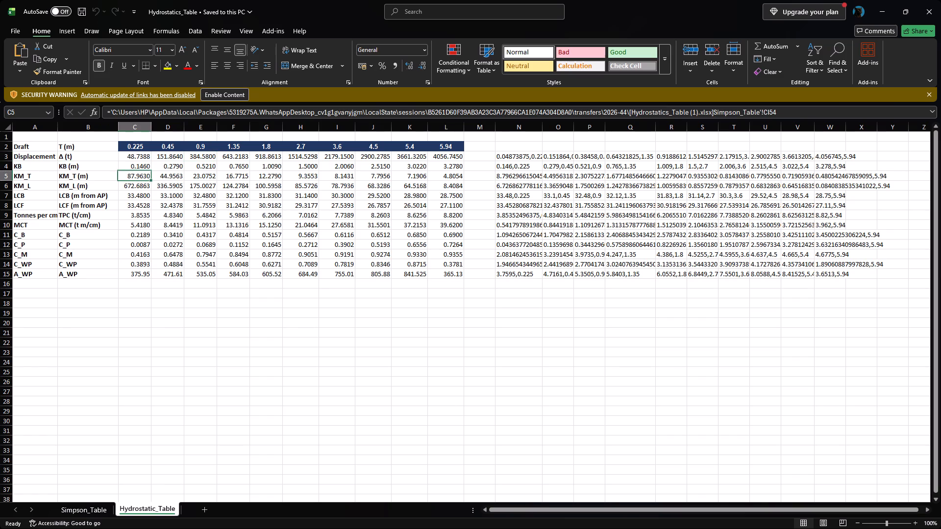
click(451, 273)
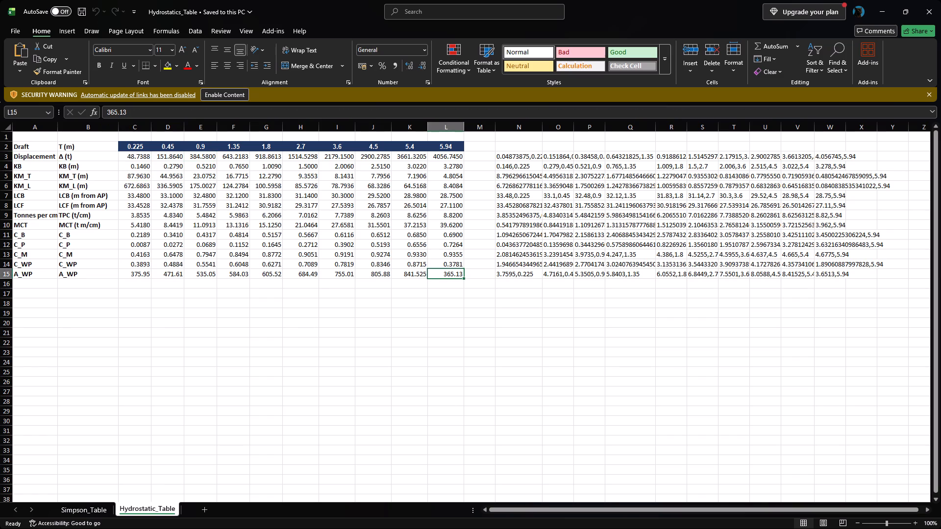
click(447, 256)
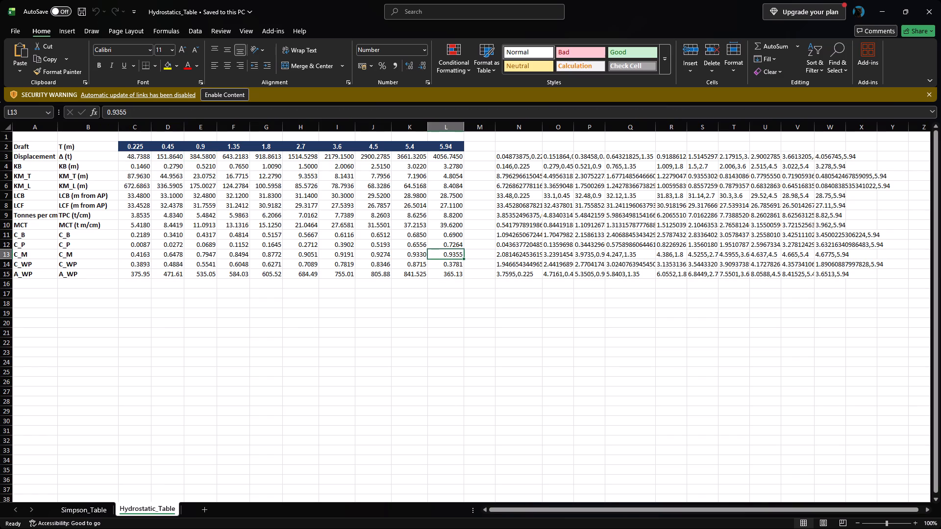
Return to the Simpson_Table sheet and review the input data and Simpson tables for drafts 5.94 m and 5.4 m.
click(86, 510)
scroll(240, 367, right, 11)
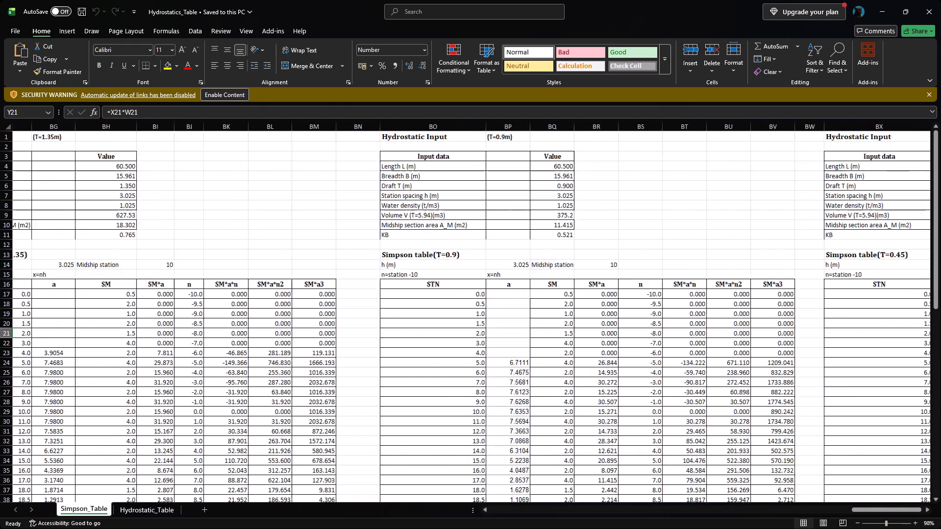
scroll(240, 367, right, 15)
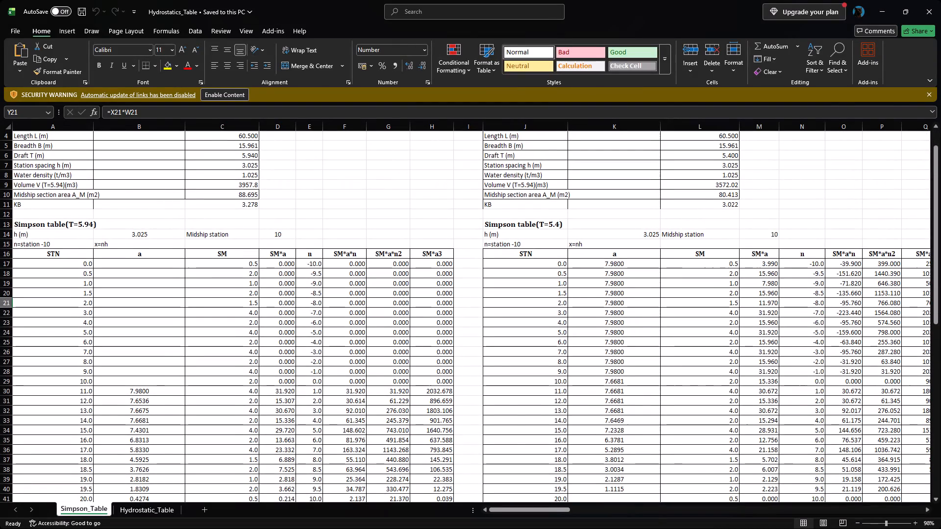
click(230, 334)
scroll(246, 312, down, 1)
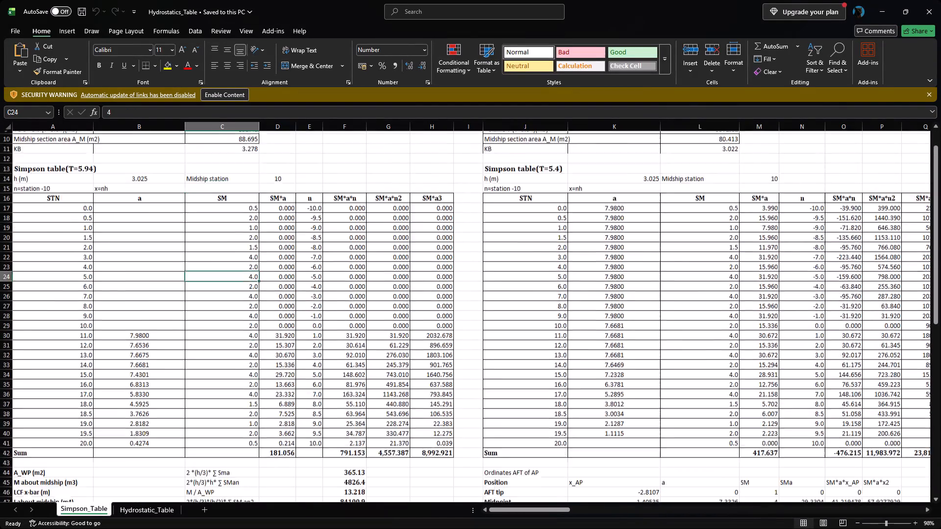
scroll(246, 312, down, 1)
scroll(251, 370, up, 4)
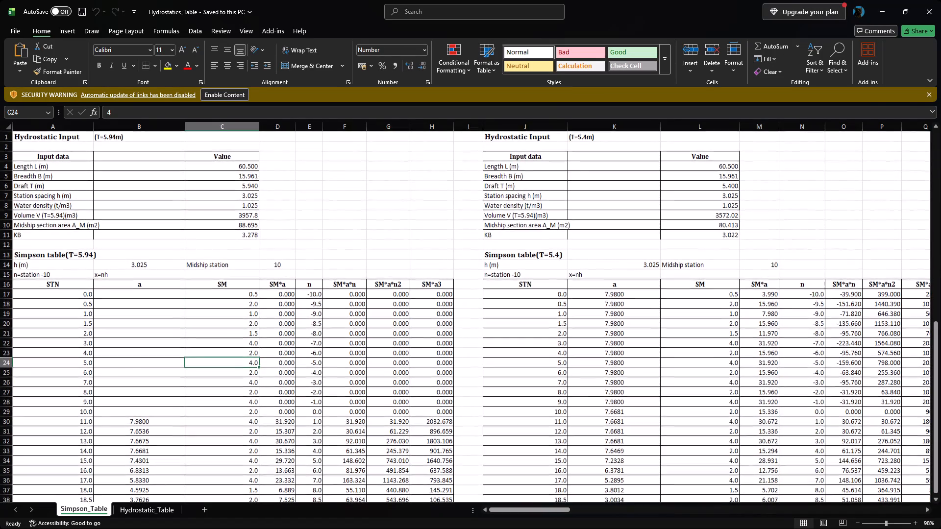
Examine the T=5.94 m Simpson table's ordinates, waterplane results and displacement formula, plus the aft ordinates and end-piece corrections for T=5.4 m.
click(149, 425)
scroll(149, 425, down, 1)
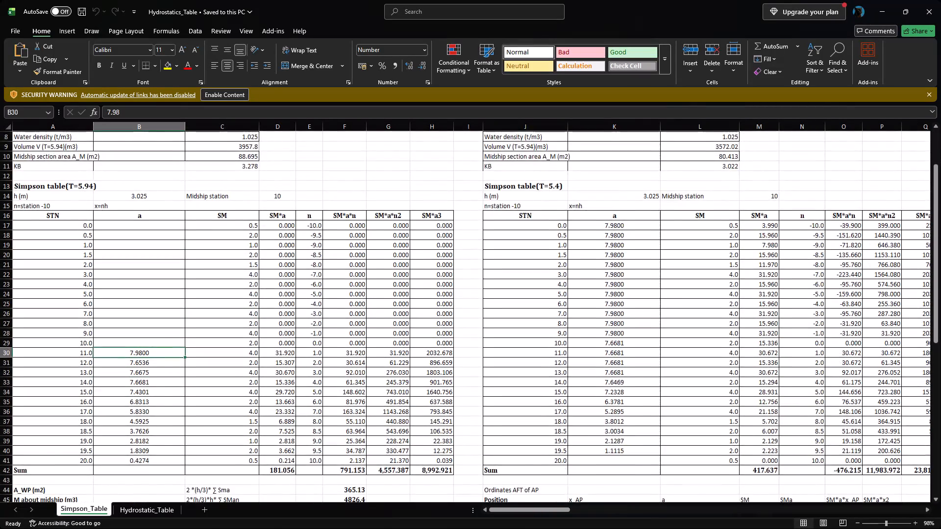
scroll(149, 425, down, 1)
scroll(279, 447, down, 3)
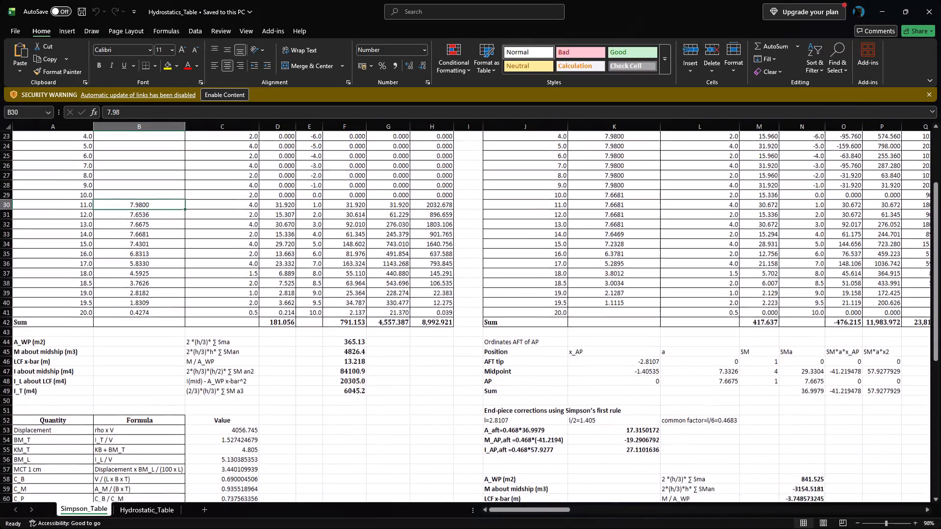
scroll(279, 447, down, 1)
click(241, 384)
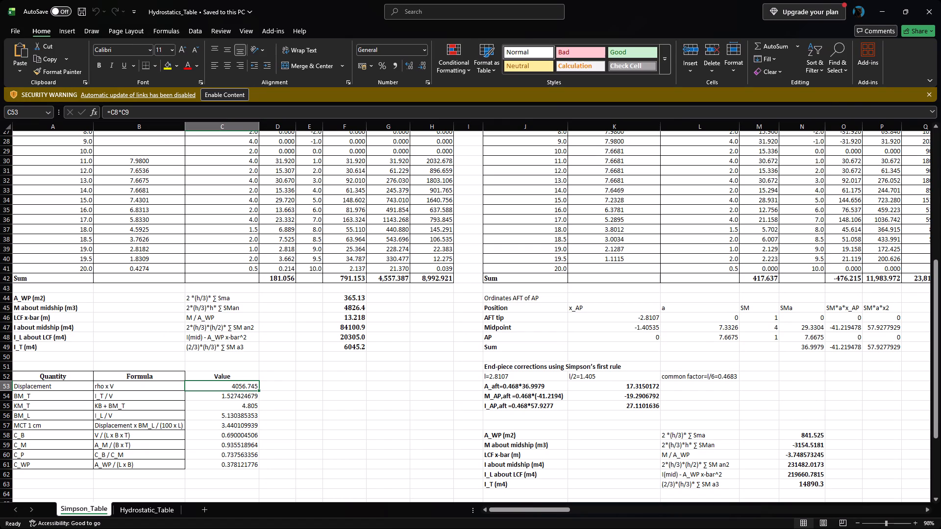
scroll(412, 426, down, 4)
scroll(412, 426, up, 1)
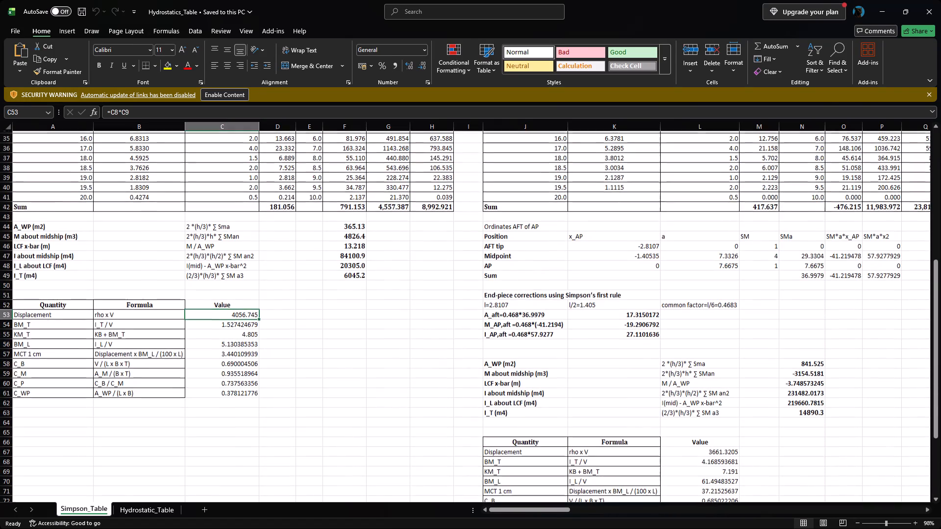
scroll(412, 426, up, 1)
scroll(412, 426, left, 3)
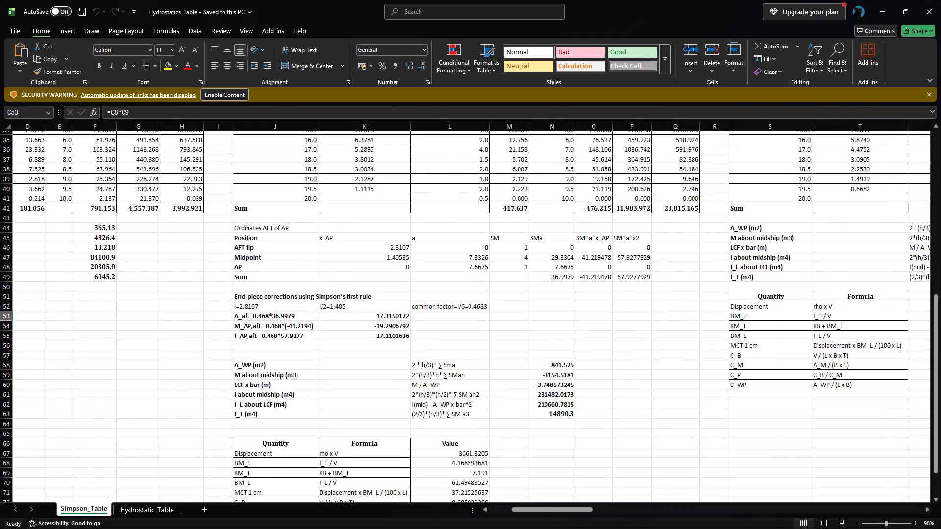
scroll(391, 423, left, 2)
scroll(455, 341, up, 1)
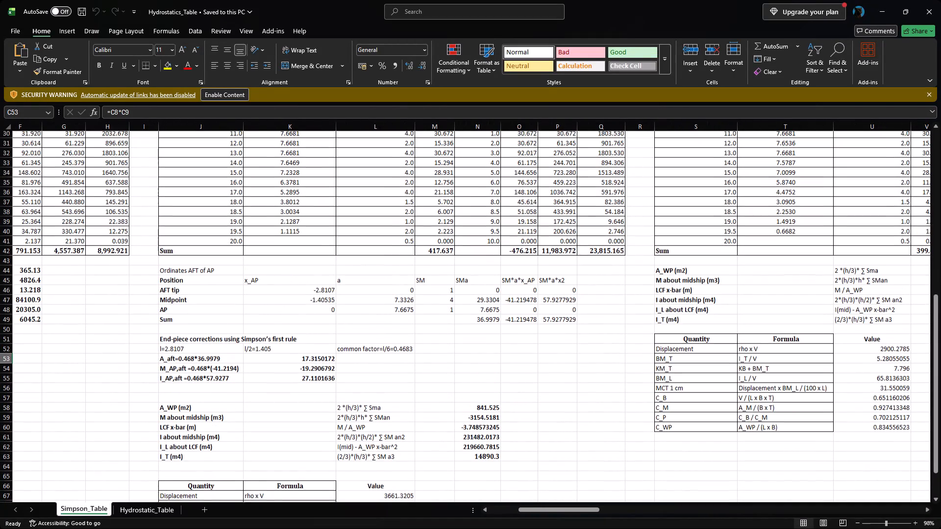
scroll(455, 341, up, 1)
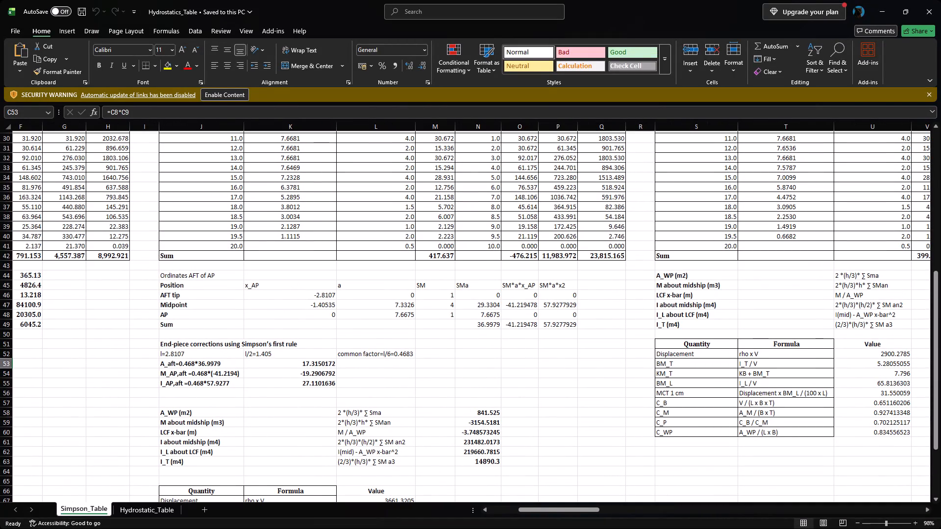
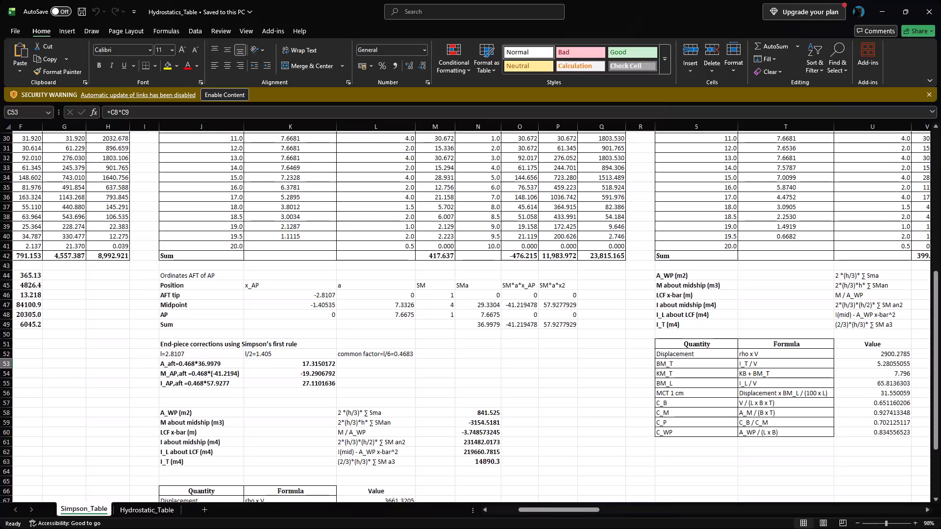
Examine the waterplane results and hydrostatic quantities for the successive drafts, ending with the displacement formula for T=0.225 m.
scroll(801, 283, left, 9)
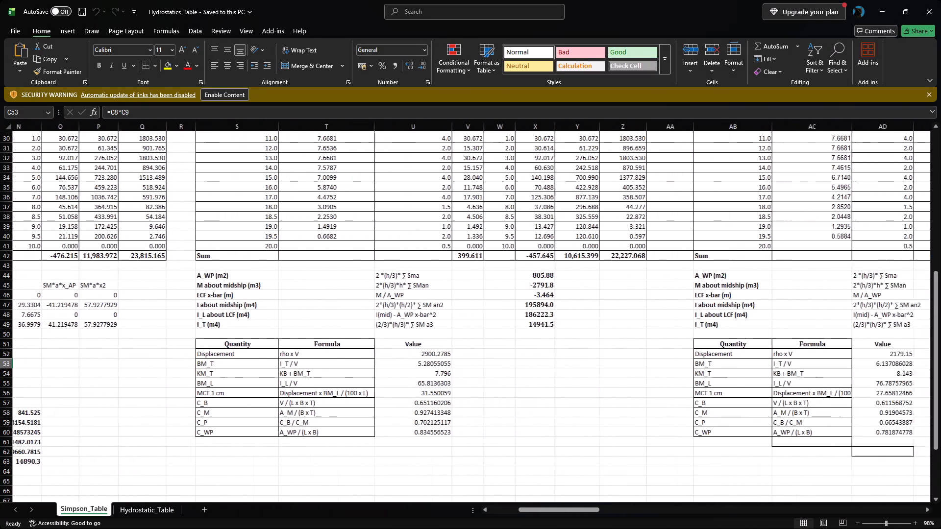
scroll(798, 285, left, 11)
scroll(790, 289, right, 4)
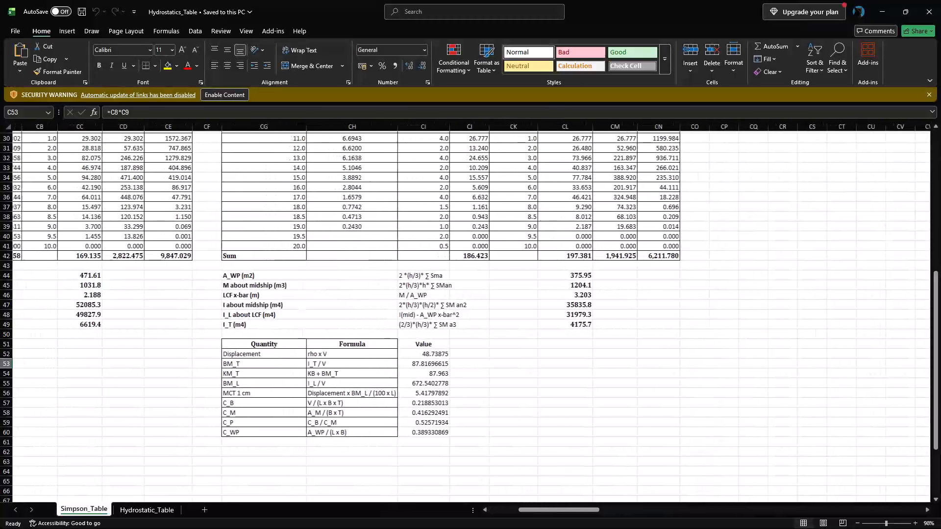
click(439, 356)
click(453, 356)
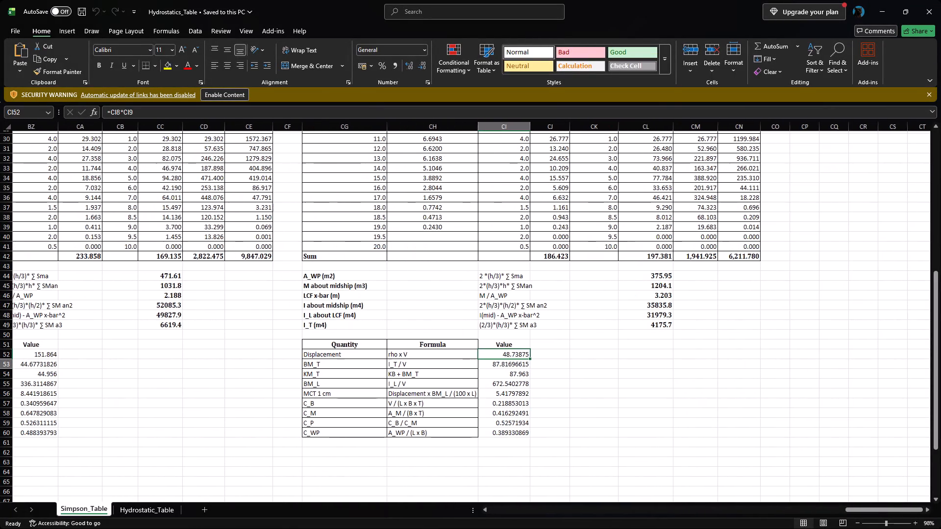
Review the T=0.225 m Simpson table and its input data, and return to the T=5.94 m and T=5.4 m tables.
scroll(495, 356, up, 4)
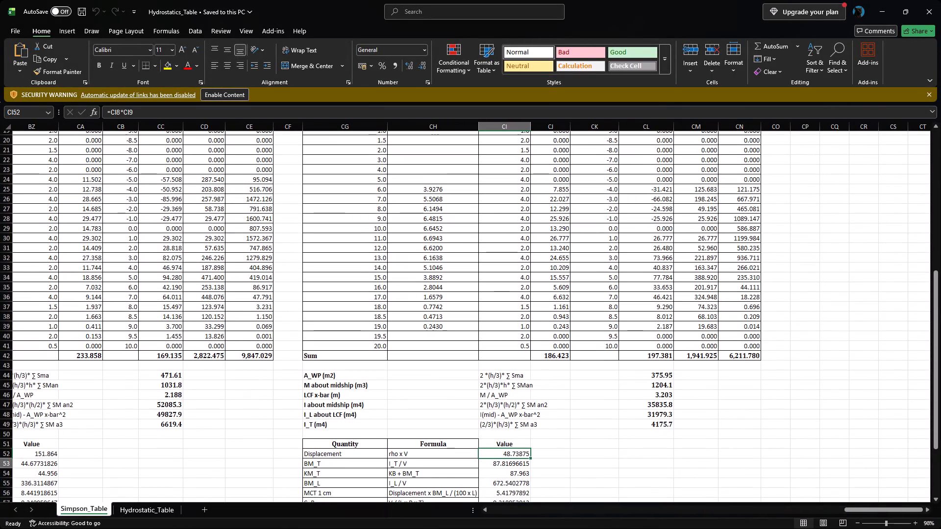
scroll(495, 356, up, 2)
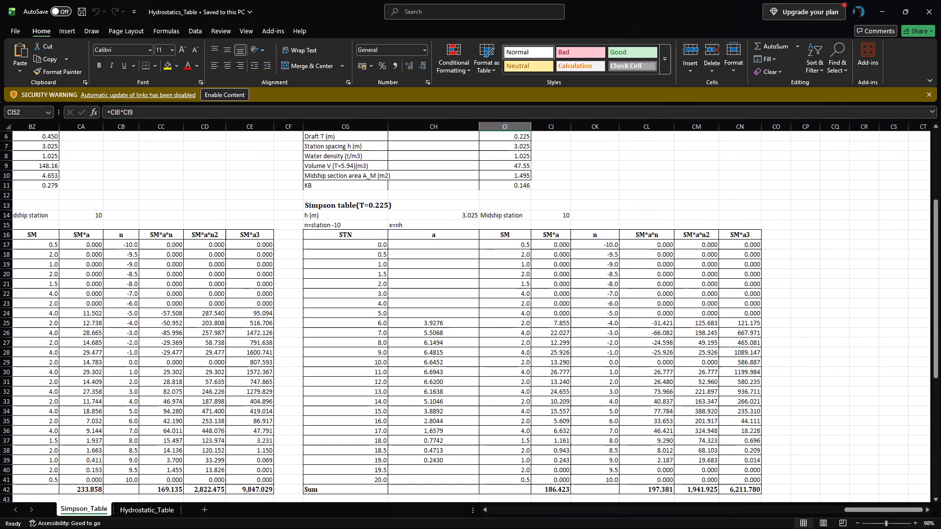
scroll(534, 329, down, 2)
scroll(534, 329, up, 1)
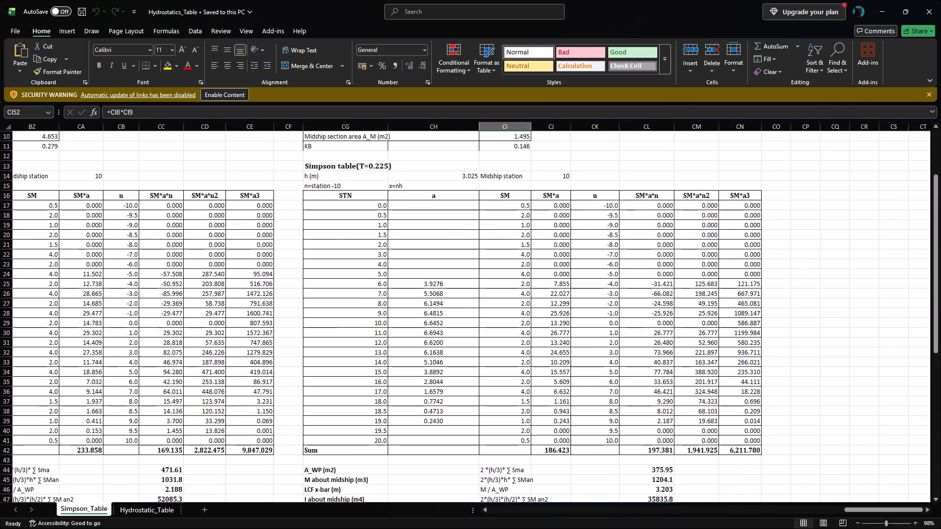
scroll(534, 329, up, 2)
scroll(534, 329, right, 14)
scroll(534, 330, right, 19)
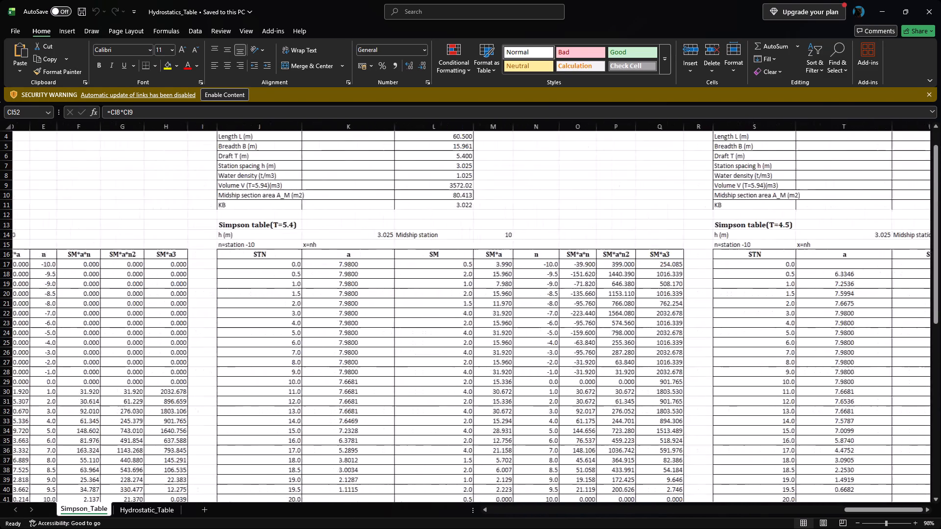
scroll(534, 330, right, 20)
scroll(534, 330, right, 2)
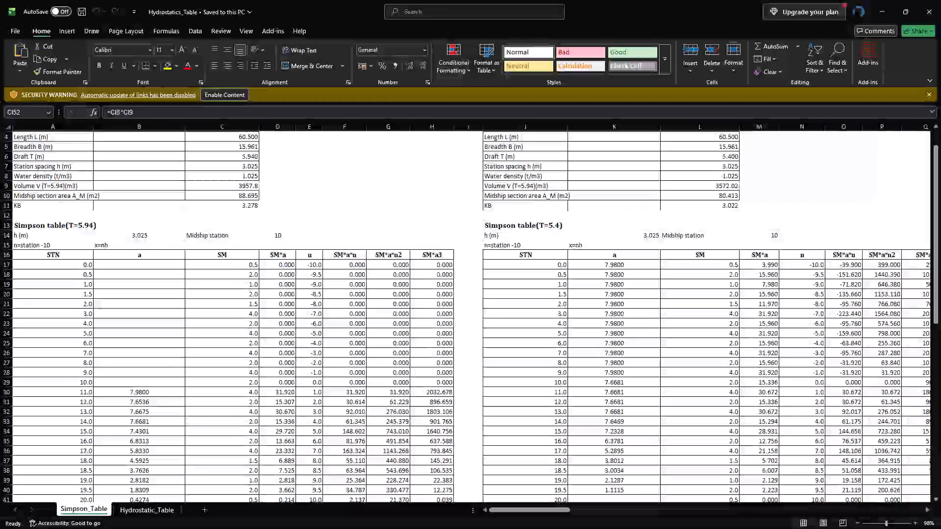
Compare the first Simpson table in the hydrostatic parameters workbook with the T=5.94 m and T=5.4 m tables in Hydrostatics_Table.
key(alt+Tab)
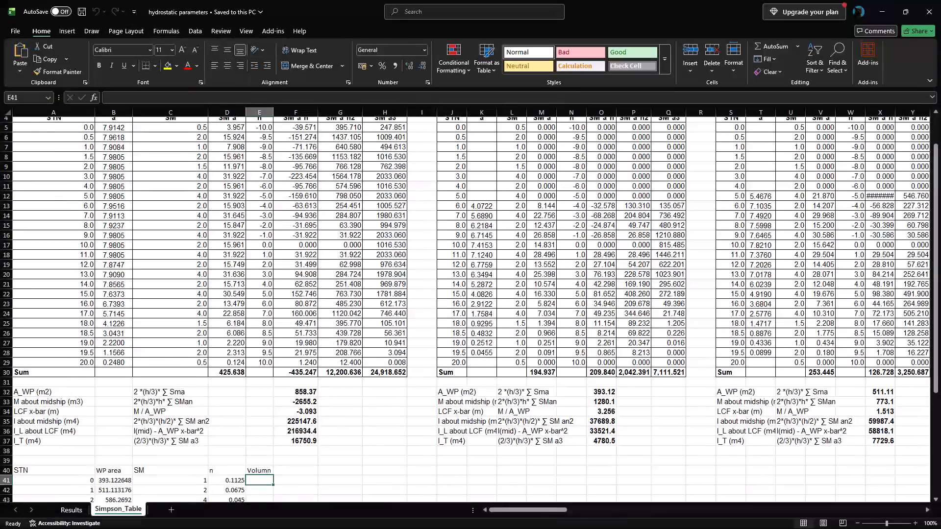
scroll(396, 308, up, 5)
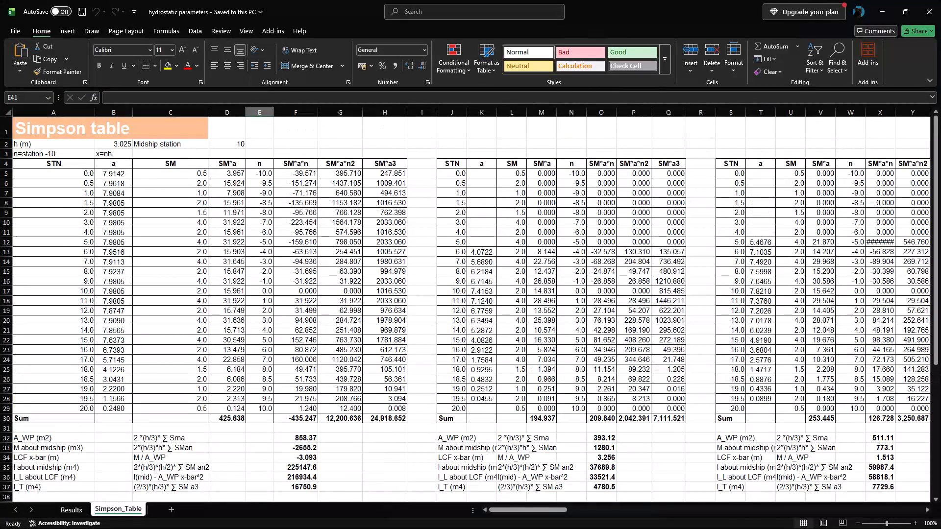
key(alt+Tab)
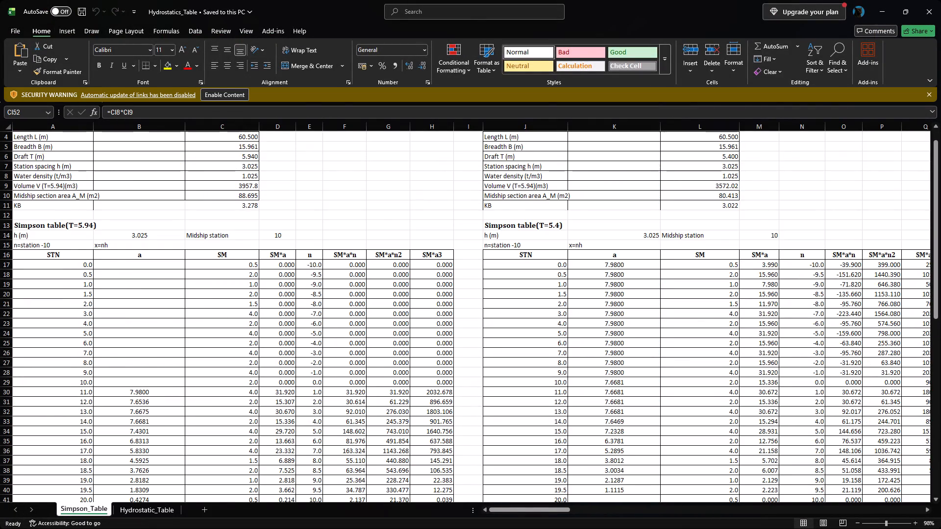
scroll(351, 300, down, 3)
scroll(351, 300, up, 3)
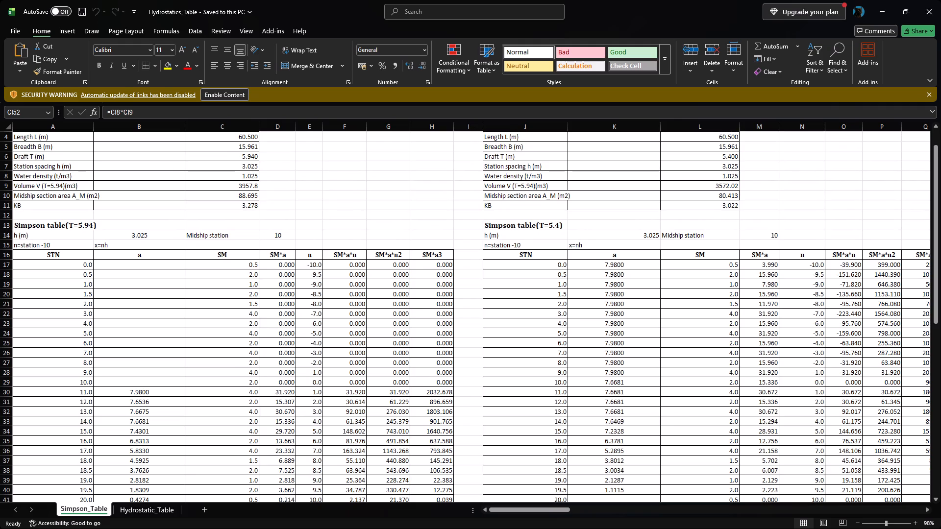
Switch to the hydrostatic parameters workbook and examine the ordinates and waterplane results of its successive Simpson tables.
key(alt+Tab)
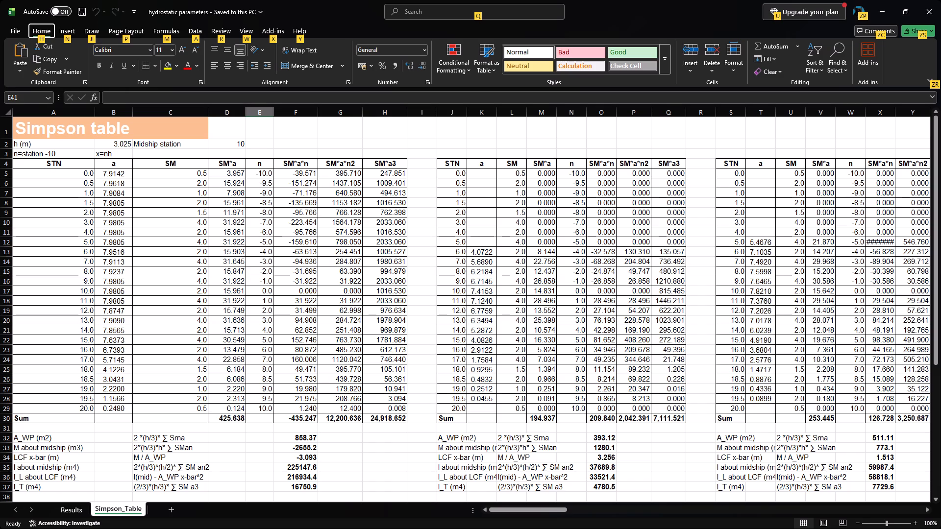
scroll(527, 305, down, 1)
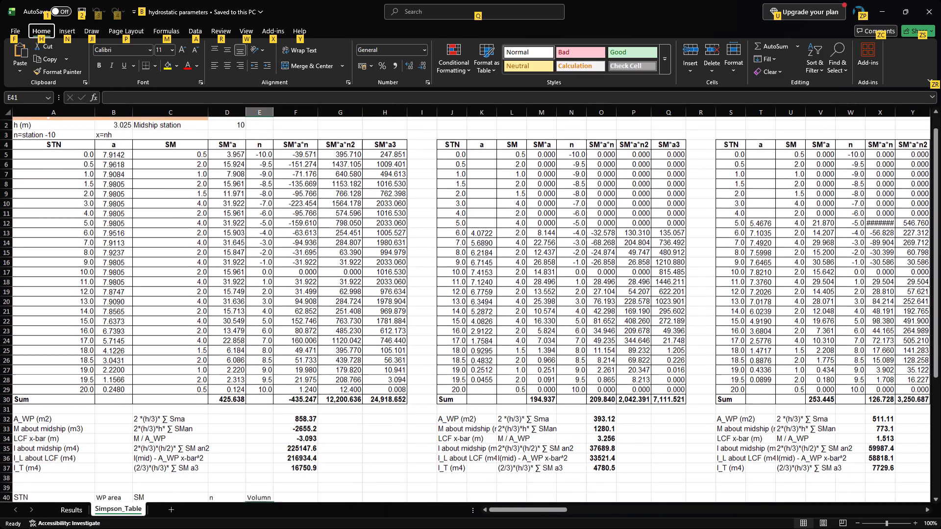
scroll(527, 305, up, 2)
scroll(527, 305, left, 3)
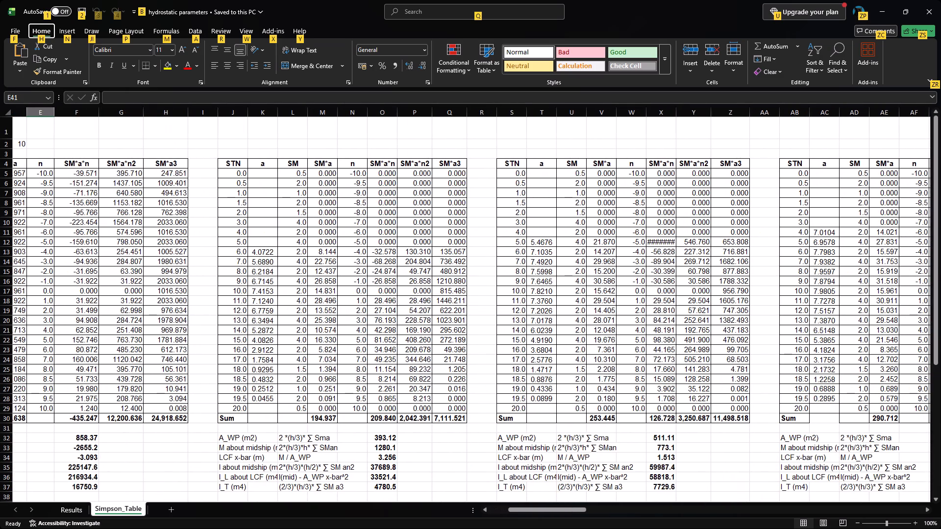
scroll(424, 324, left, 6)
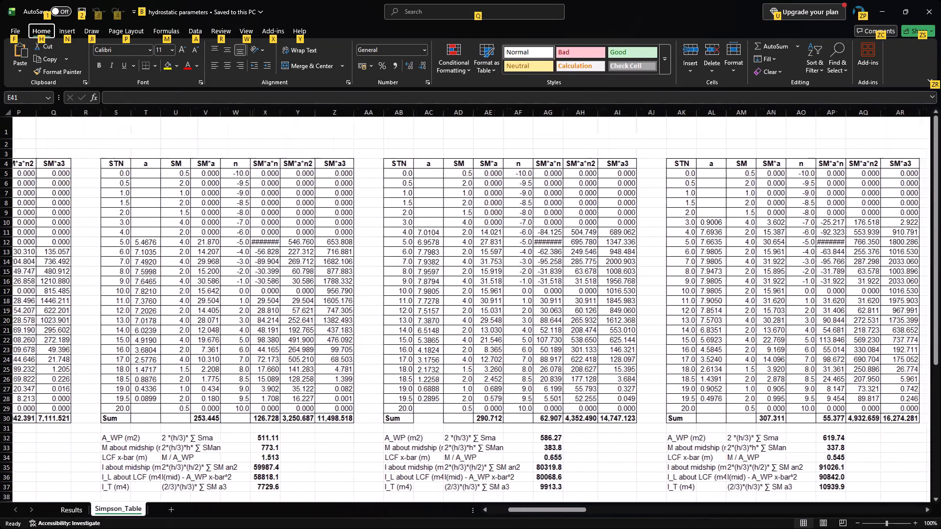
scroll(424, 324, left, 5)
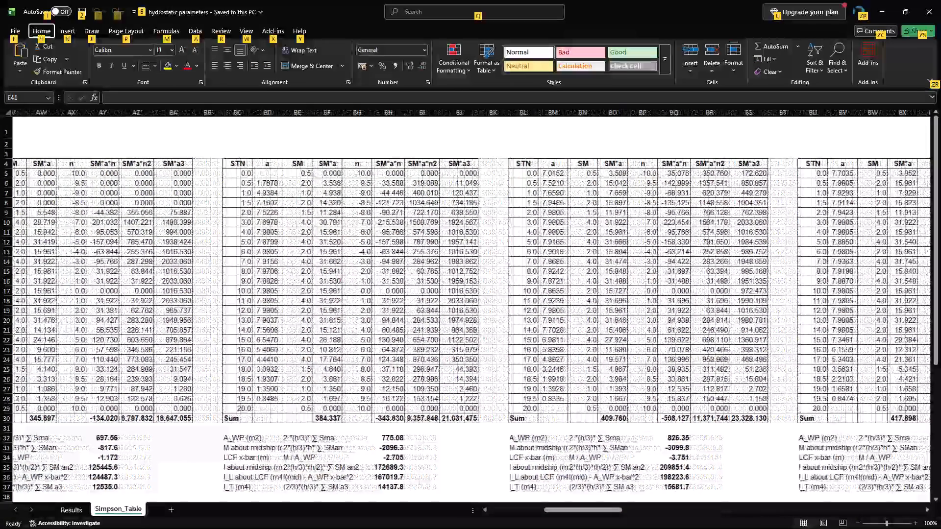
scroll(424, 324, left, 6)
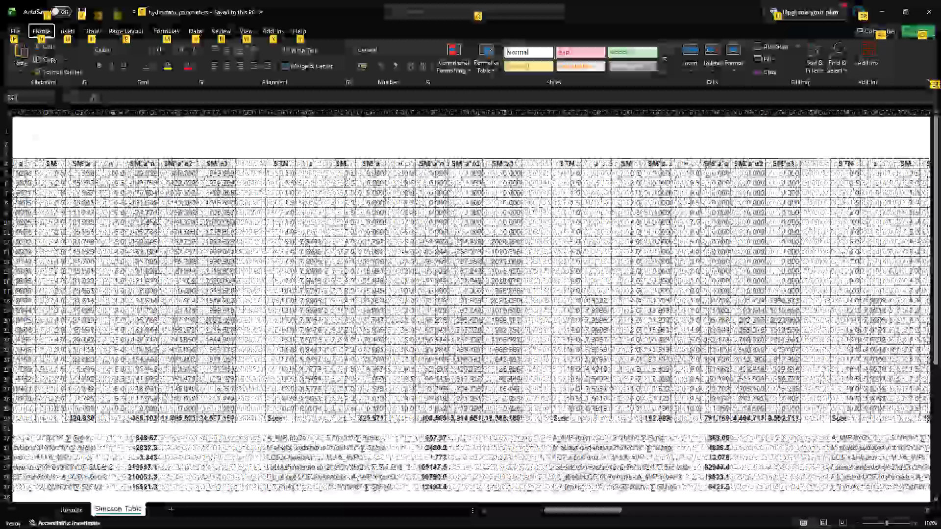
scroll(424, 324, left, 1)
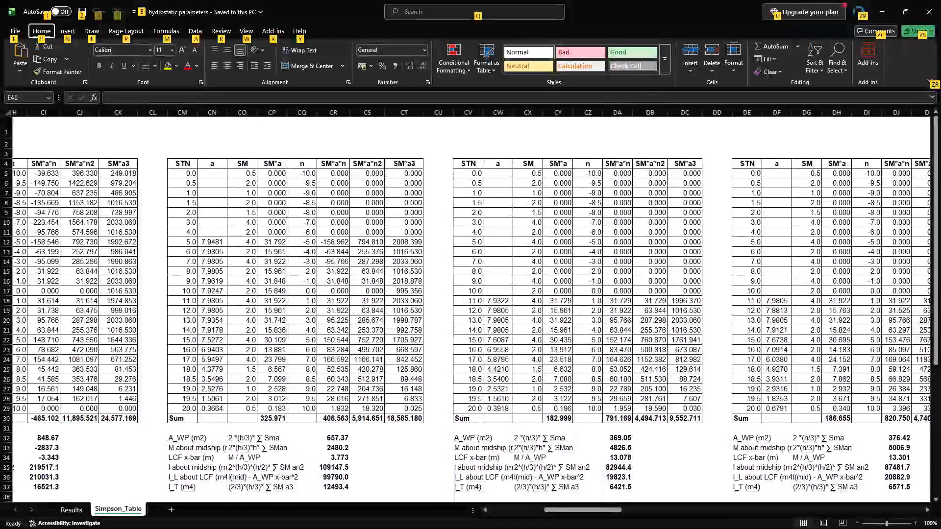
scroll(424, 324, left, 1)
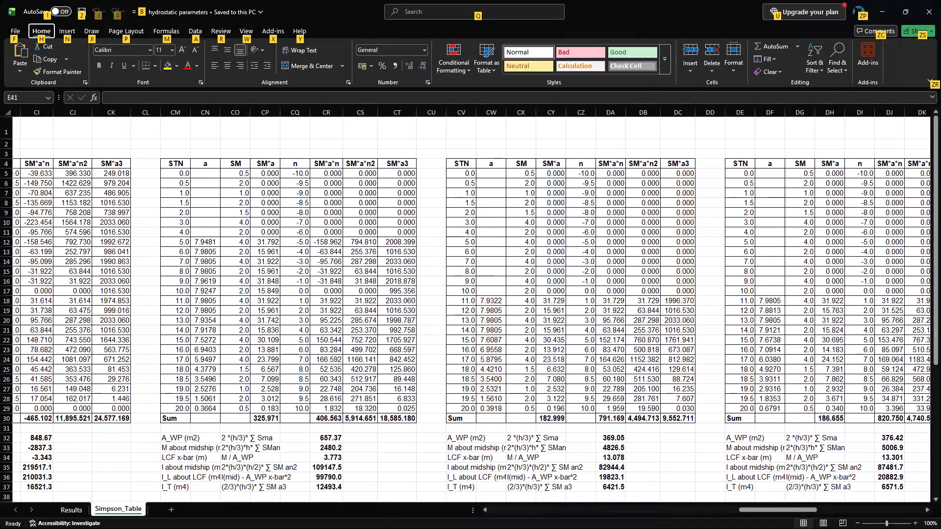
scroll(424, 324, left, 6)
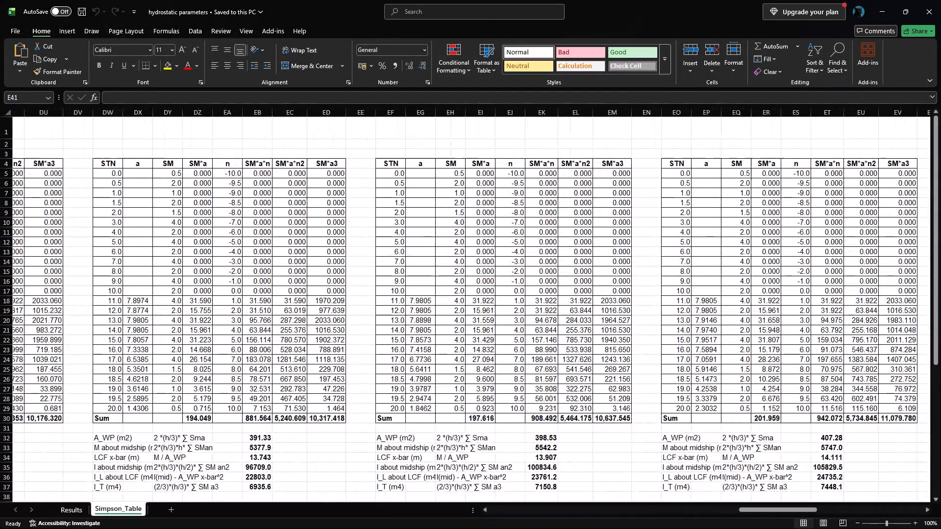
scroll(424, 324, left, 5)
scroll(424, 324, right, 4)
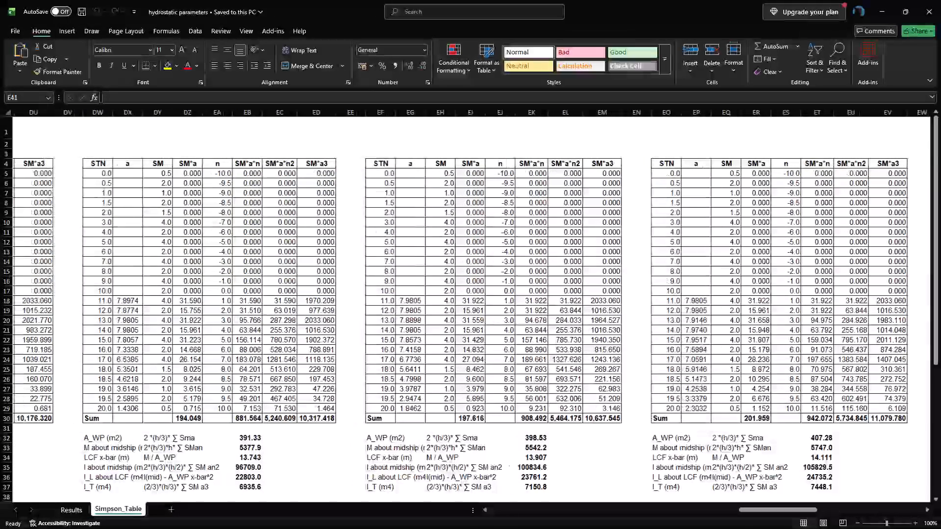
scroll(424, 324, right, 5)
Switch to Hydrostatics_Table and examine the input data and Simpson tables for drafts 5.94, 5.4, 4.5 and 3.6 m.
key(alt+Tab)
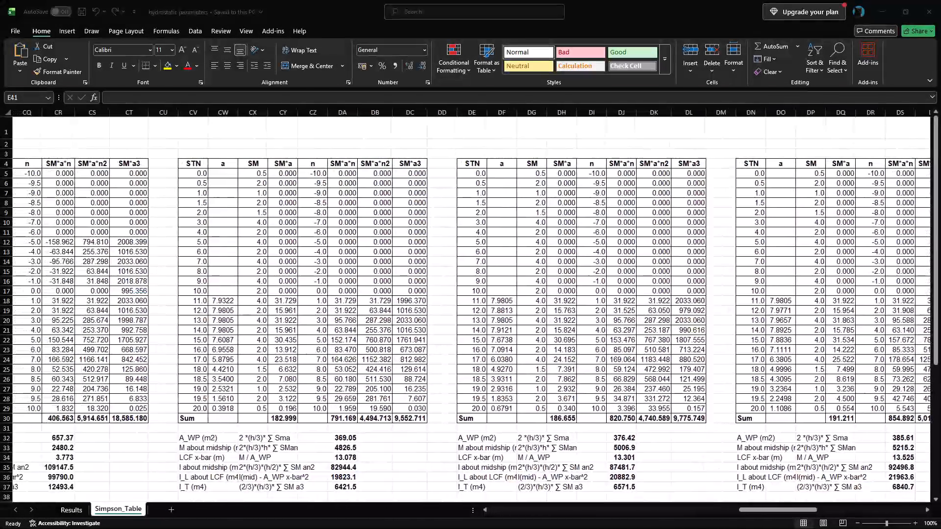
scroll(423, 326, down, 1)
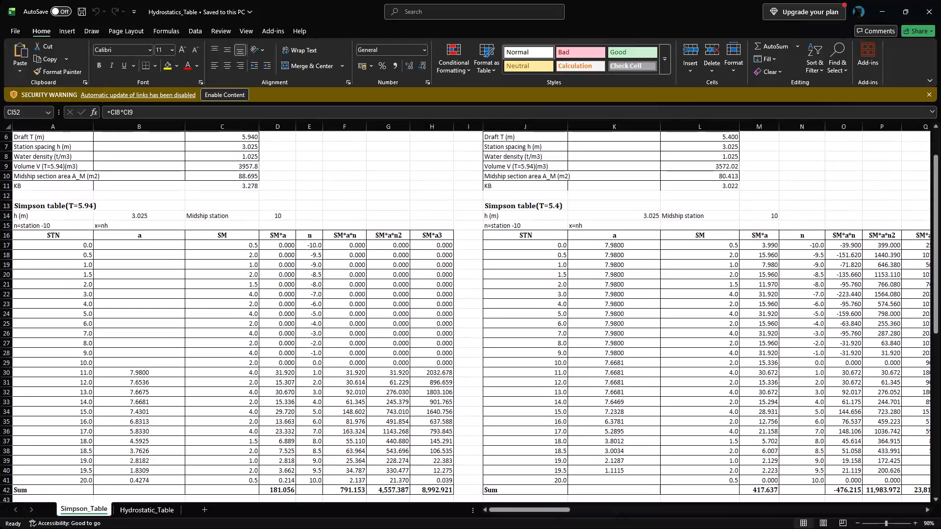
scroll(420, 328, down, 2)
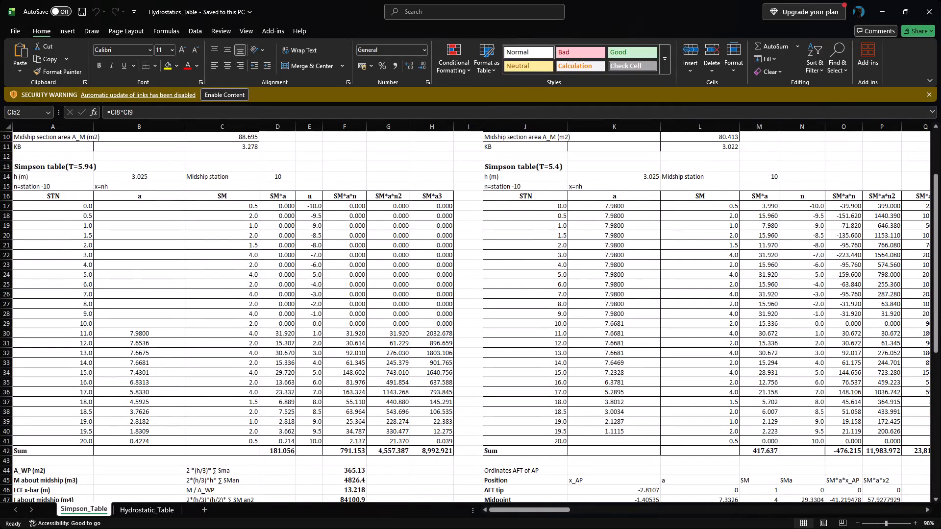
scroll(420, 328, up, 5)
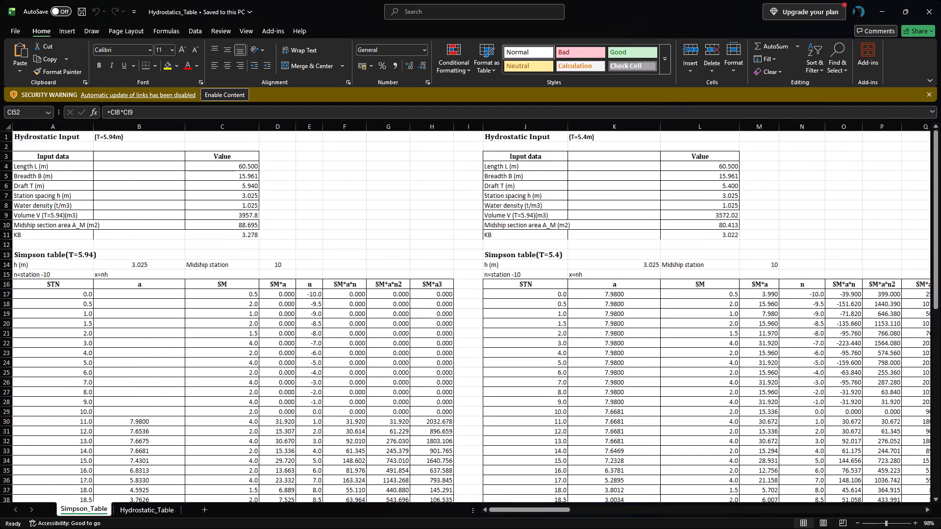
scroll(420, 329, left, 8)
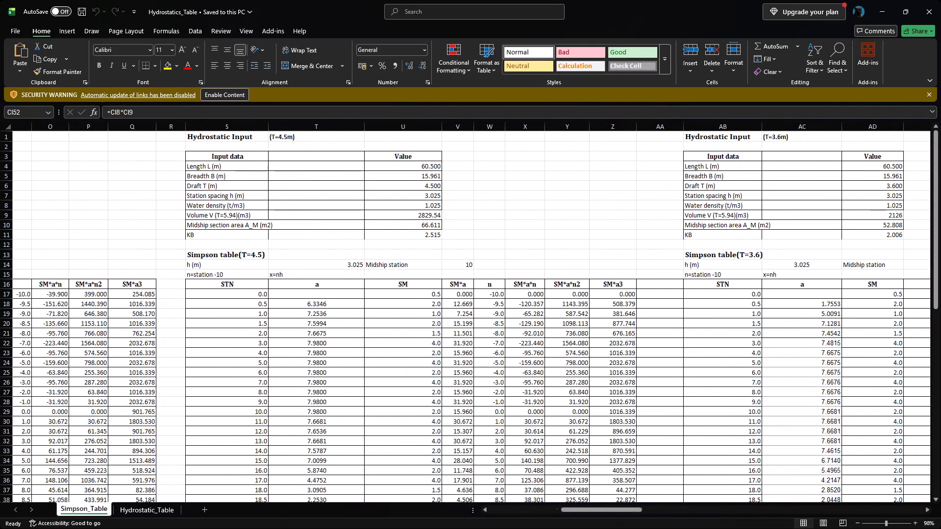
scroll(417, 332, right, 8)
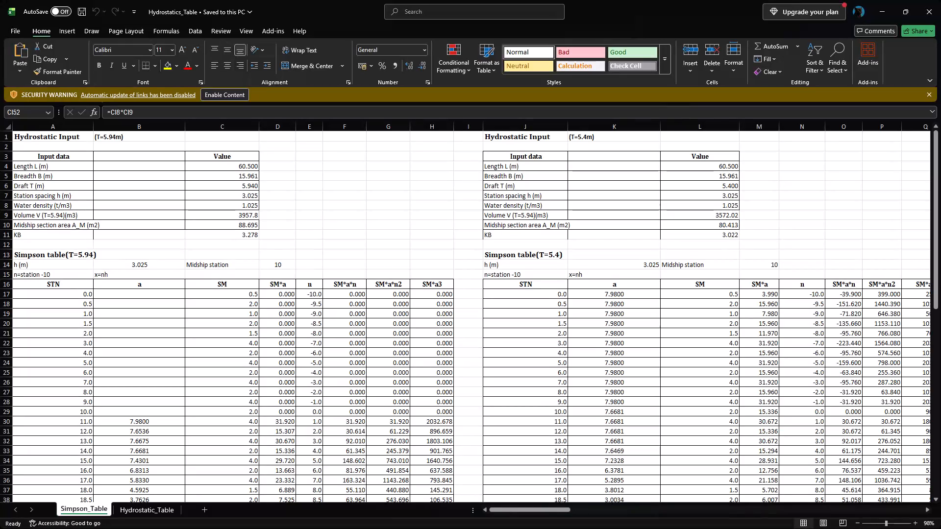
Switch to the hydrostatic parameters workbook and review its Simpson tables again from the first one, checking ordinates and waterplane results.
key(alt+Tab)
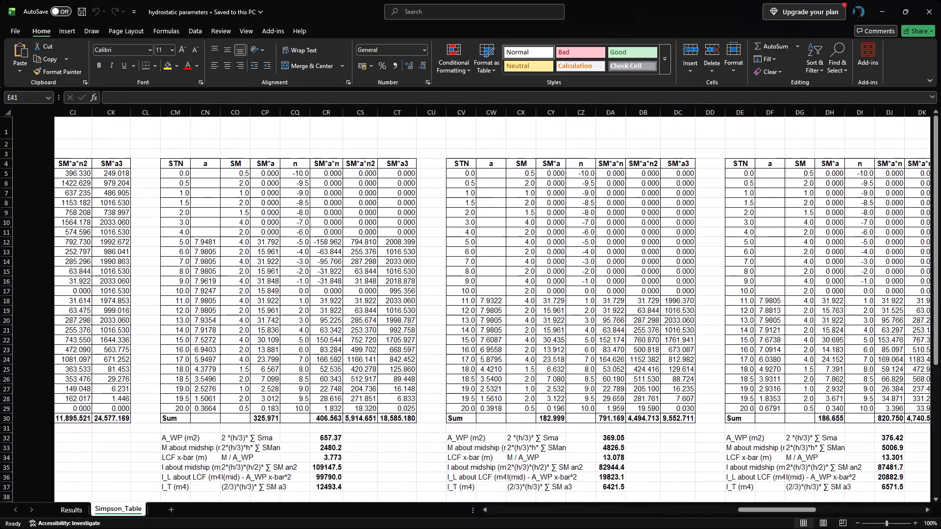
scroll(415, 333, right, 8)
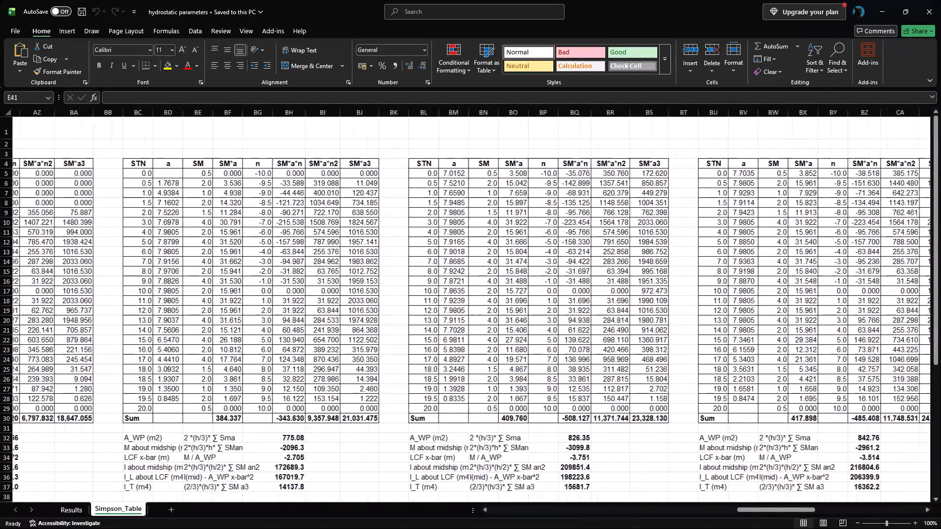
scroll(415, 333, right, 10)
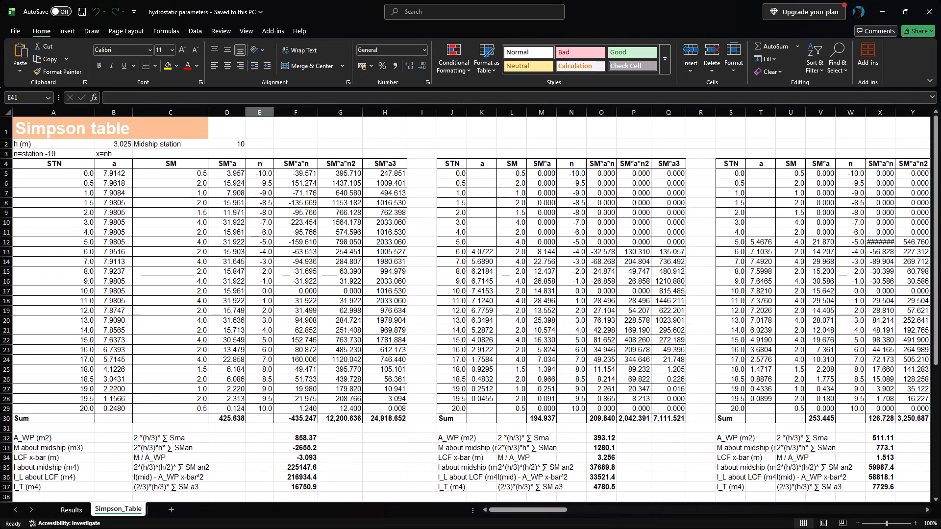
scroll(495, 229, left, 7)
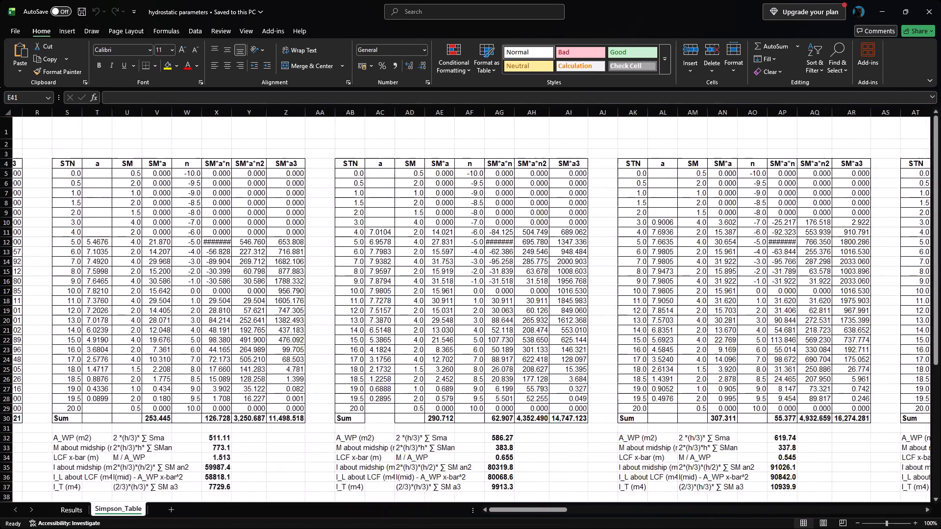
scroll(491, 232, left, 6)
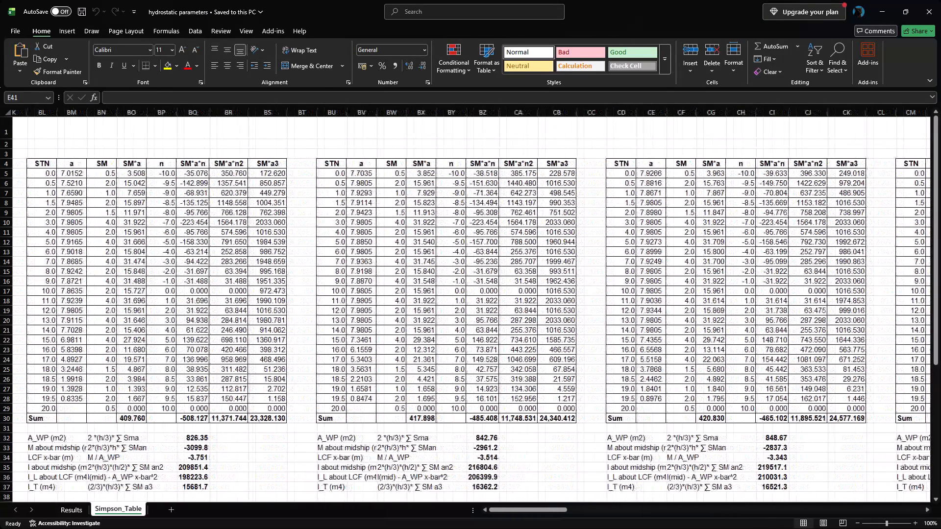
scroll(486, 235, left, 2)
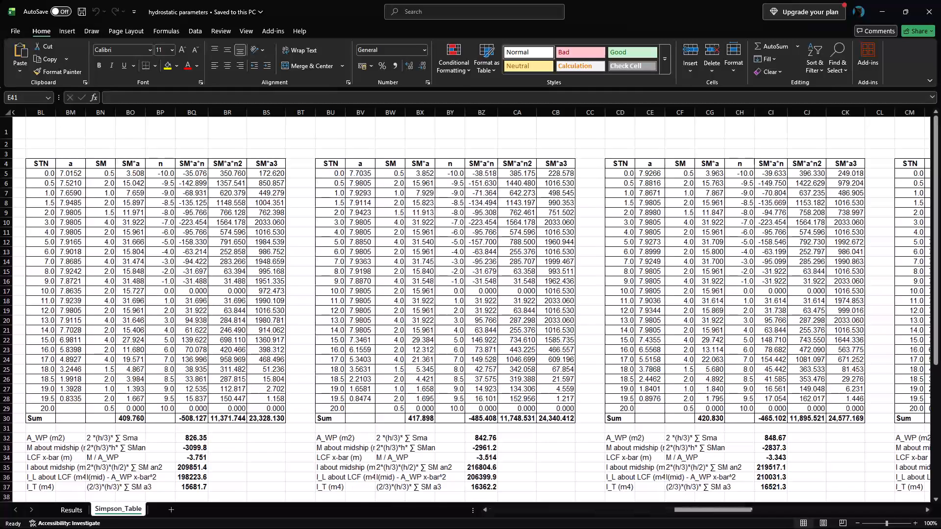
Switch to Hydrostatics_Table and examine the input data and Simpson tables for drafts 5.94 and 5.4 m, including the station 0.0 ordinate.
key(alt+Tab)
scroll(254, 258, down, 2)
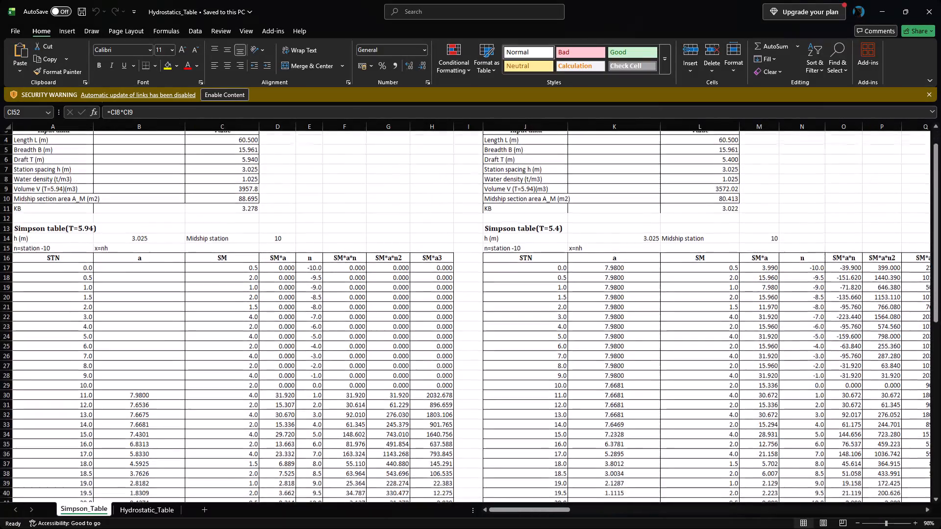
scroll(254, 258, up, 3)
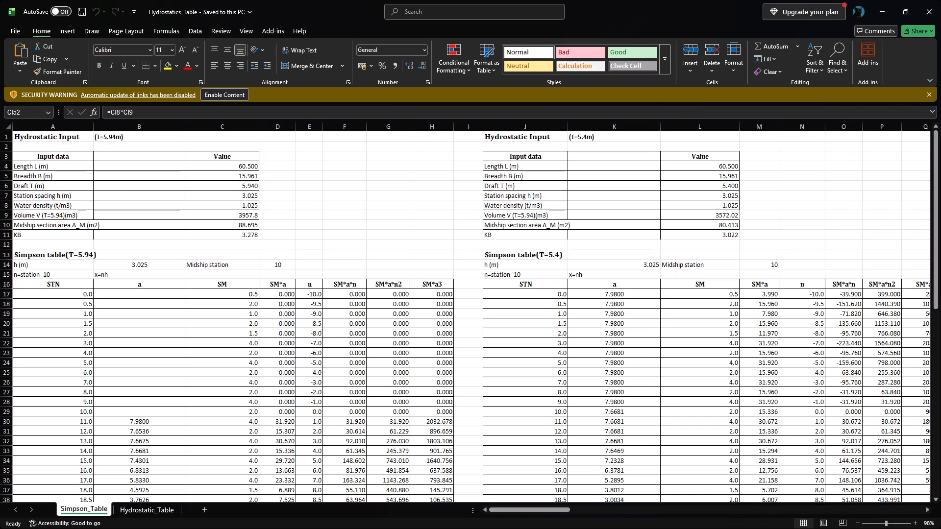
click(132, 296)
scroll(122, 315, down, 4)
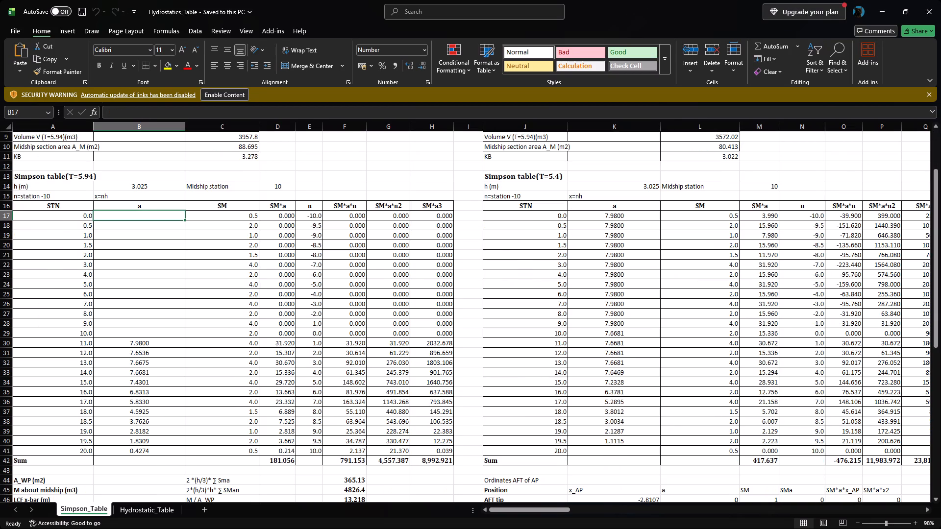
scroll(123, 313, up, 5)
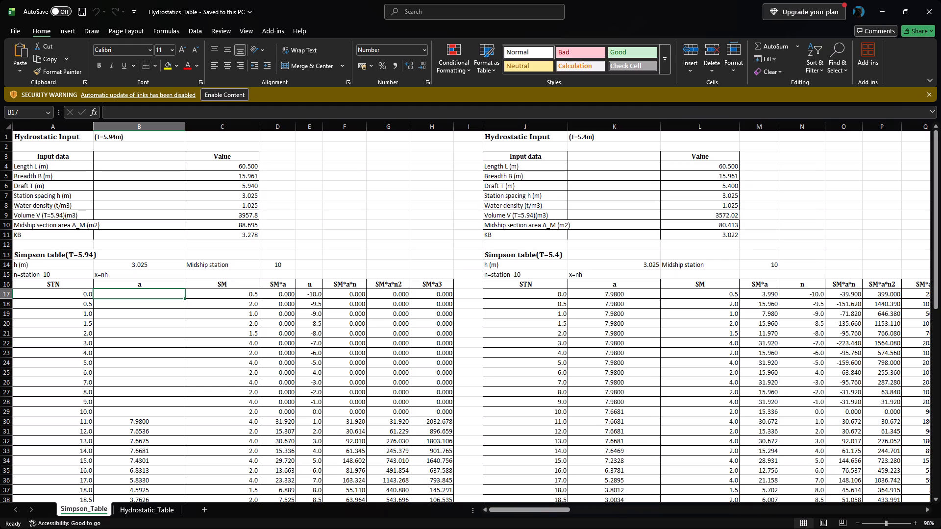
scroll(176, 303, down, 3)
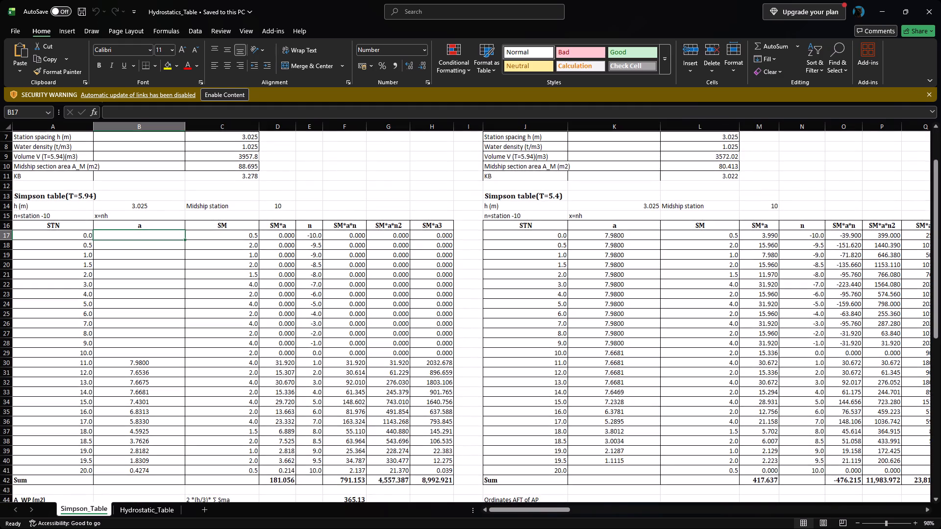
scroll(196, 295, up, 3)
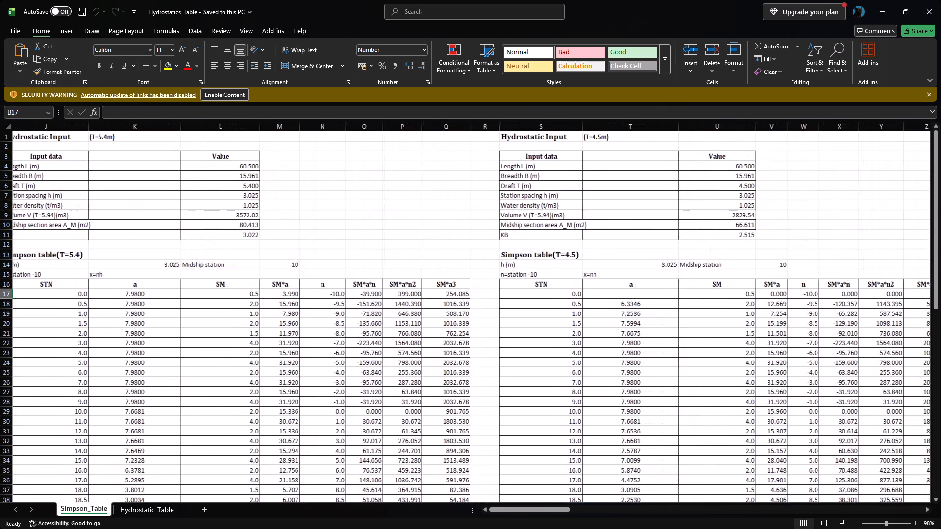
Examine the remaining Simpson tables in Hydrostatics_Table, from draft 5.4 m through 0.45 m, and return to the T=5.94 table.
scroll(197, 295, left, 8)
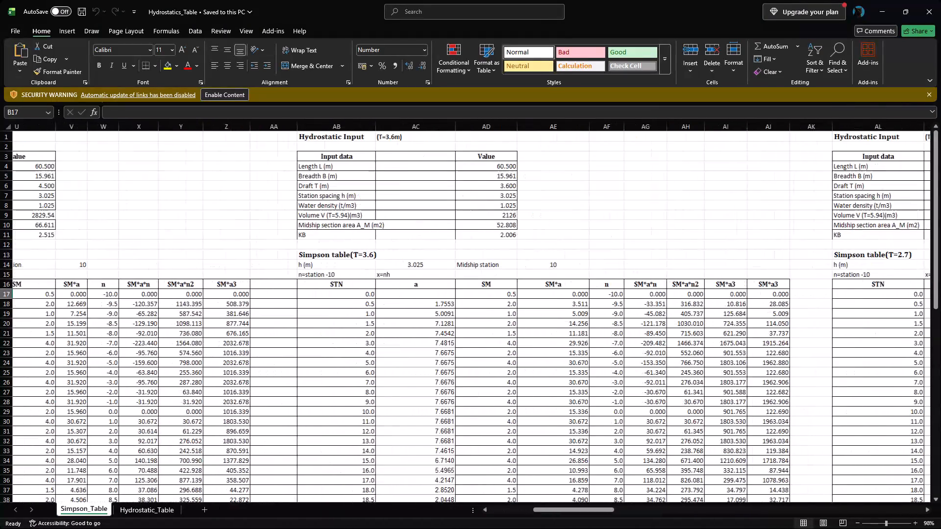
scroll(173, 301, left, 7)
scroll(258, 332, down, 4)
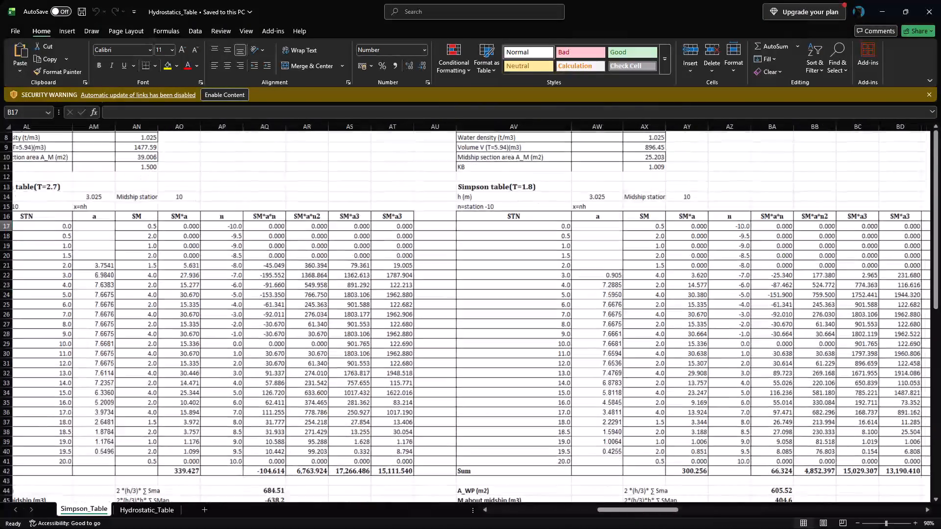
scroll(258, 332, down, 1)
scroll(258, 332, left, 10)
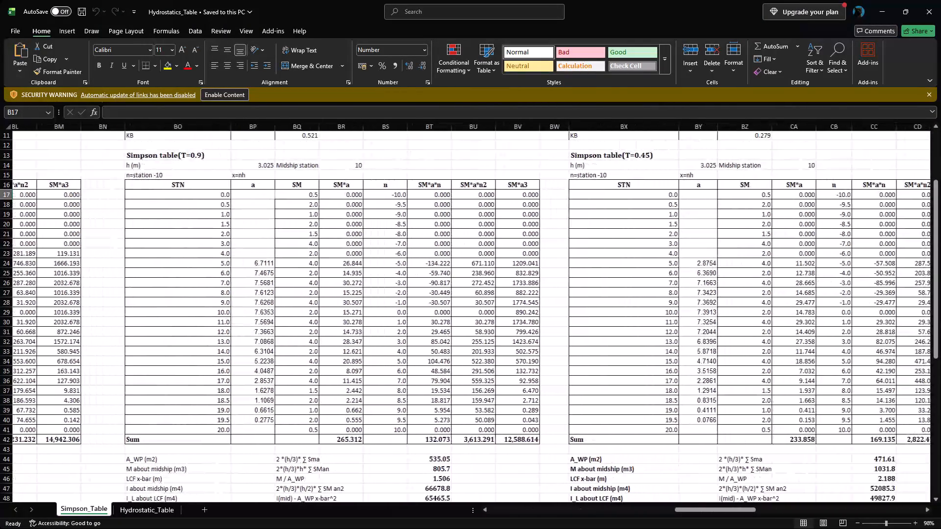
scroll(258, 331, right, 15)
scroll(257, 330, right, 7)
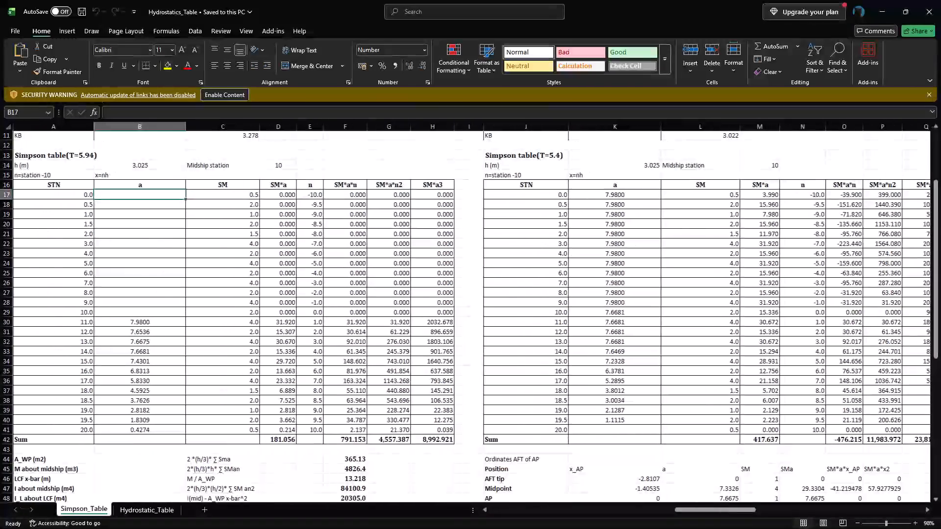
Switch to the hydrostatic parameters workbook and review the input data and computed quantities on its Results sheet.
click(606, 175)
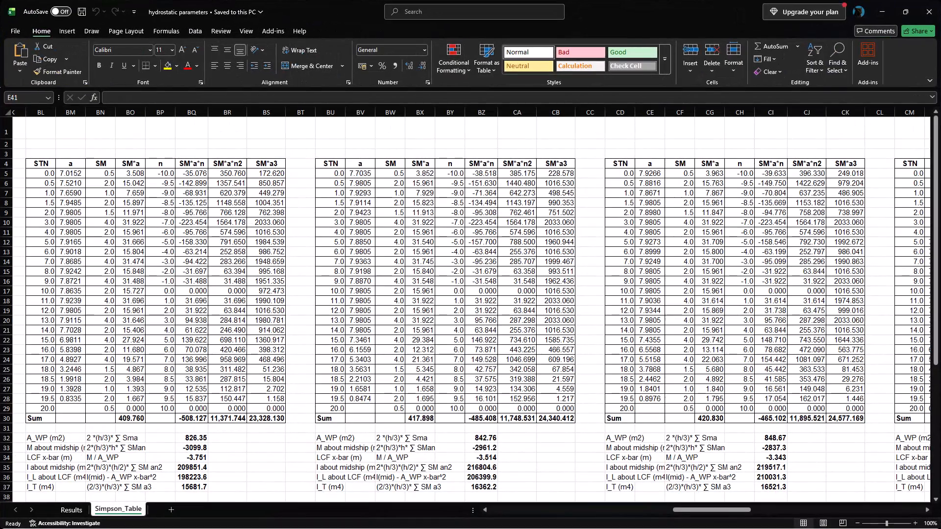
click(78, 511)
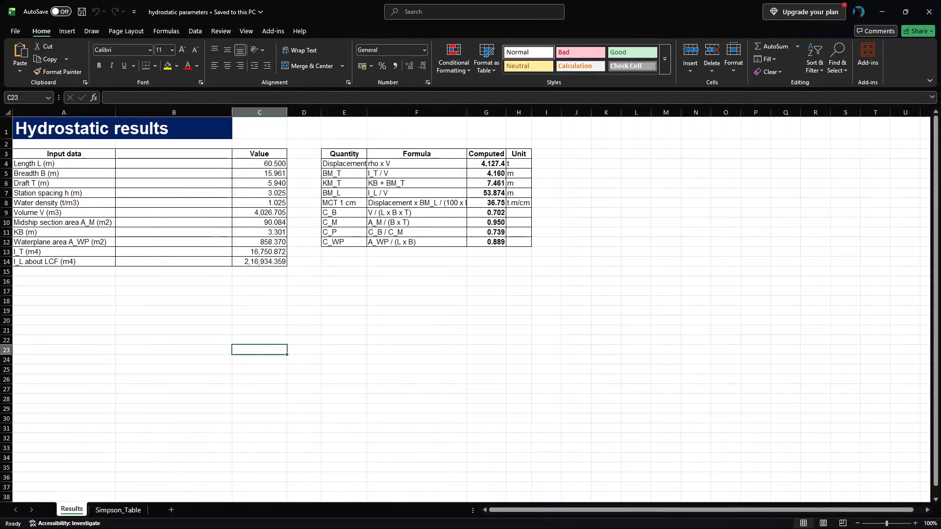
click(8, 9)
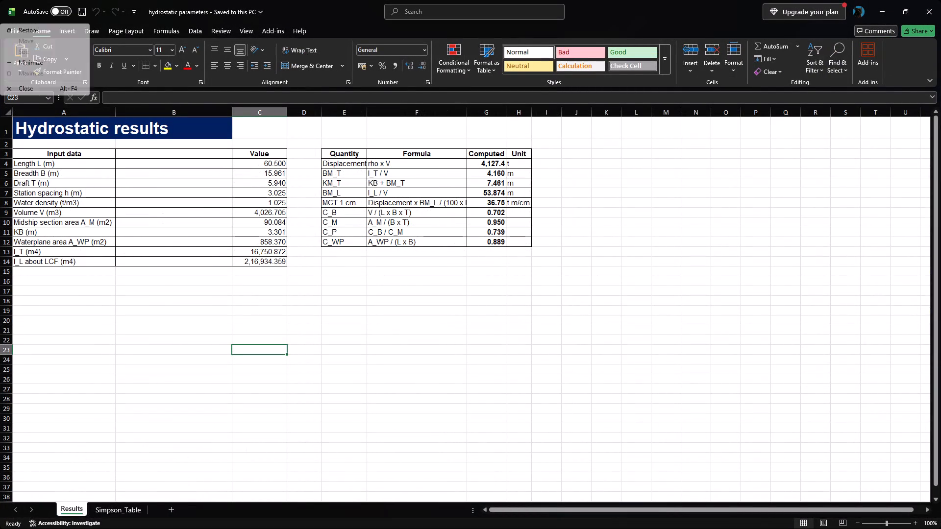
drag(48, 342, 48, 335)
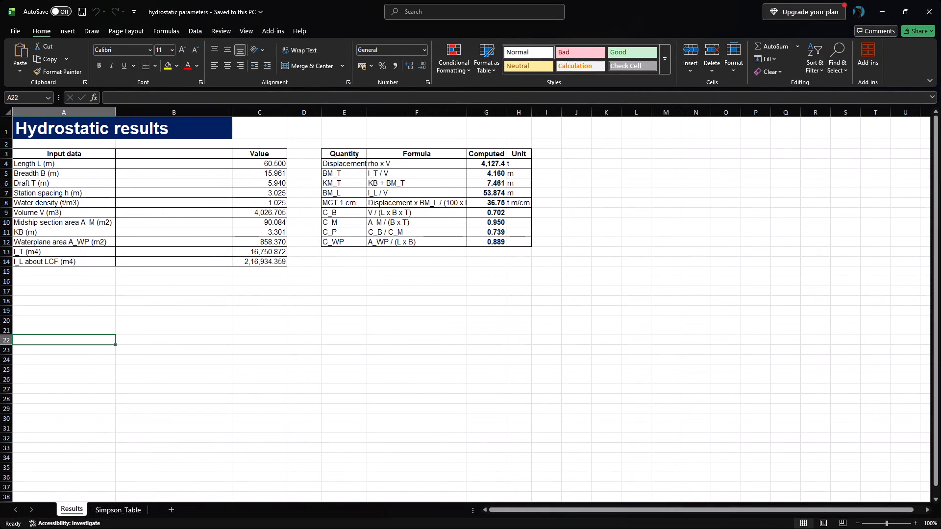
Open the recent workbook OFFSHORE SUPPLY VESSEL-4 and show its Offshore Supply Vessel-4 sheet with the Table of Offsets.
click(14, 29)
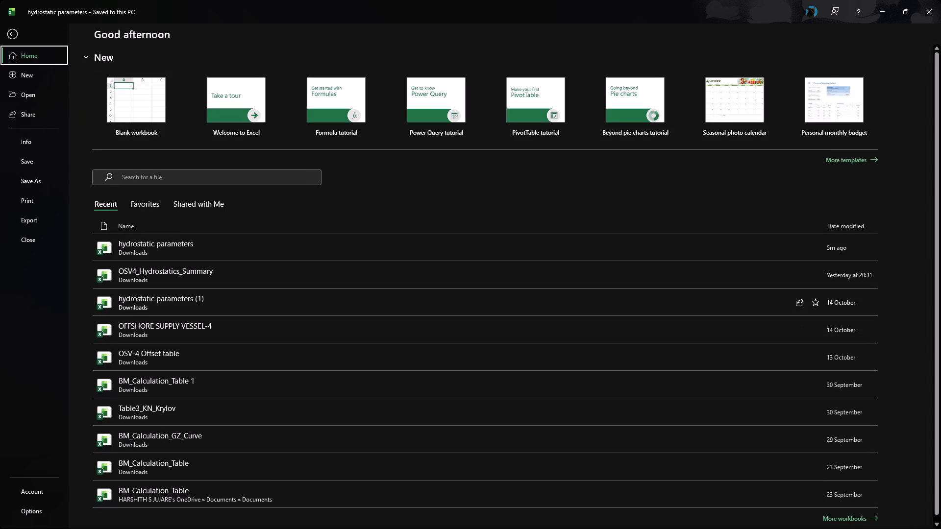
click(201, 325)
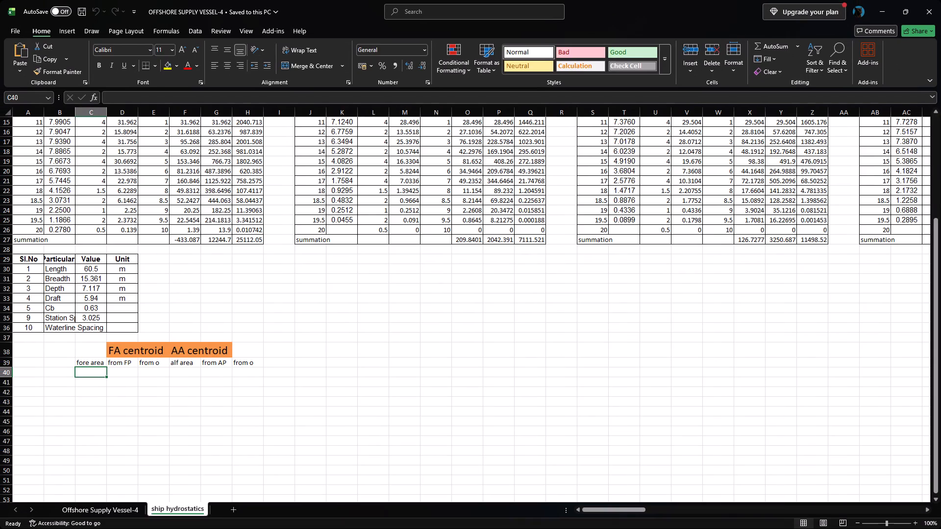
click(108, 509)
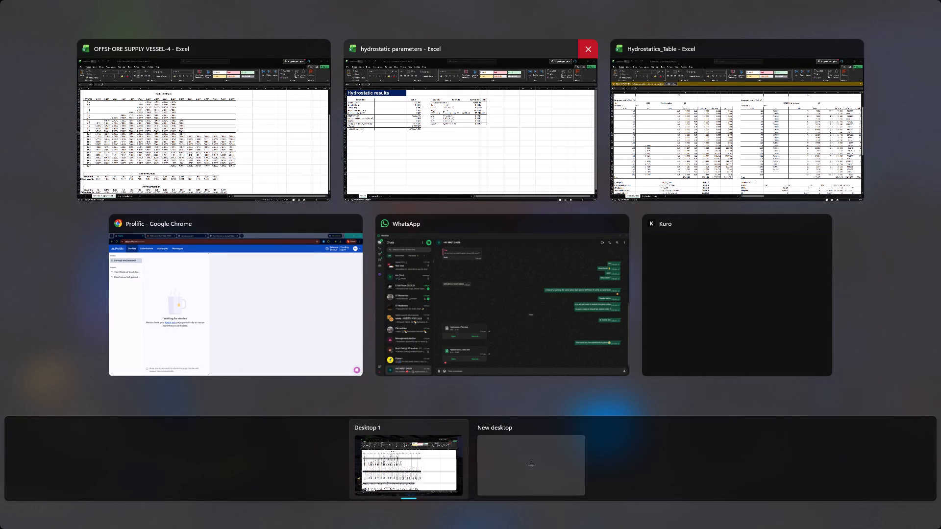
Close the hydrostatic parameters workbook and switch to Hydrostatics_Table.
click(584, 46)
click(567, 136)
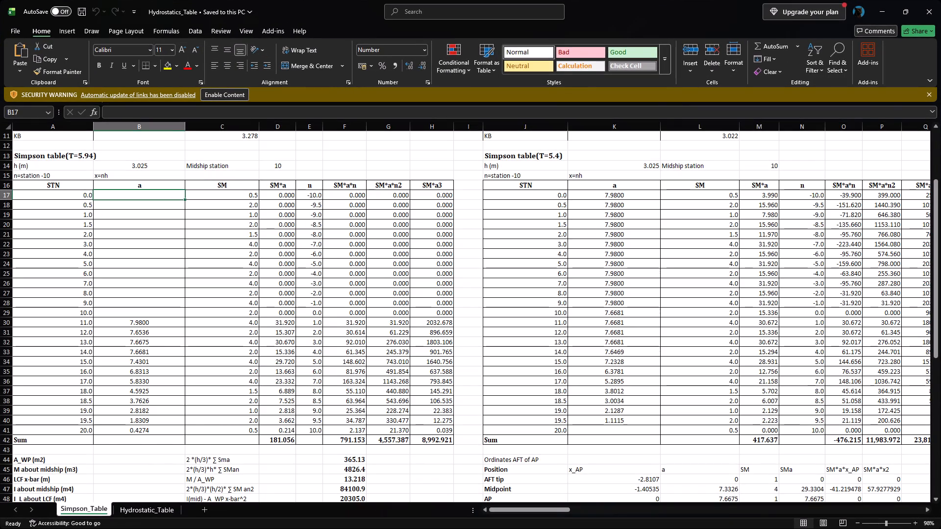
Compare the T=5.94 Simpson table ordinates in Hydrostatics_Table with the Table of Offsets in OFFSHORE SUPPLY VESSEL-4.
key(alt+Tab)
key(alt+Tab)
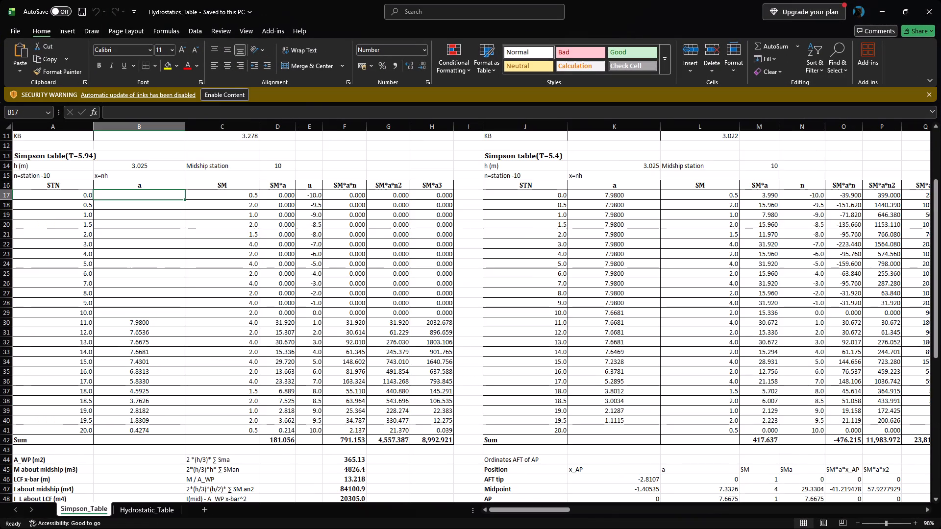
key(alt+Tab)
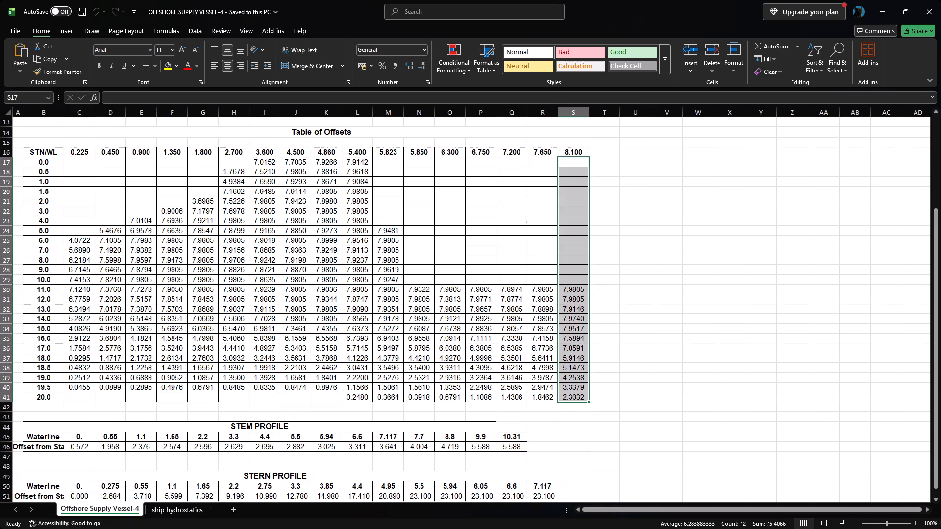
key(alt+Tab)
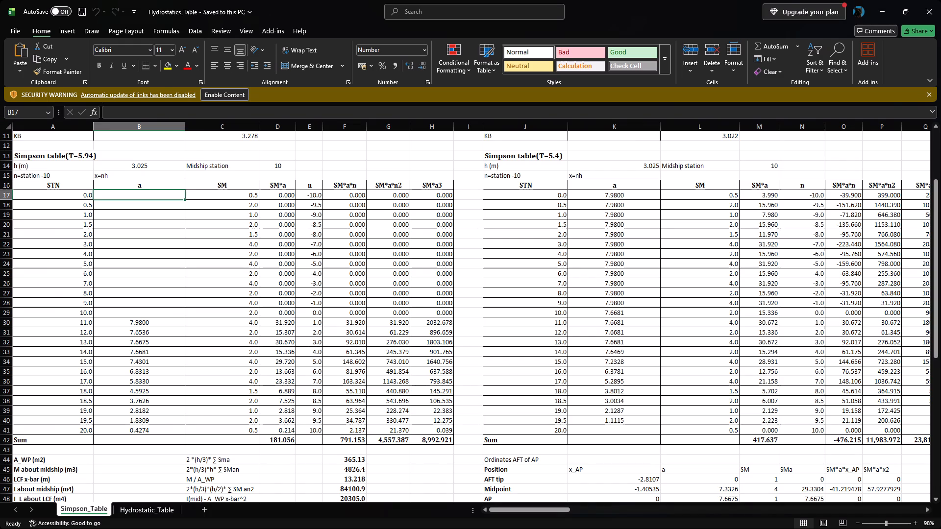
key(alt+Tab)
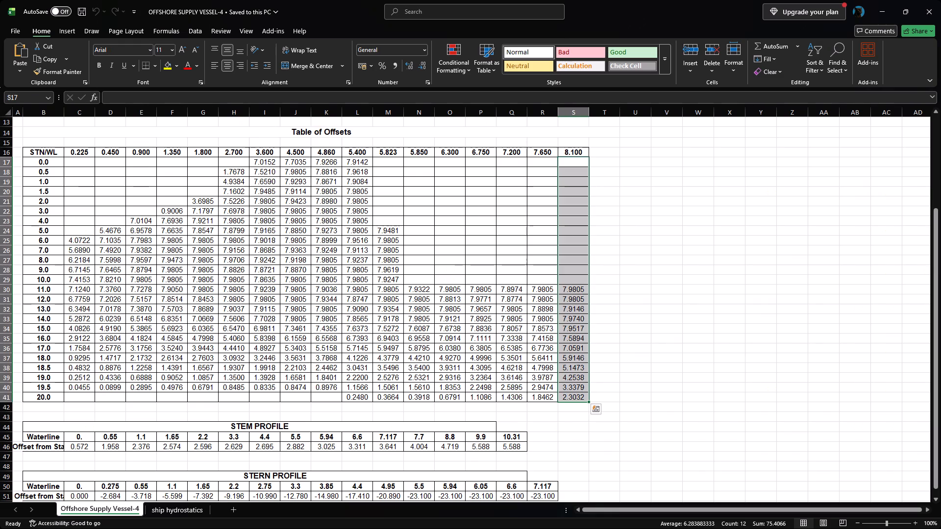
key(alt+Tab)
scroll(286, 213, down, 2)
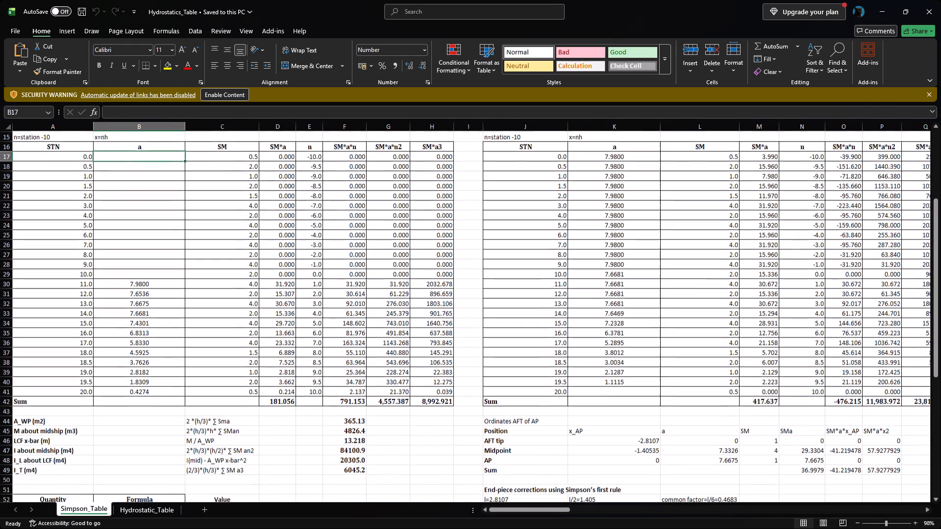
scroll(286, 213, up, 1)
scroll(286, 213, down, 2)
scroll(286, 213, up, 3)
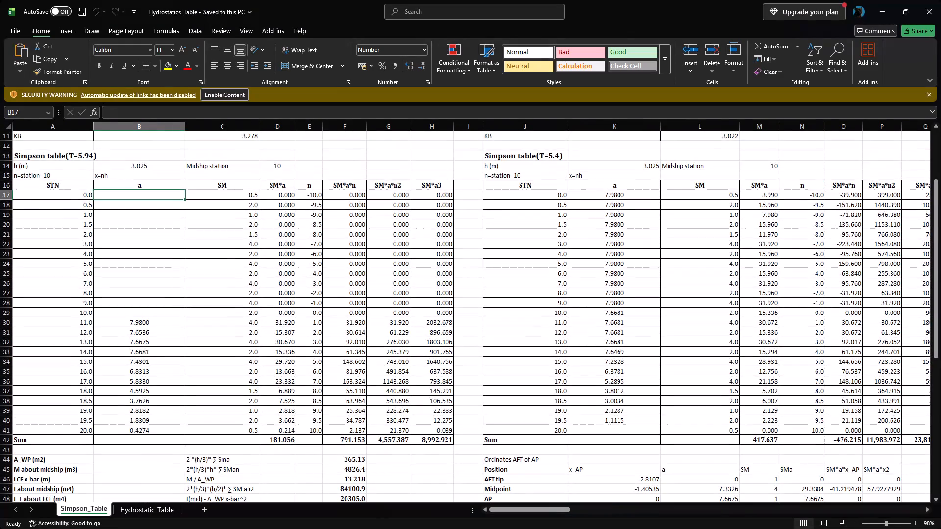
scroll(286, 213, up, 7)
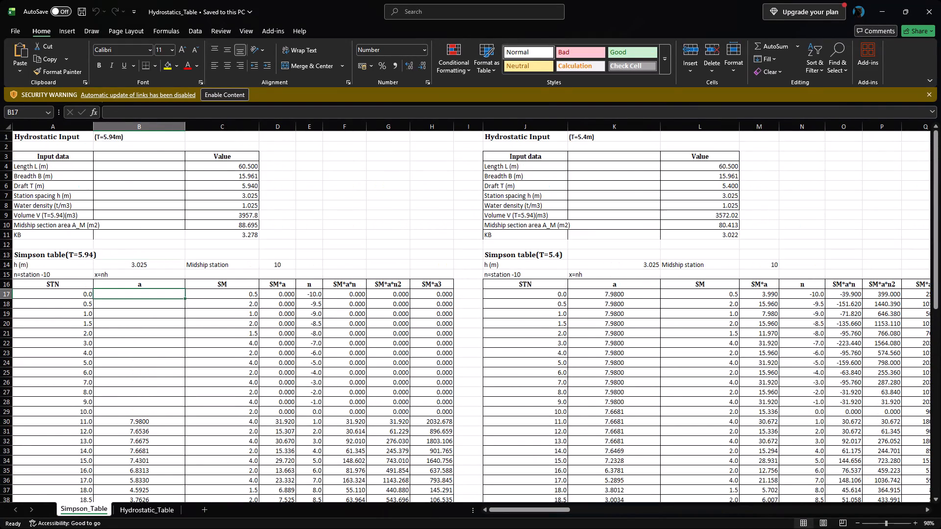
key(alt+Tab)
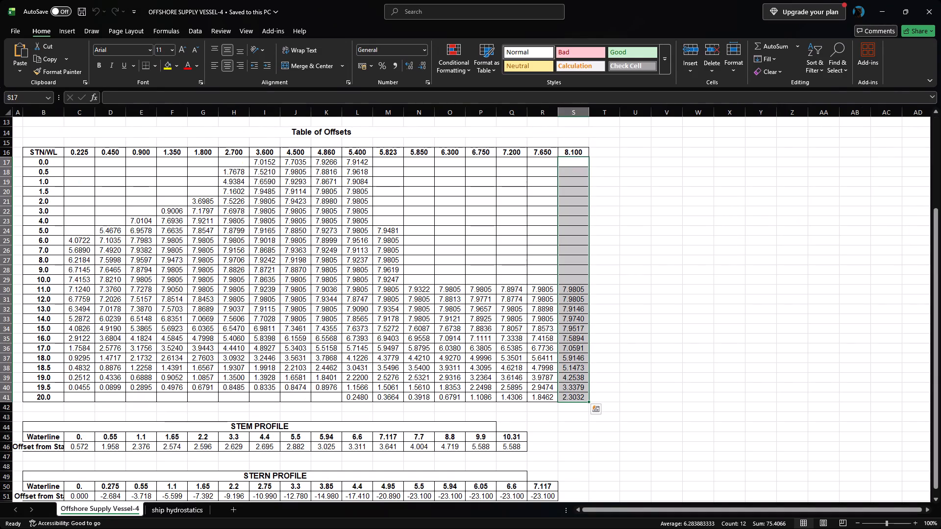
key(alt+Tab)
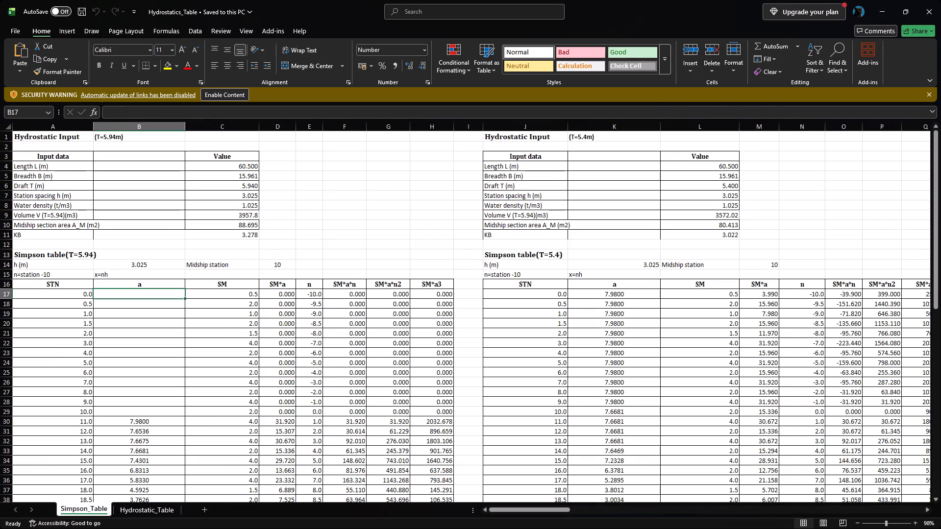
Compare the T=5.4 Simpson table ordinates in Hydrostatics_Table with the 5.400 waterline column of the Table of Offsets in OFFSHORE SUPPLY VESSEL-4.
scroll(418, 152, left, 4)
scroll(500, 216, left, 1)
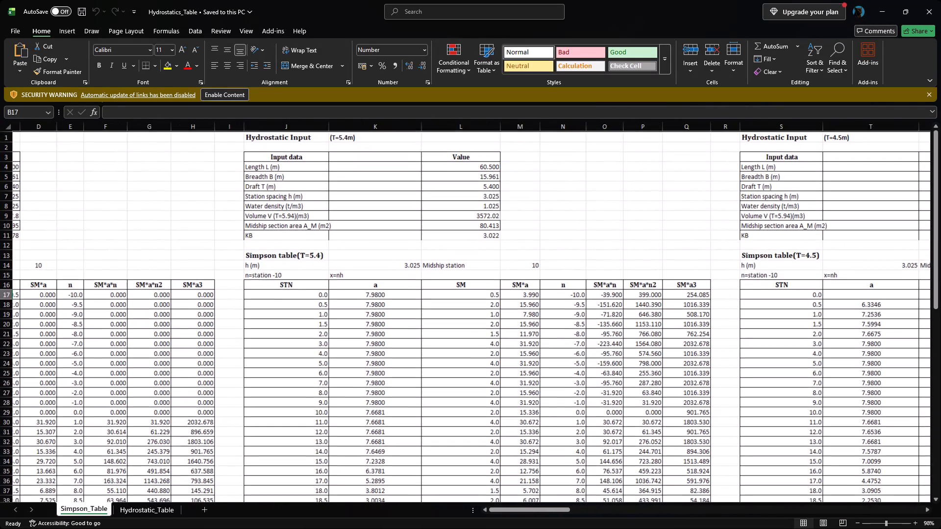
click(494, 185)
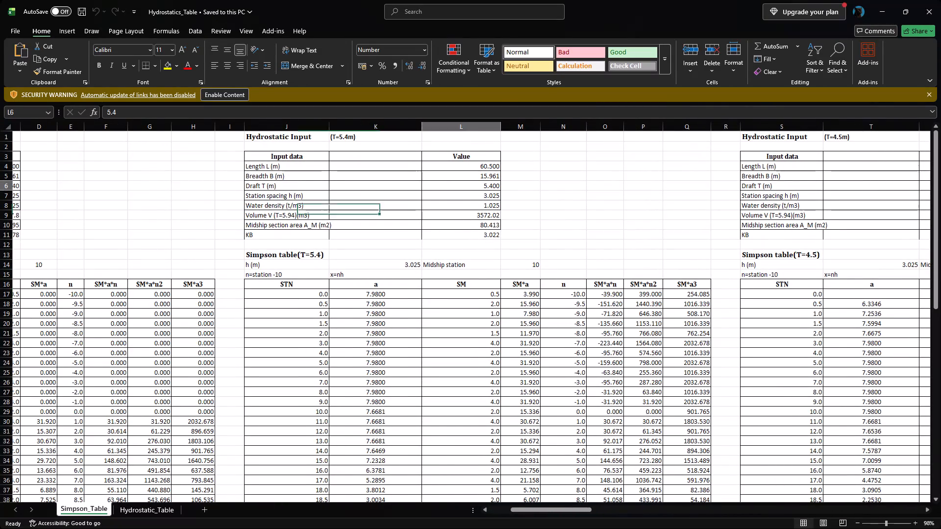
scroll(524, 198, down, 2)
scroll(524, 198, up, 2)
key(alt+Tab)
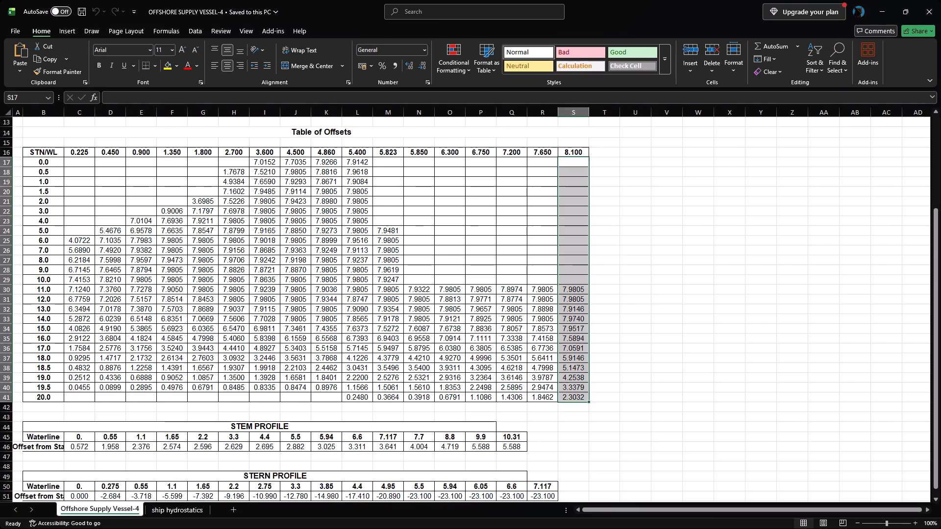
click(364, 154)
key(alt+Tab)
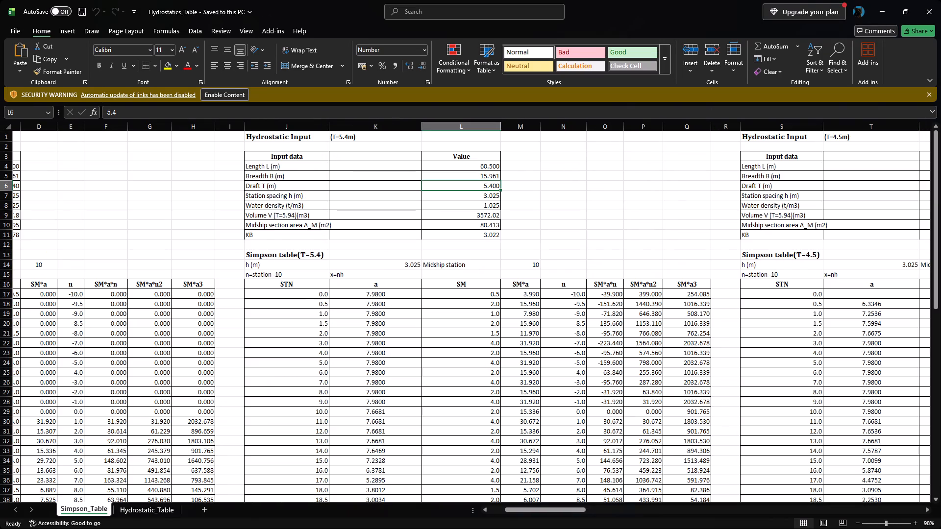
scroll(373, 171, down, 2)
key(alt+Tab)
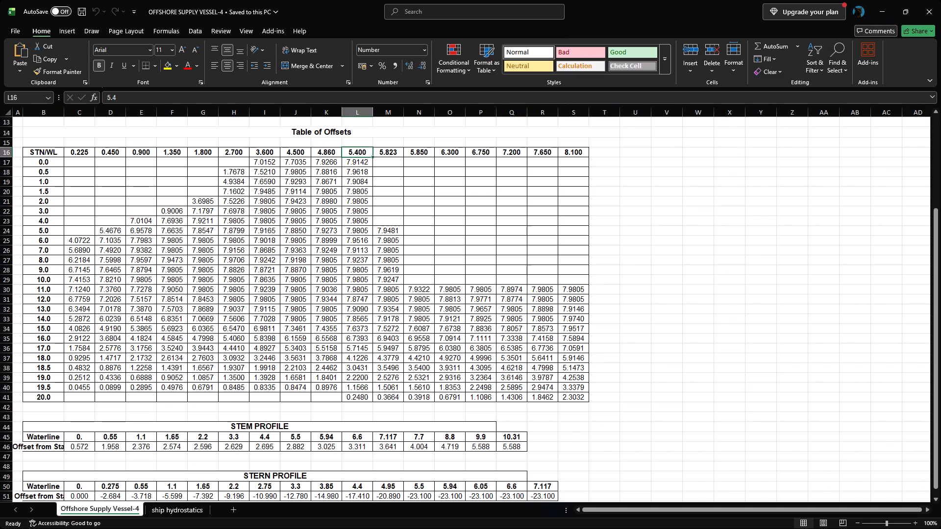
key(alt+Tab)
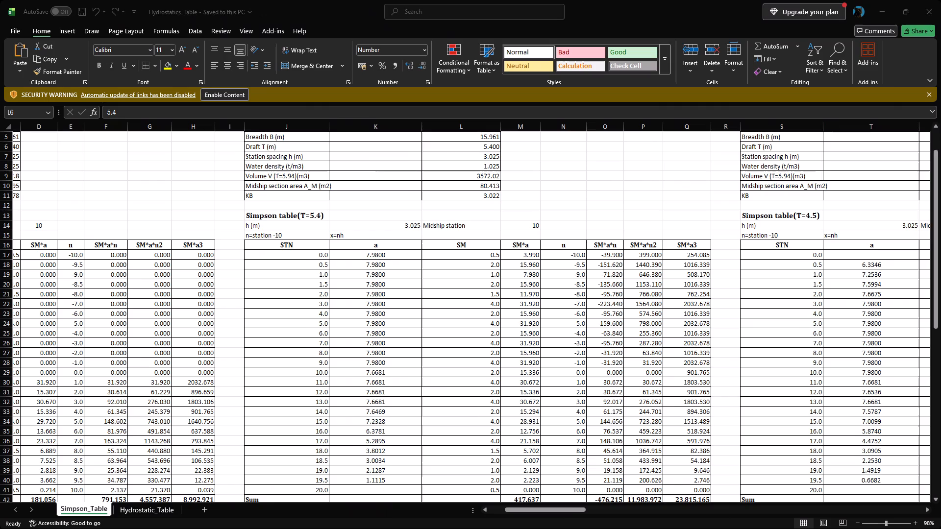
scroll(364, 168, down, 2)
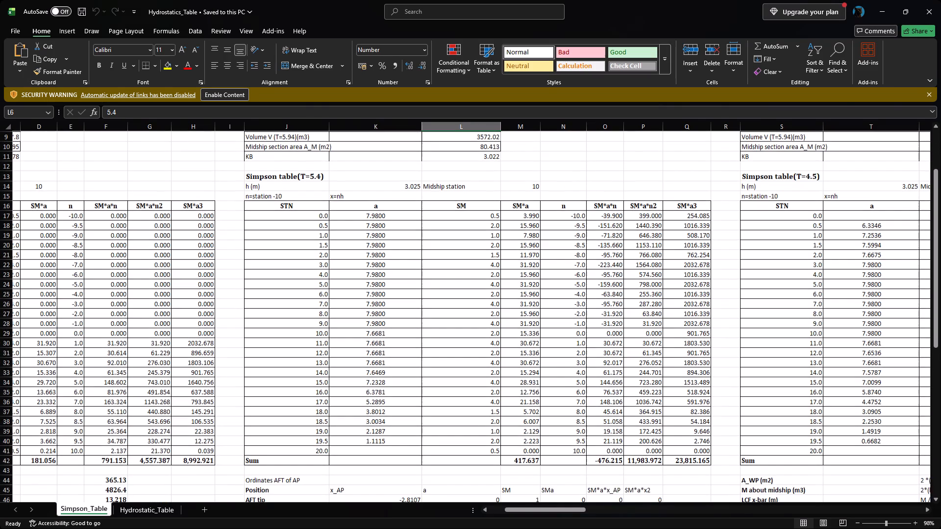
scroll(364, 168, down, 1)
key(alt+Tab)
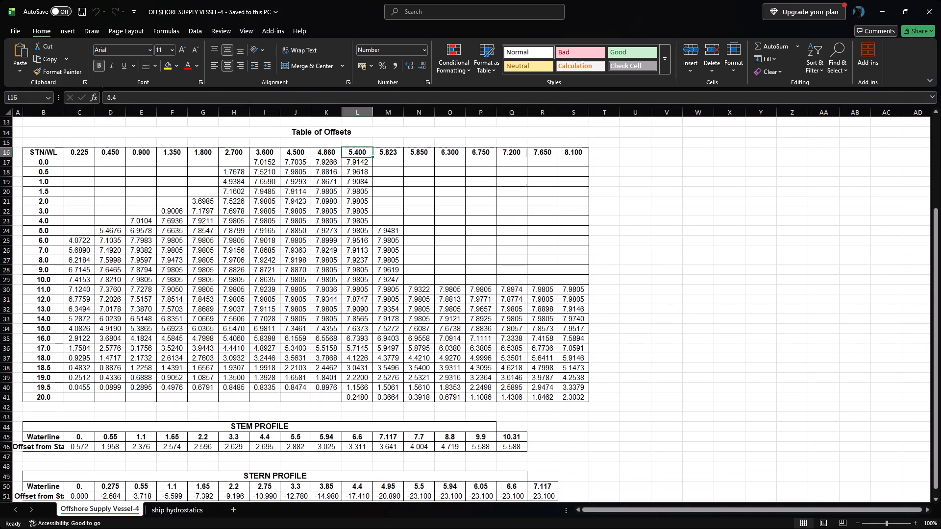
key(alt+Tab)
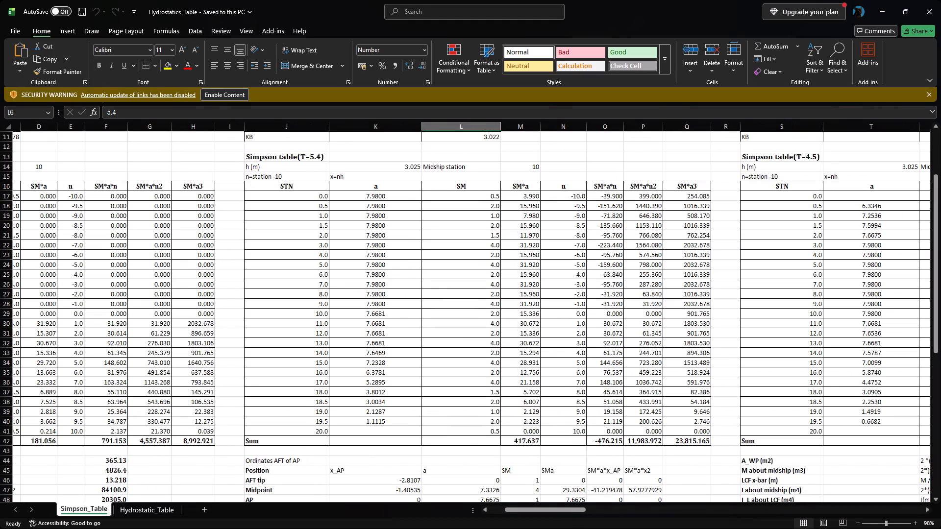
key(alt+Tab)
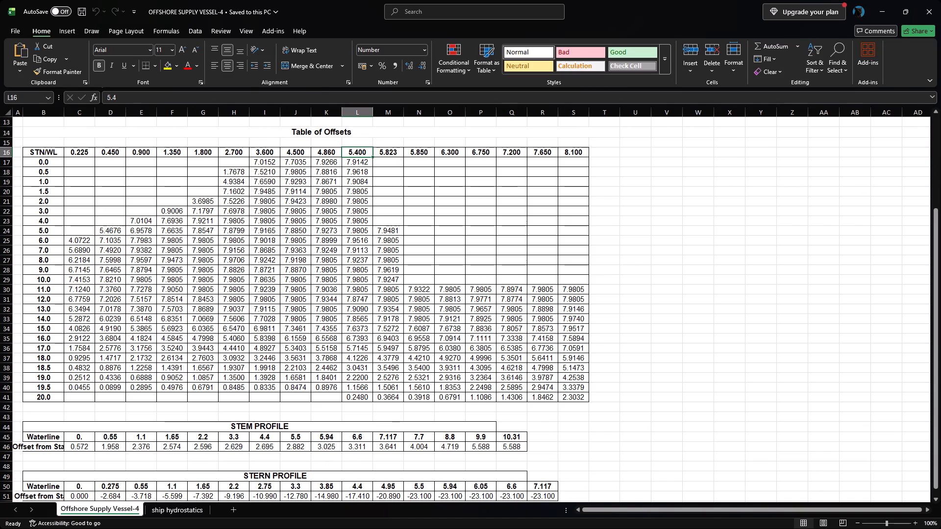
key(alt+Tab)
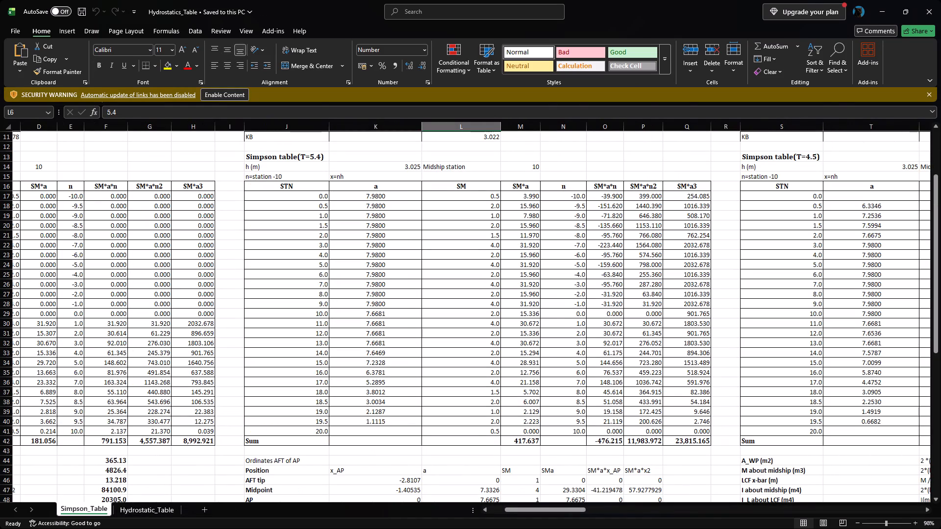
key(alt+Tab)
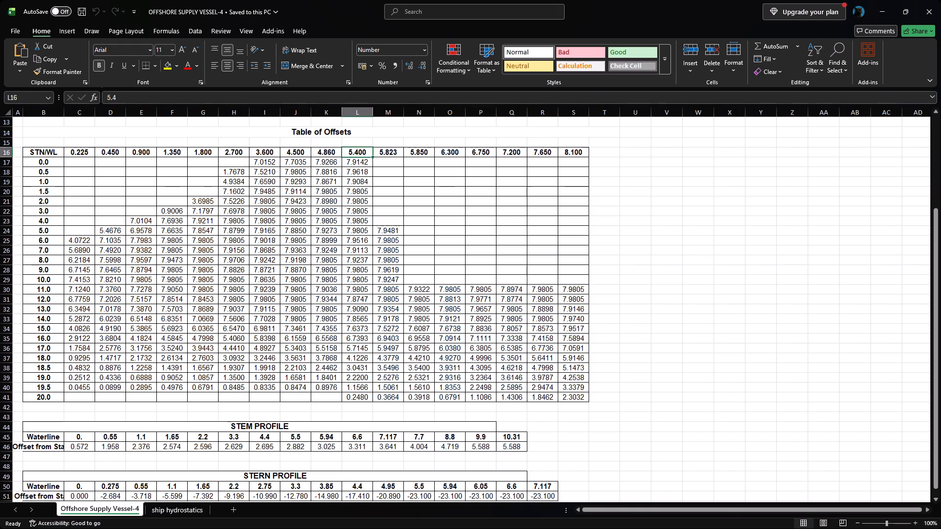
key(alt+Tab)
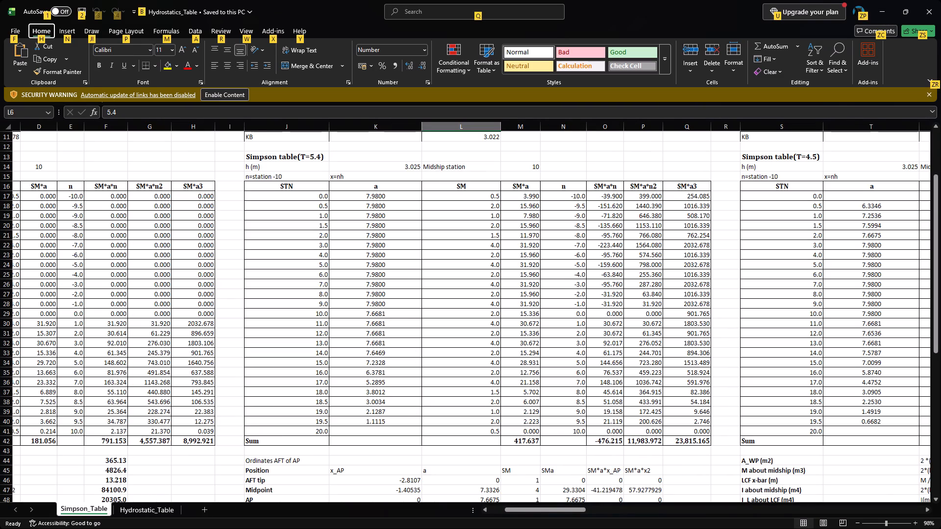
key(Escape)
Compare the T=4.5 Simpson table ordinates in Hydrostatics_Table with the 4.500 waterline column of the OFFSHORE SUPPLY VESSEL-4 Table of Offsets.
scroll(368, 180, up, 1)
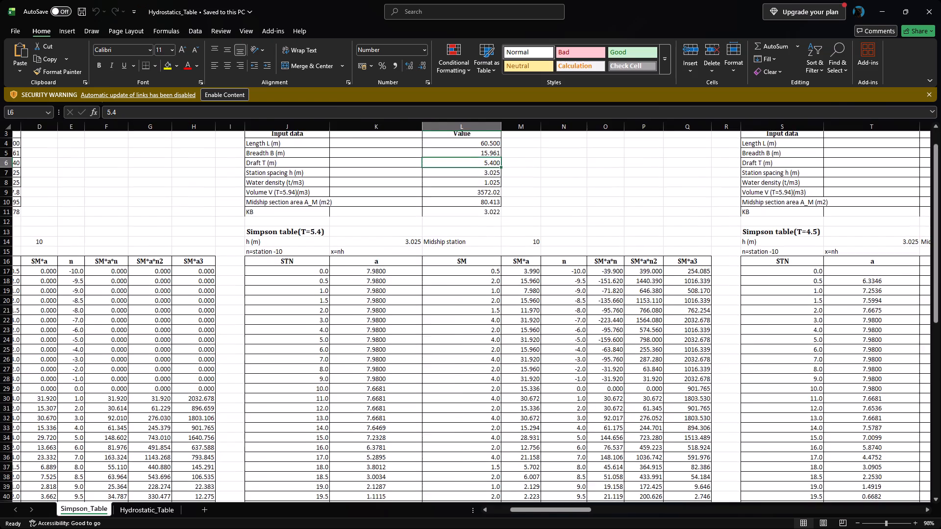
scroll(368, 180, up, 1)
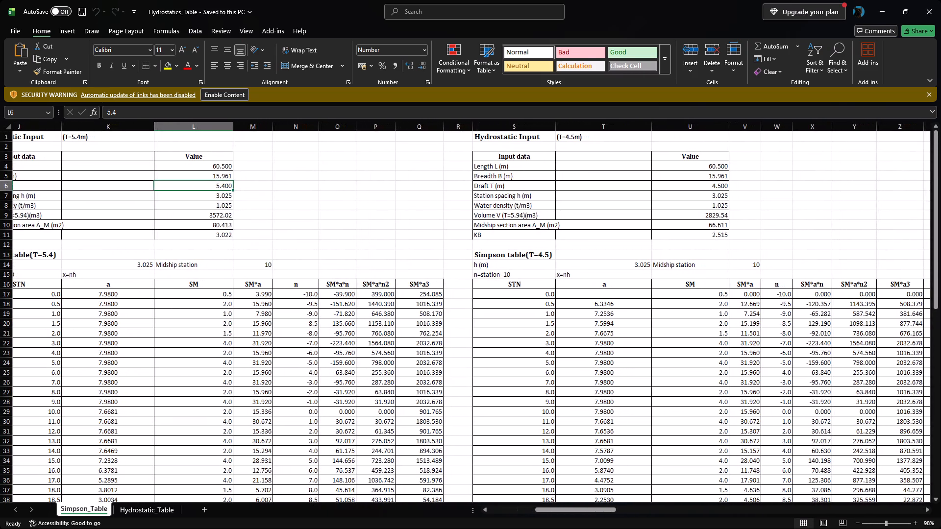
key(alt+Tab)
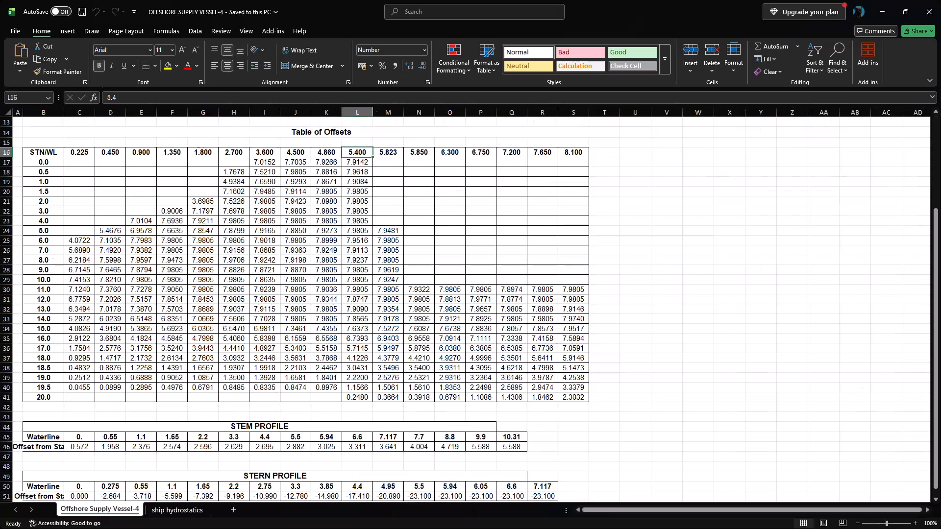
click(294, 152)
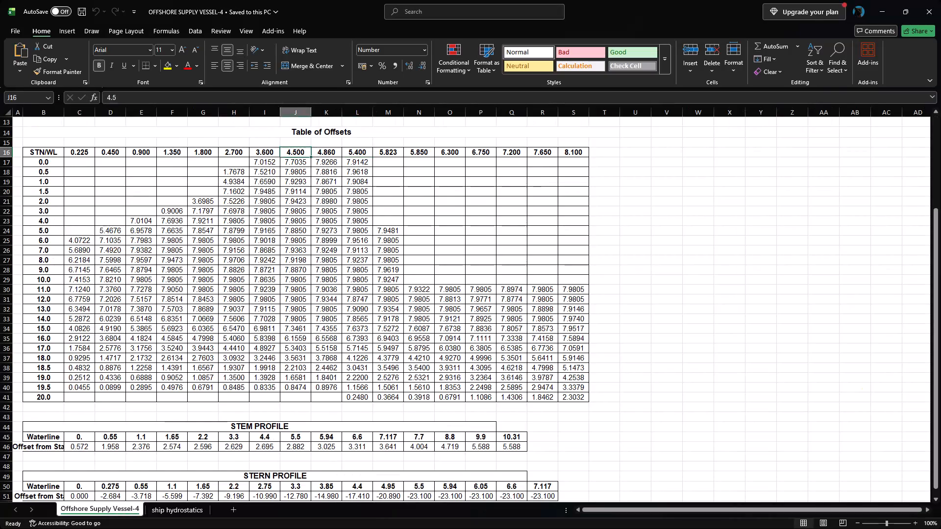
key(alt+Tab)
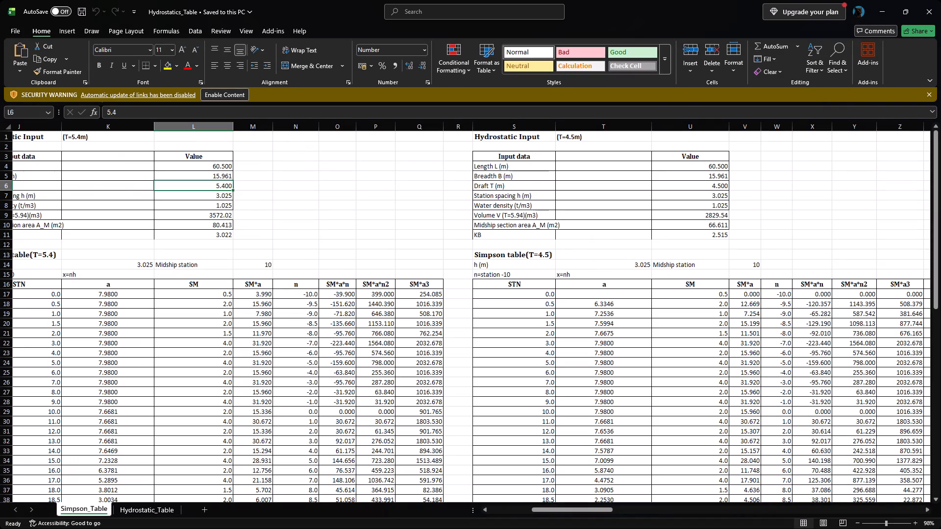
Review the Simpson sums and the waterplane results beneath the T=4.5 and T=5.94 tables on the Simpson_Table sheet.
scroll(294, 152, down, 1)
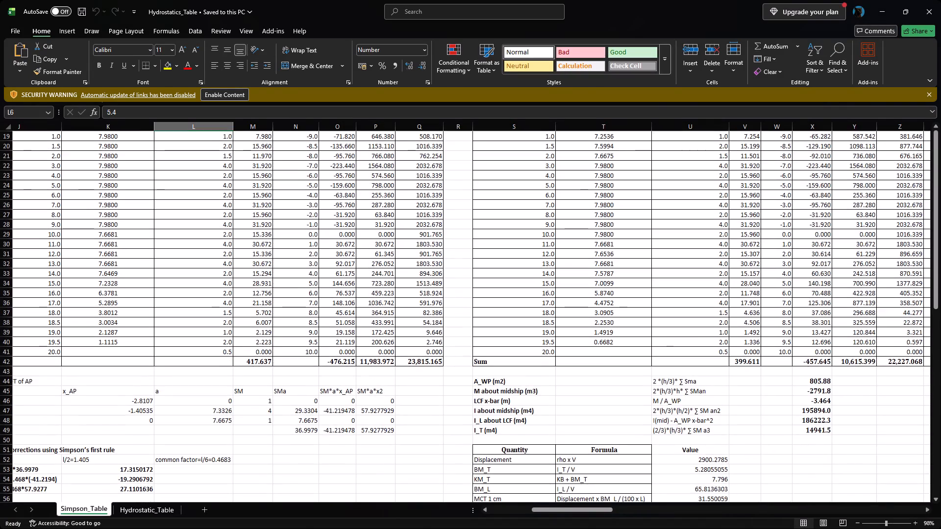
scroll(294, 152, down, 1)
scroll(294, 152, right, 9)
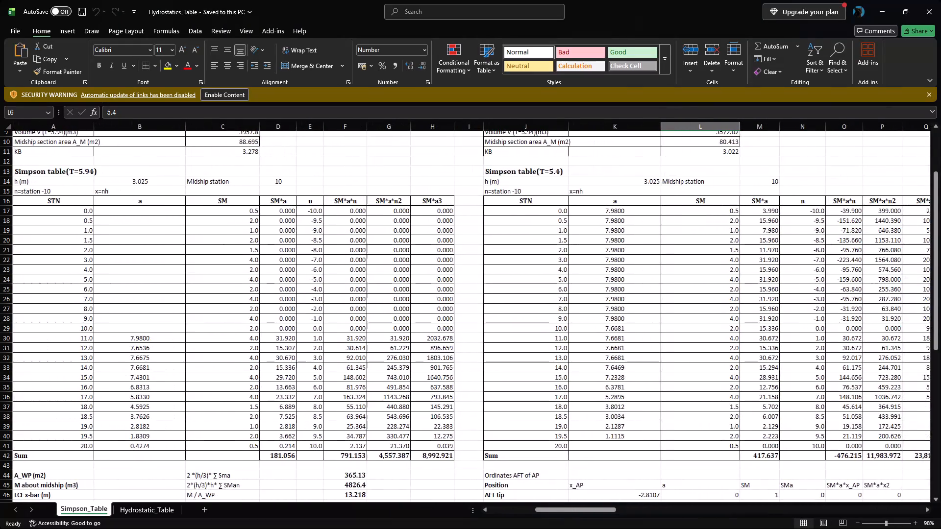
scroll(294, 152, down, 1)
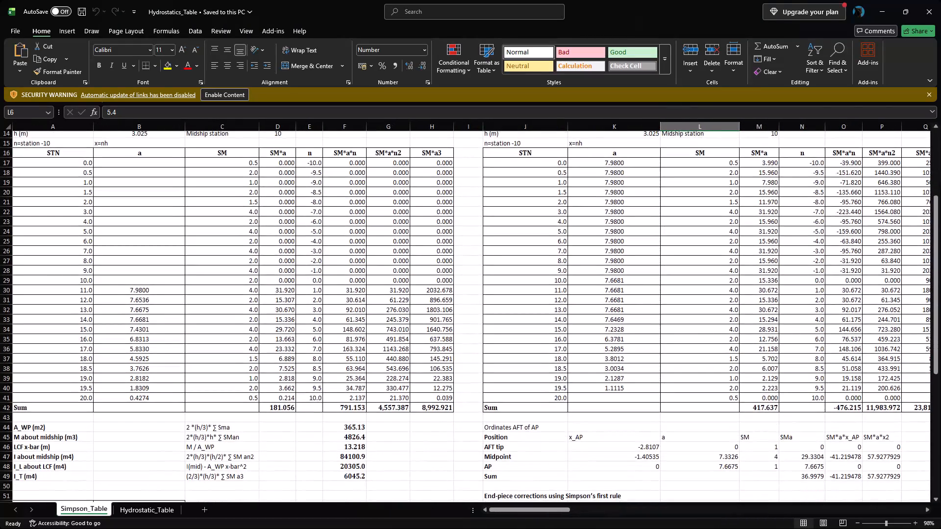
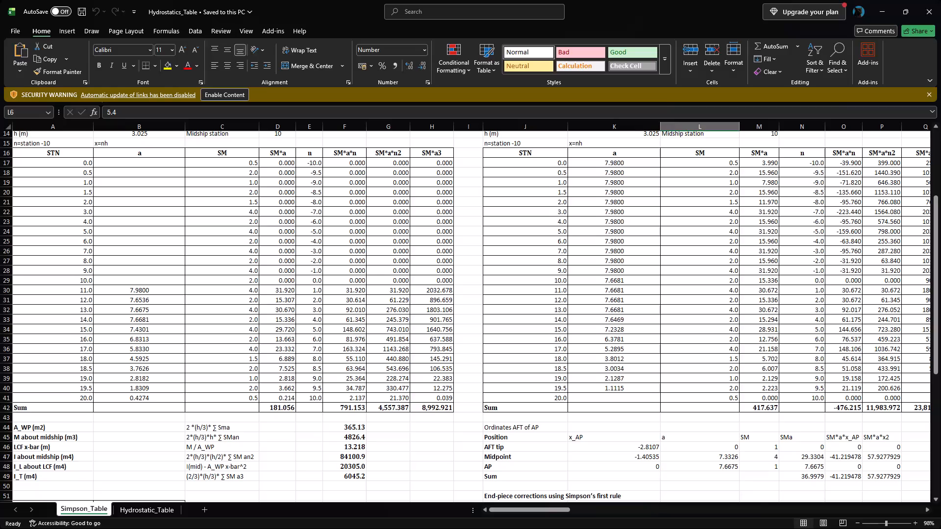
Switch to the OFFSHORE SUPPLY VESSEL-4 workbook and open the recent workbook "hydrostatic parameters" from Downloads.
scroll(501, 236, left, 4)
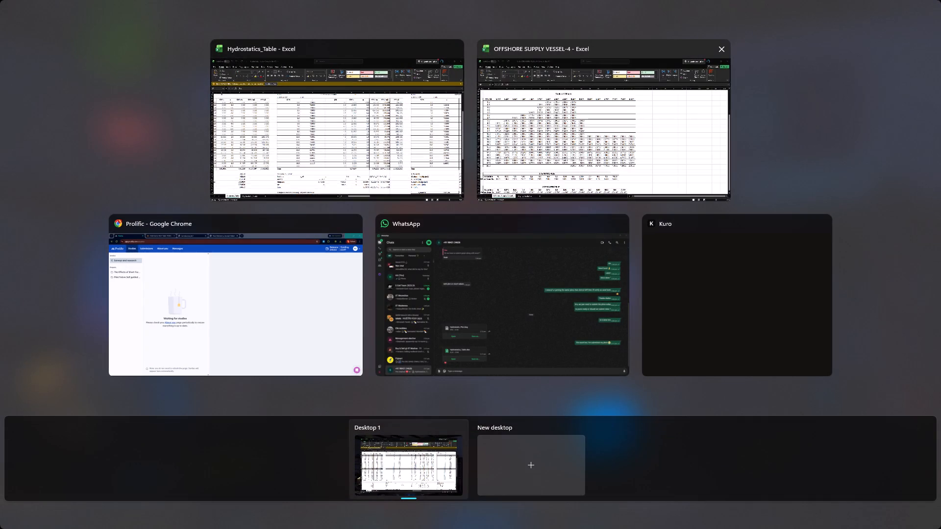
click(575, 111)
click(19, 30)
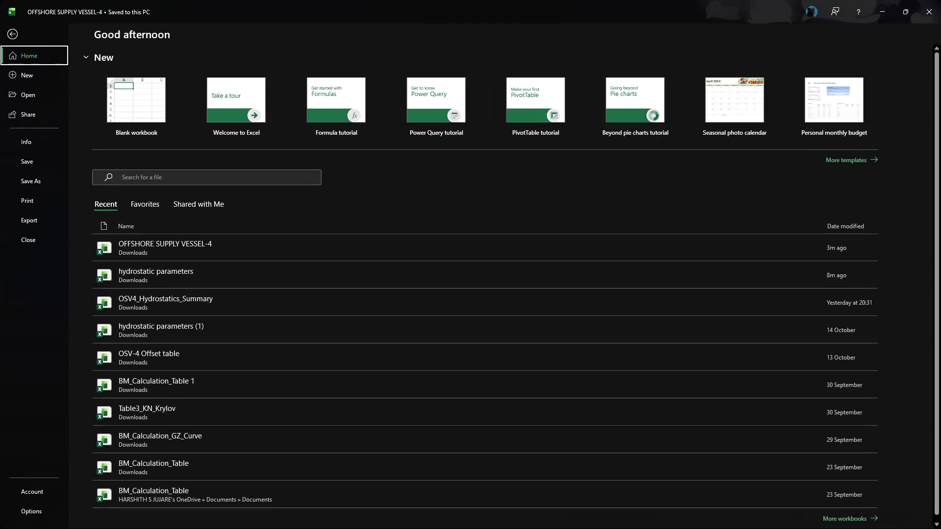
double_click(183, 273)
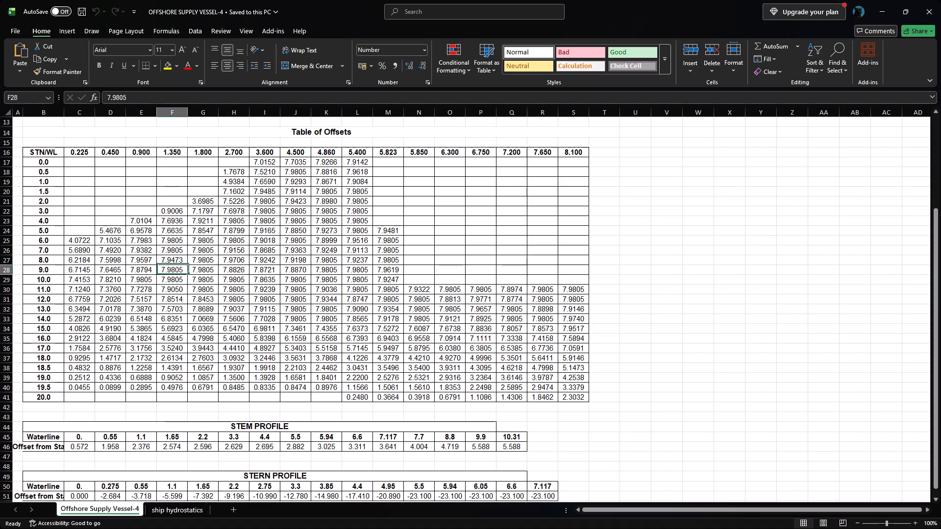
Examine the Simpson tables and their waterplane results for all waterlines on the Simpson_Table sheet of hydrostatic parameters.
scroll(311, 308, up, 5)
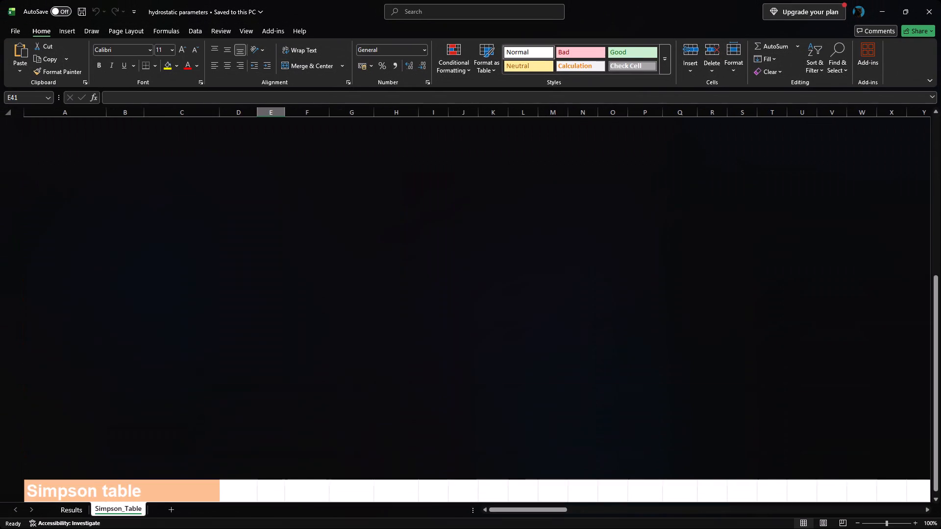
scroll(311, 308, down, 3)
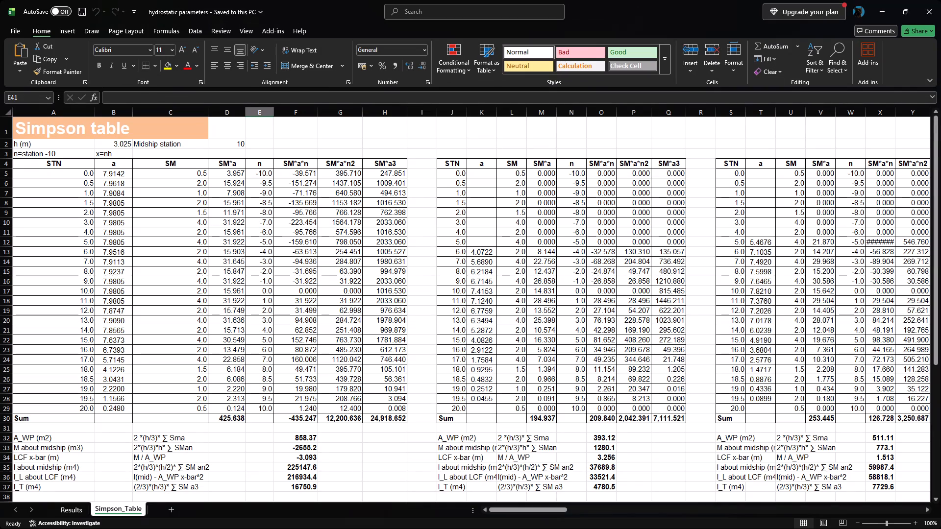
scroll(311, 308, left, 8)
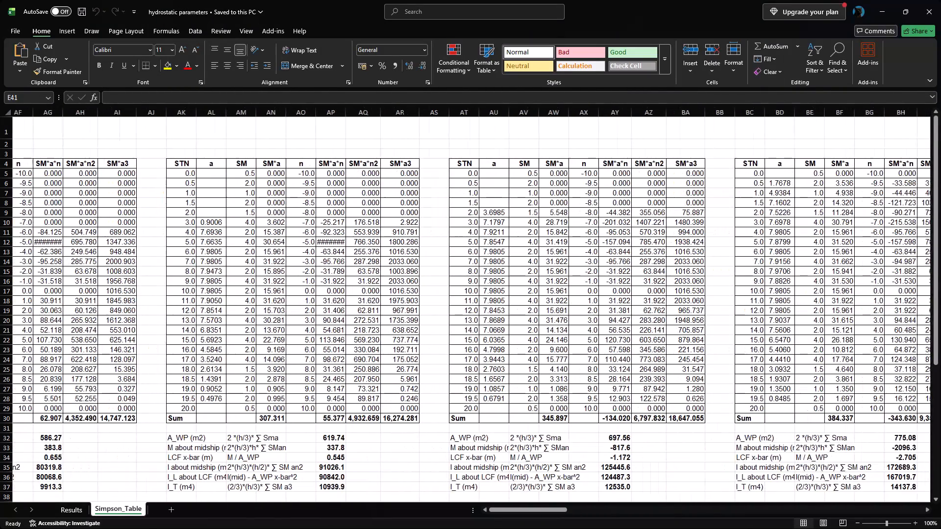
scroll(311, 308, left, 2)
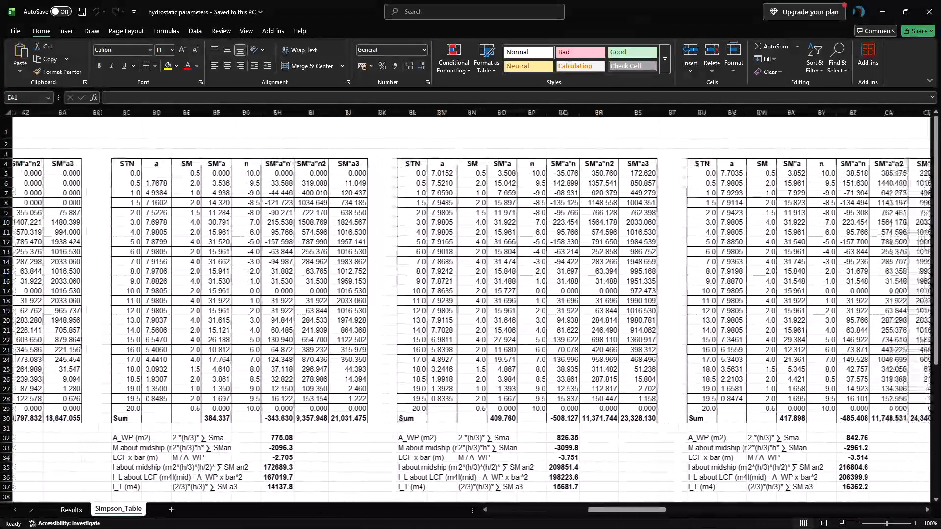
scroll(311, 308, left, 3)
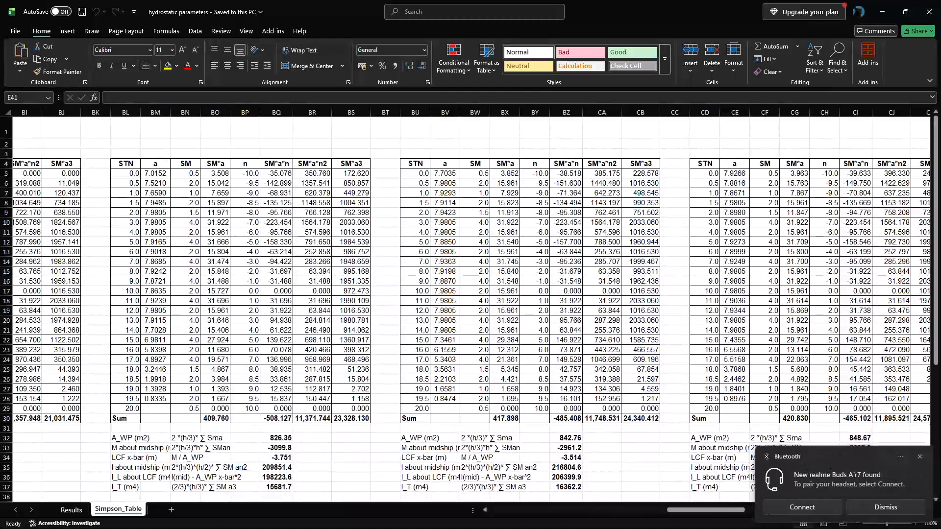
scroll(311, 308, left, 5)
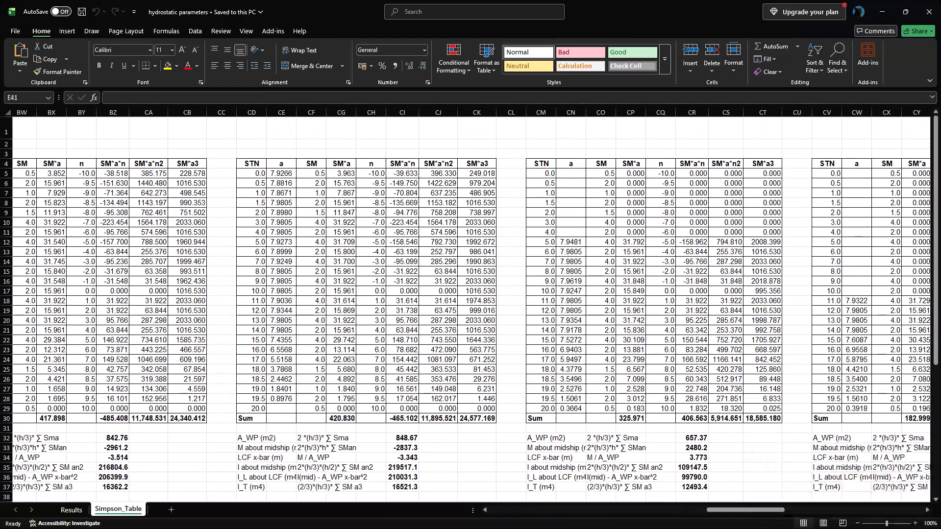
scroll(311, 308, left, 4)
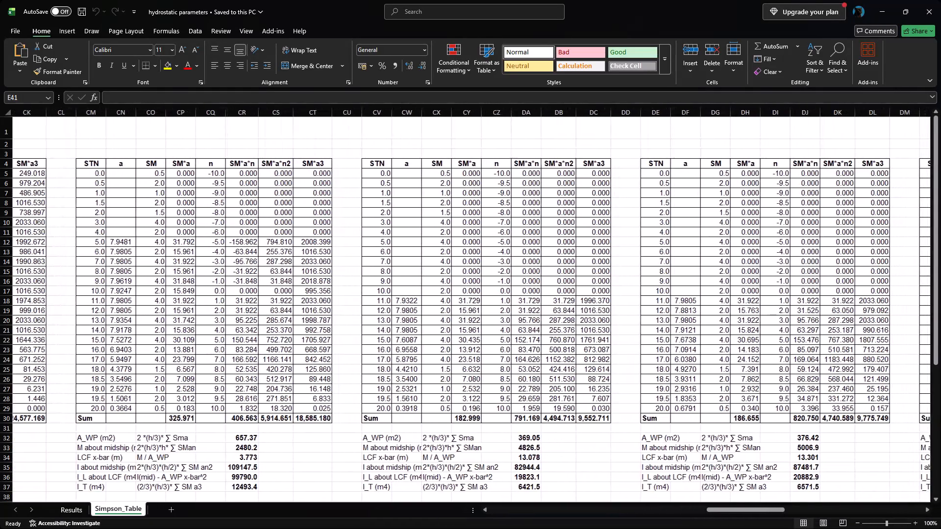
scroll(311, 308, left, 3)
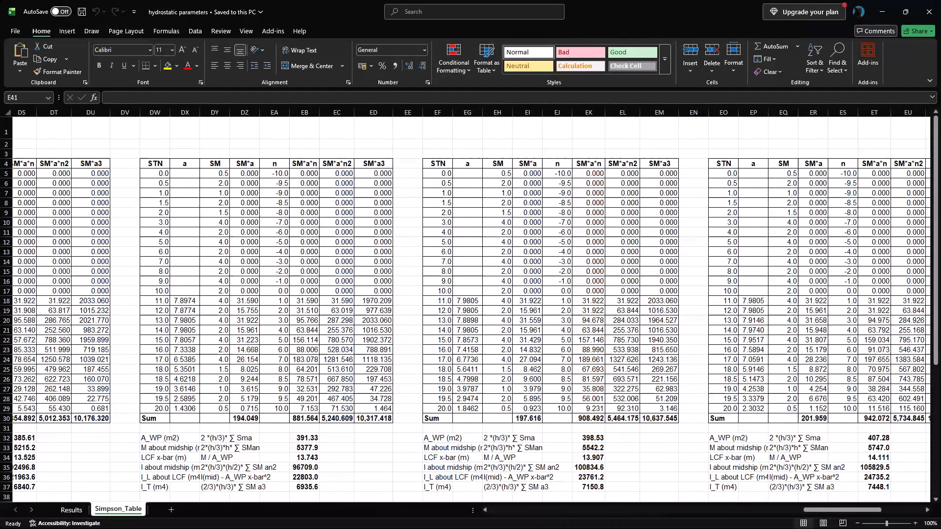
scroll(311, 308, left, 2)
scroll(311, 308, right, 15)
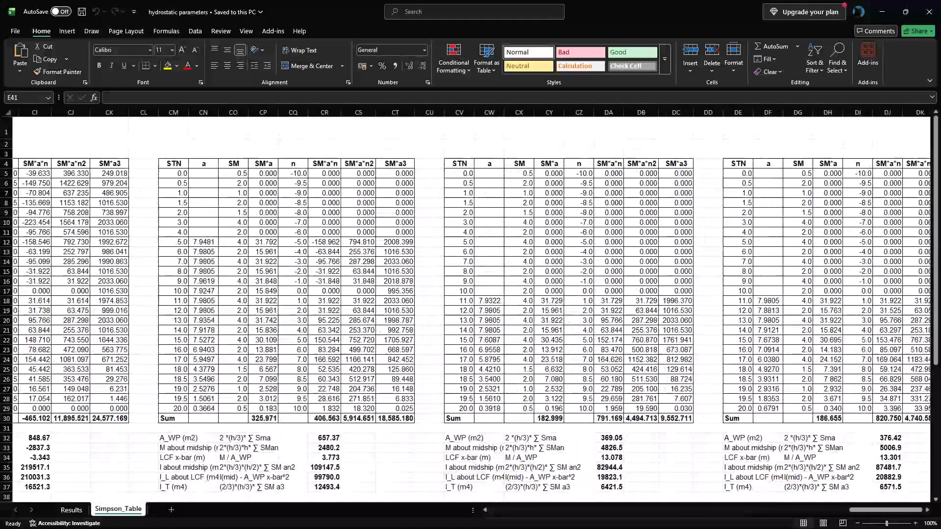
scroll(311, 308, right, 13)
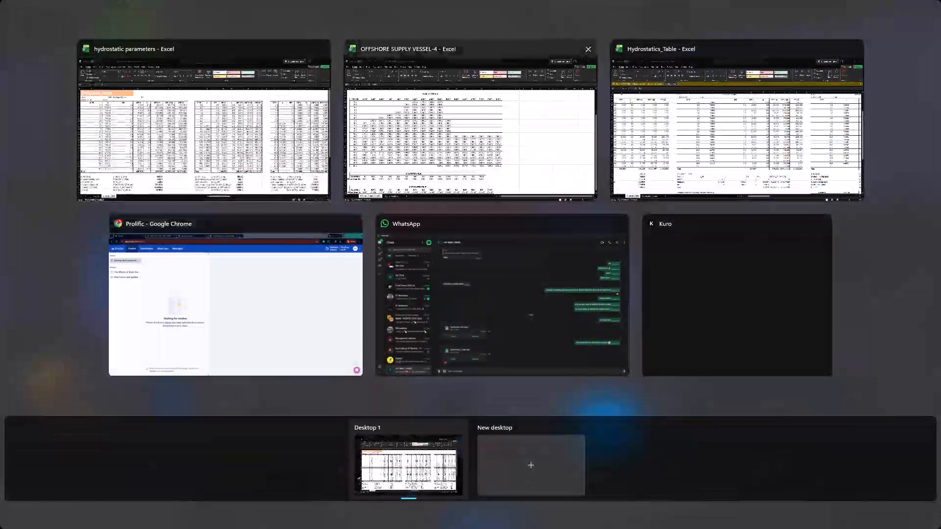
Return to Hydrostatics_Table and review the T=5.94 and T=5.4 waterplane results, the aft end-piece corrections and the quantity tables on Simpson_Table.
click(403, 145)
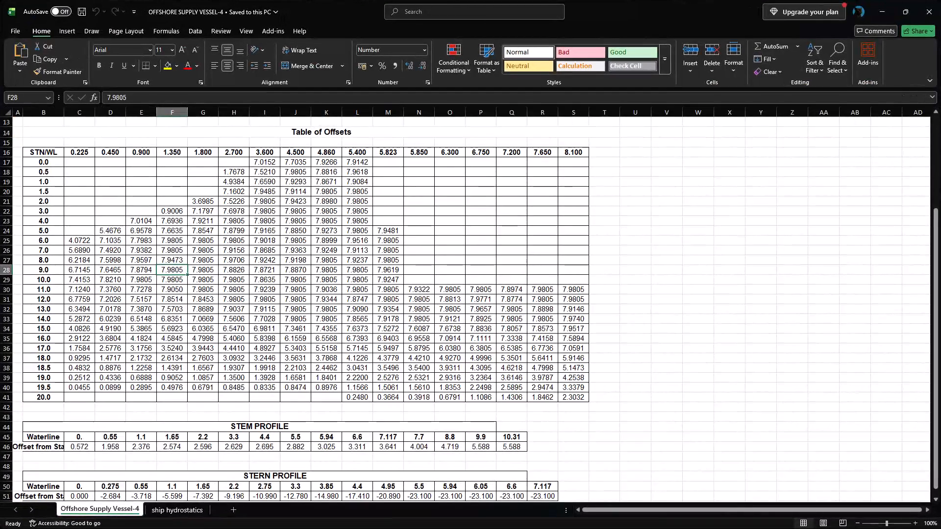
click(664, 143)
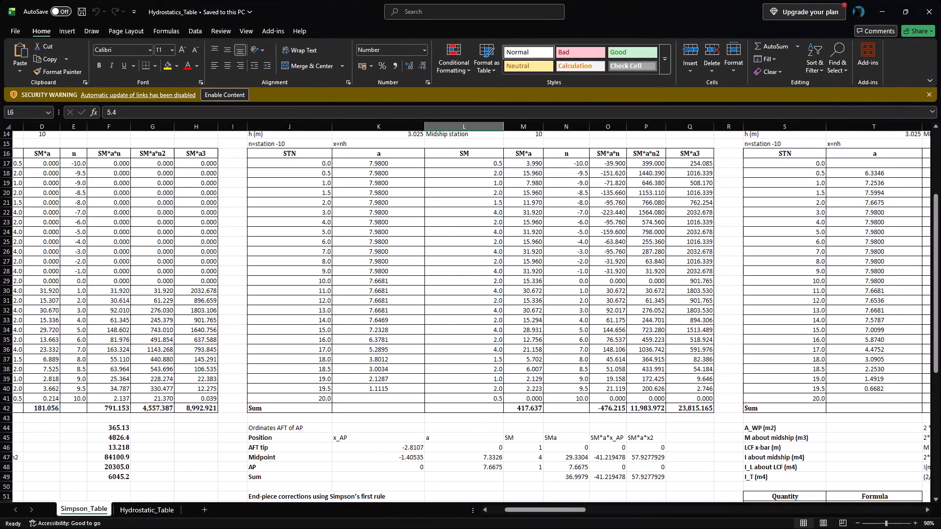
scroll(546, 257, right, 7)
scroll(538, 324, down, 1)
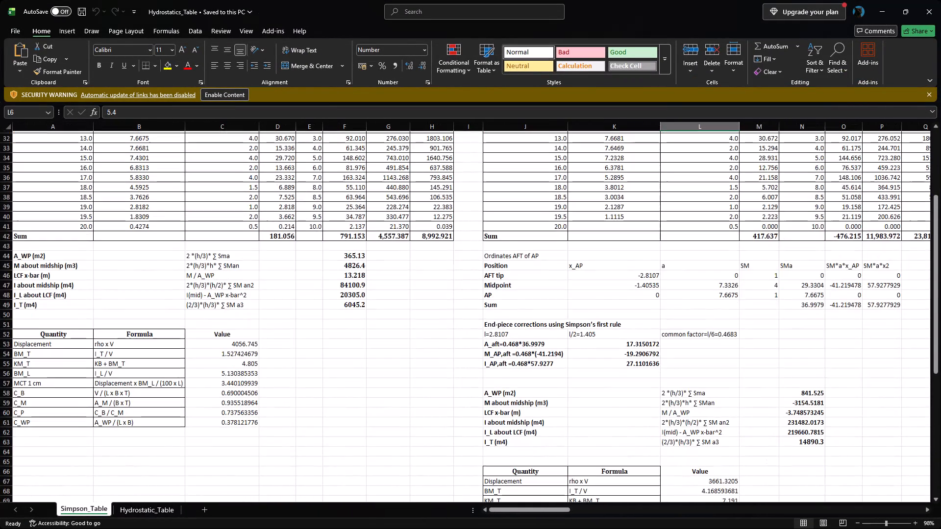
scroll(538, 324, down, 1)
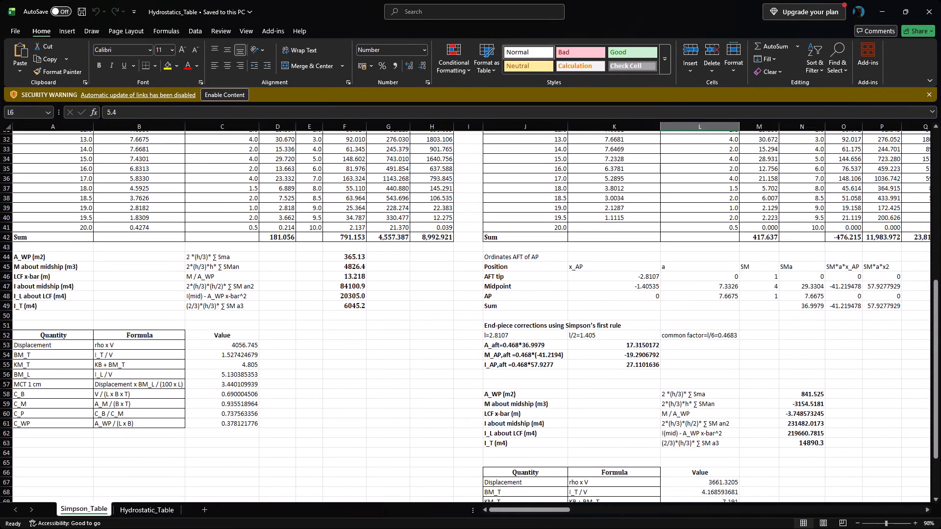
scroll(538, 324, down, 1)
scroll(538, 324, left, 1)
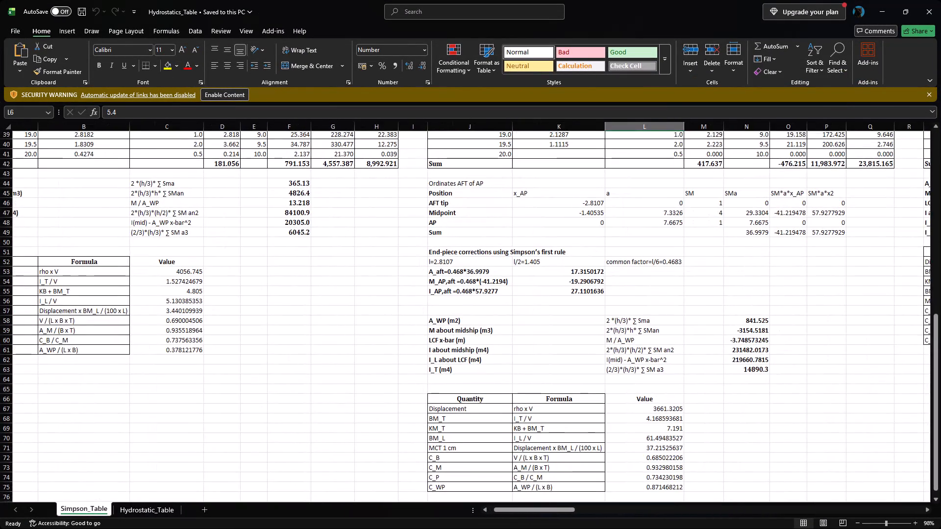
scroll(538, 324, down, 1)
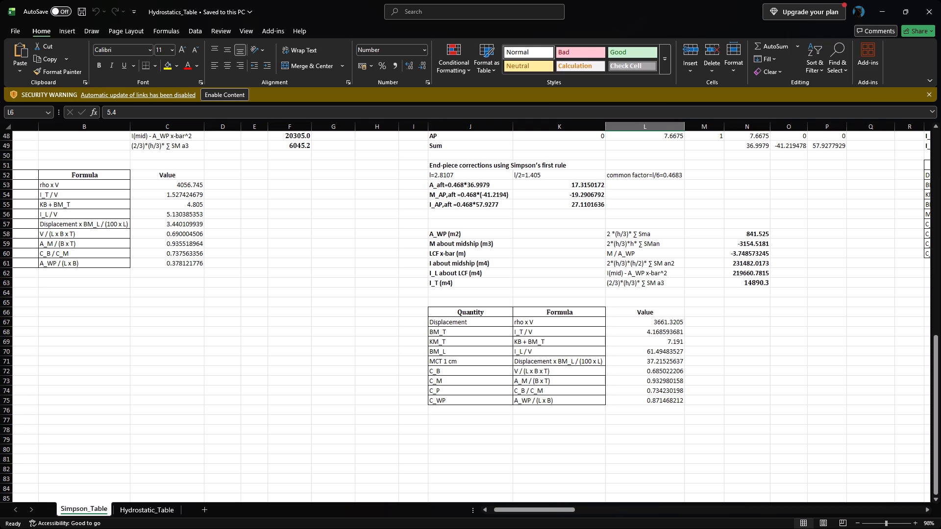
Set the font of all the draft calculations on the Simpson_Table sheet, range A1 to CN96, to Calibri.
scroll(502, 313, up, 6)
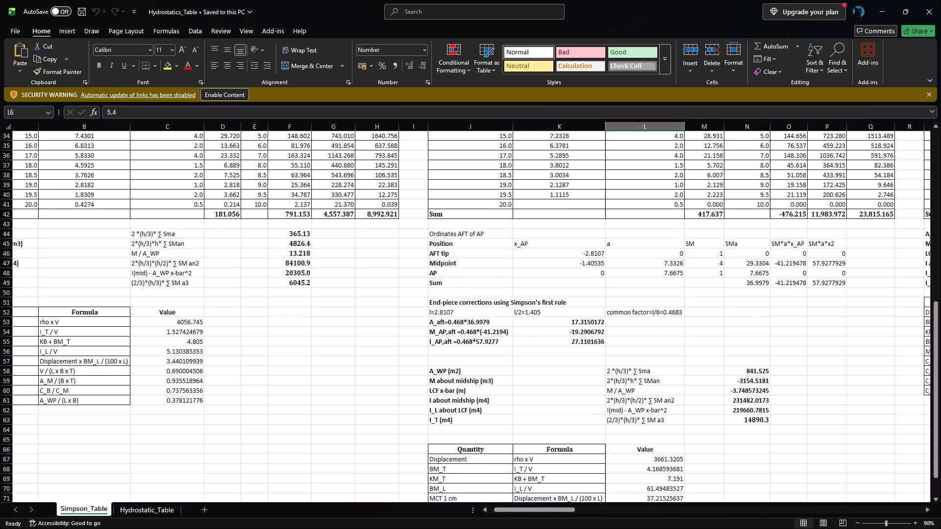
scroll(493, 300, up, 2)
scroll(375, 239, up, 15)
scroll(219, 177, up, 2)
scroll(218, 175, right, 5)
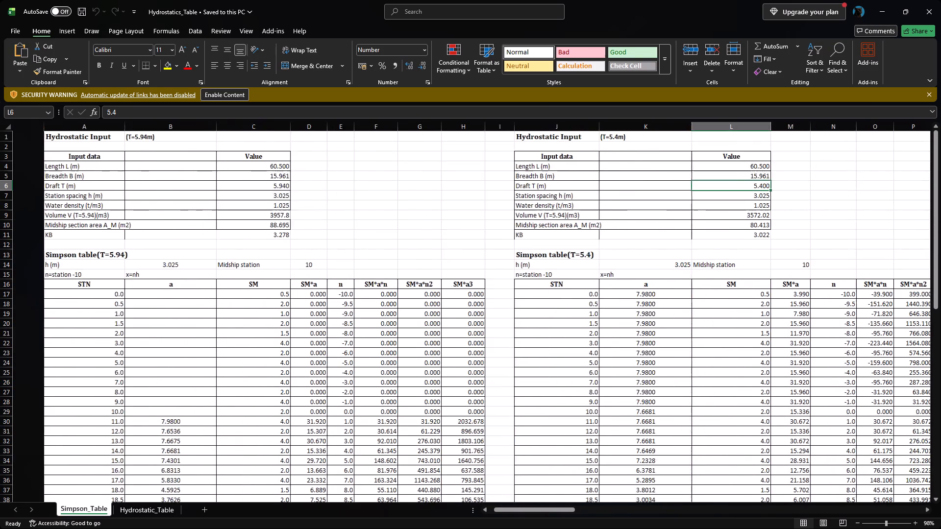
scroll(215, 174, right, 3)
drag(57, 138, 399, 206)
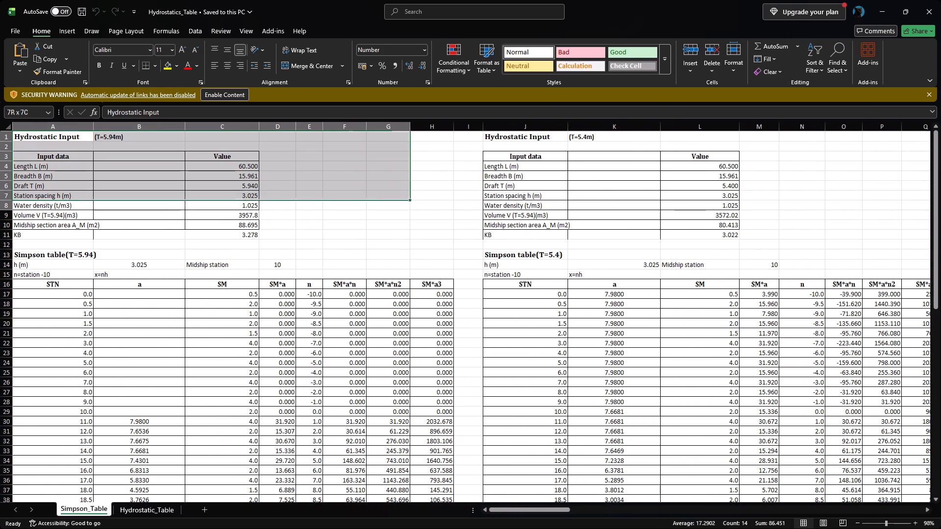
drag(399, 206, 922, 484)
scroll(475, 229, down, 2)
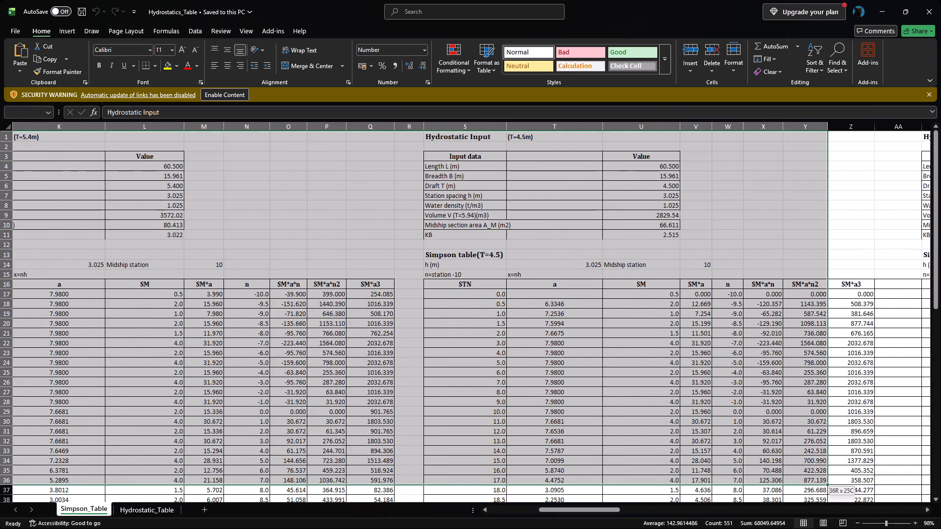
drag(922, 484, 931, 484)
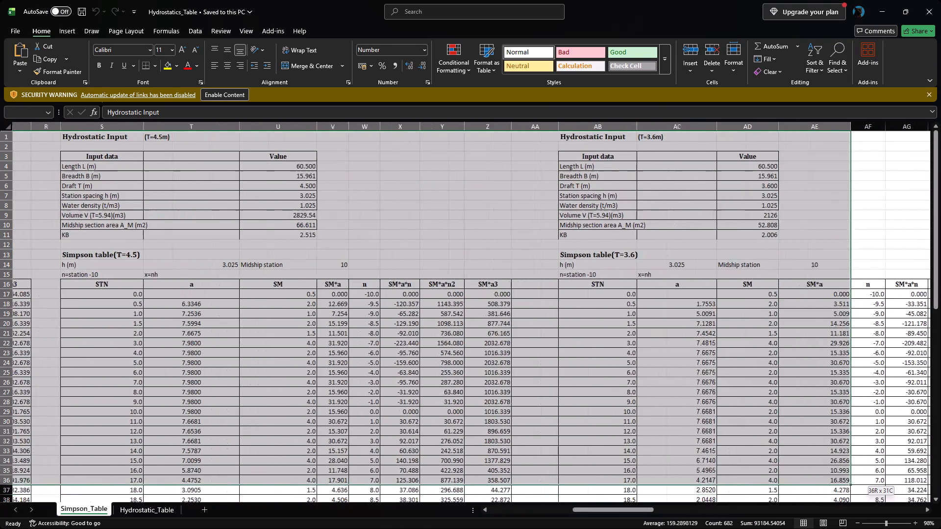
drag(931, 484, 940, 459)
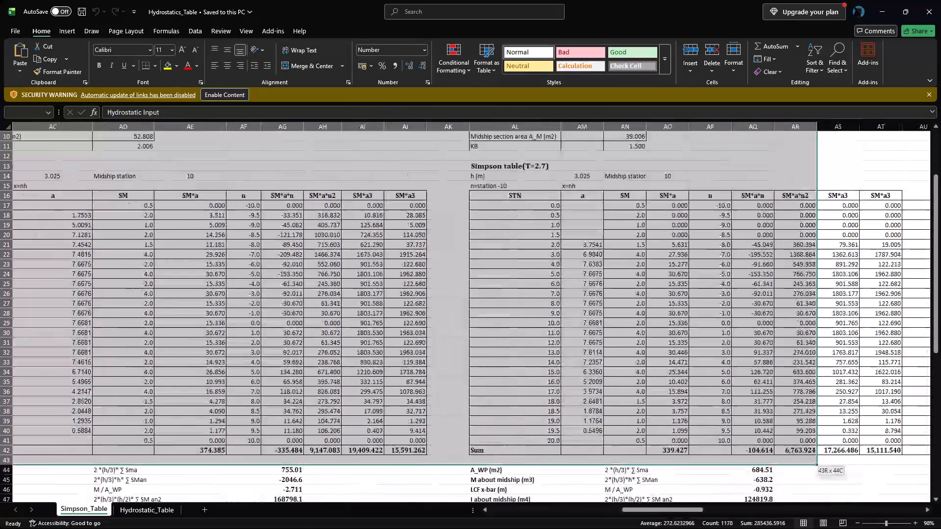
drag(940, 459, 940, 457)
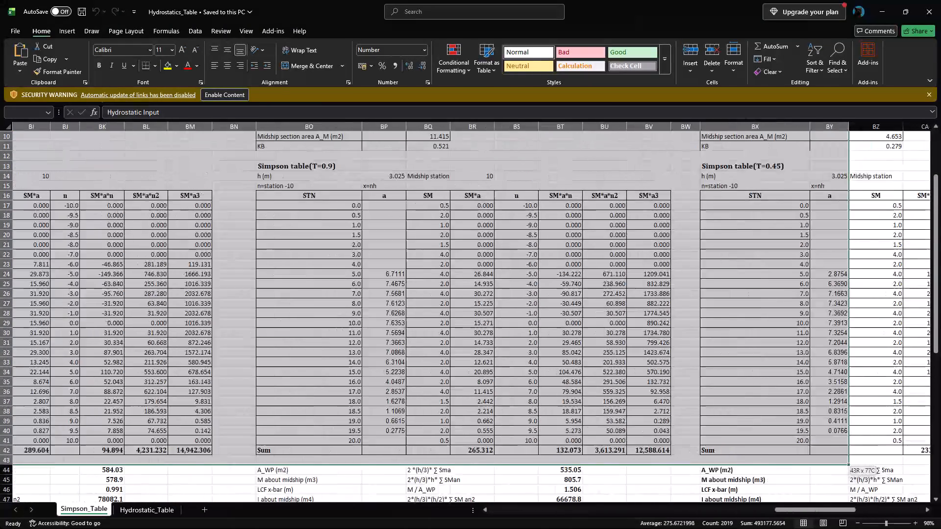
drag(940, 457, 927, 475)
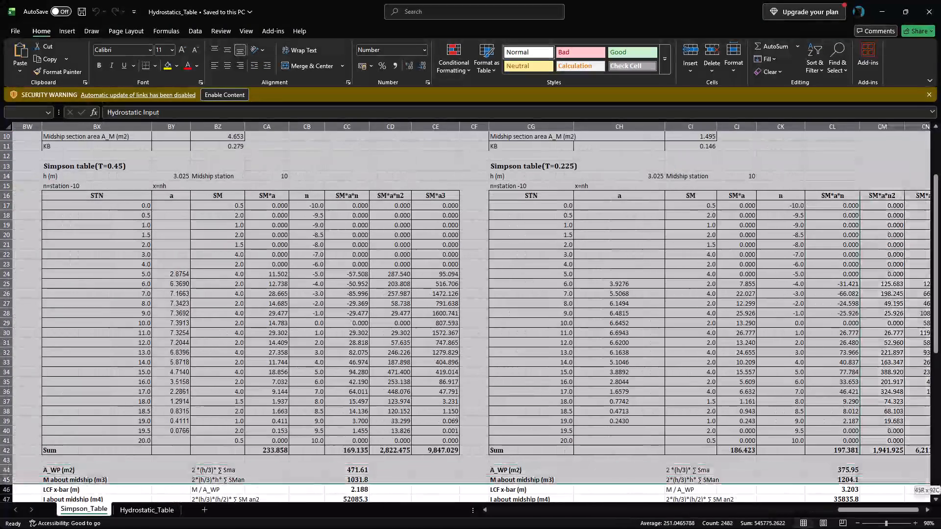
drag(927, 475, 838, 519)
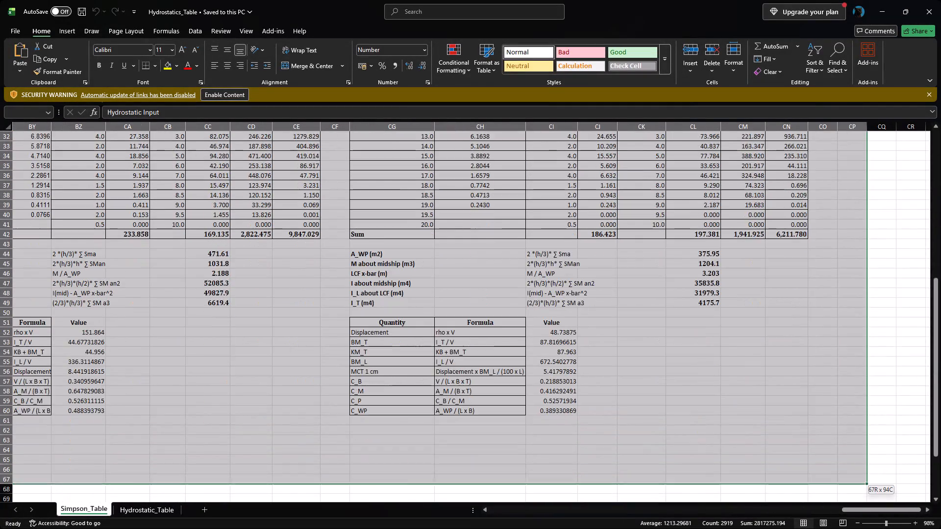
drag(838, 519, 787, 516)
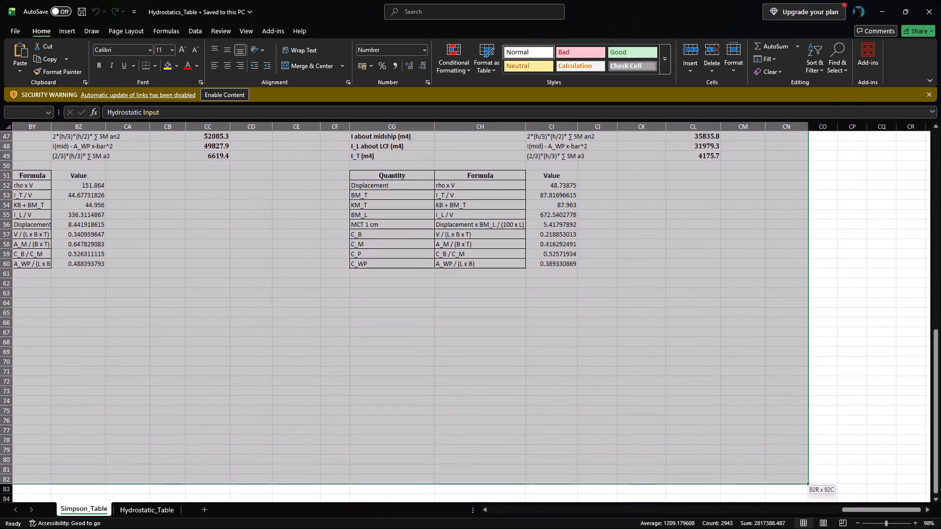
drag(787, 516, 779, 468)
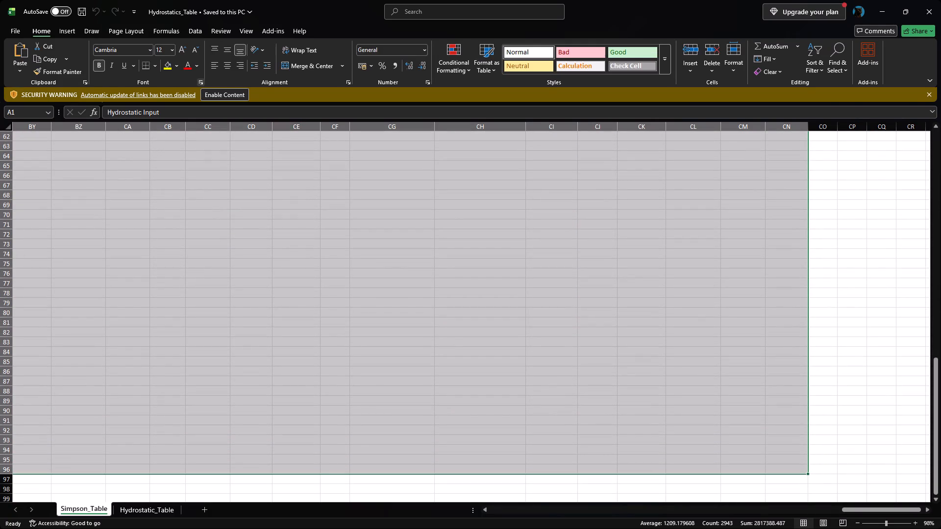
click(149, 50)
scroll(149, 50, up, 2)
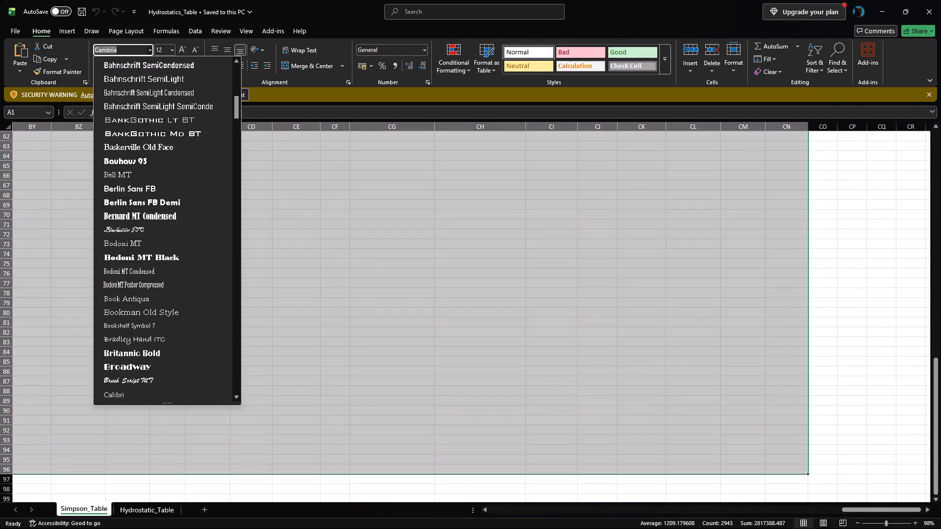
scroll(149, 50, up, 19)
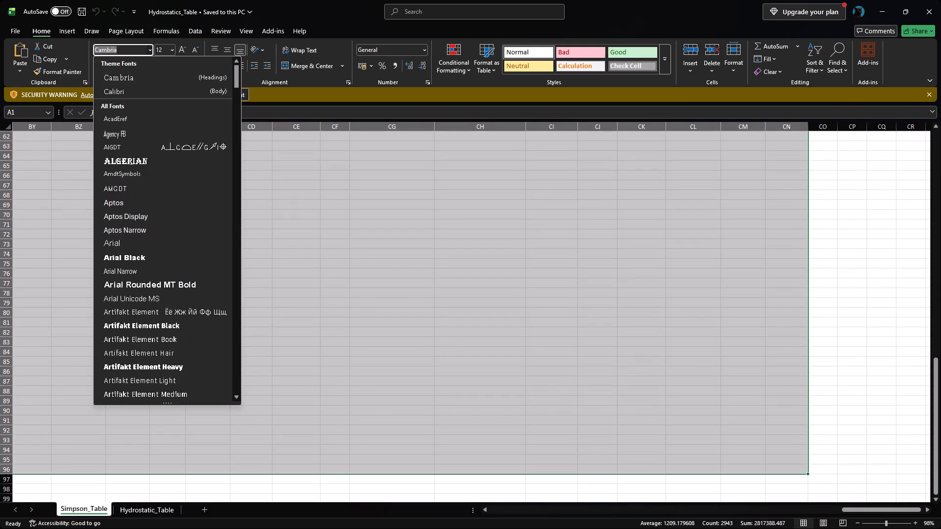
scroll(149, 50, up, 5)
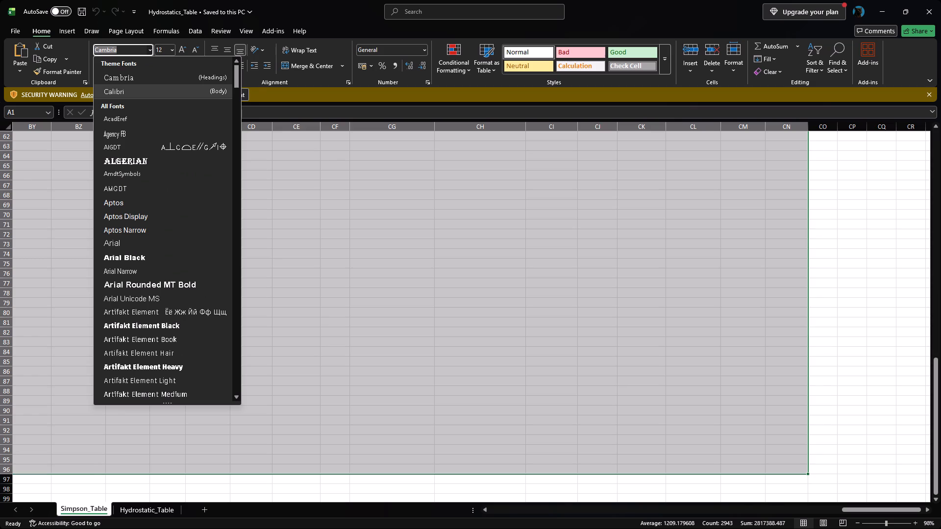
click(165, 96)
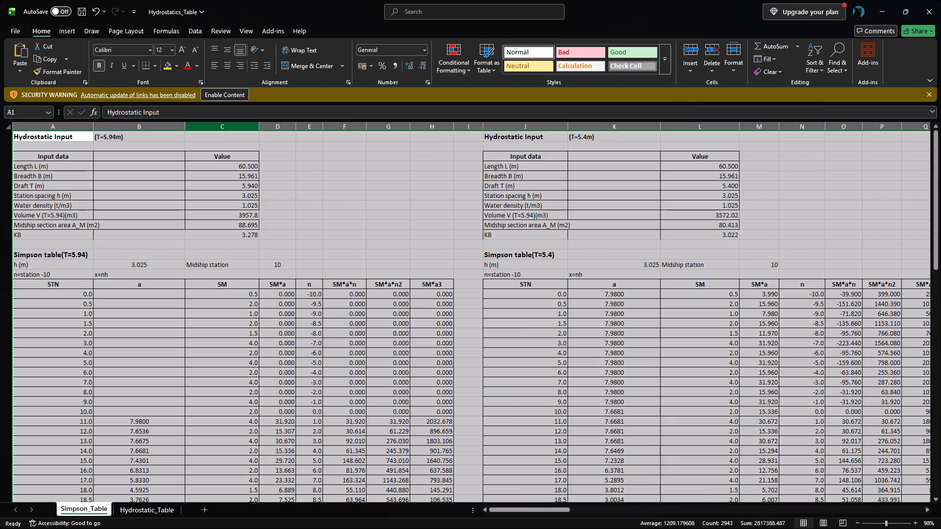
key(Escape)
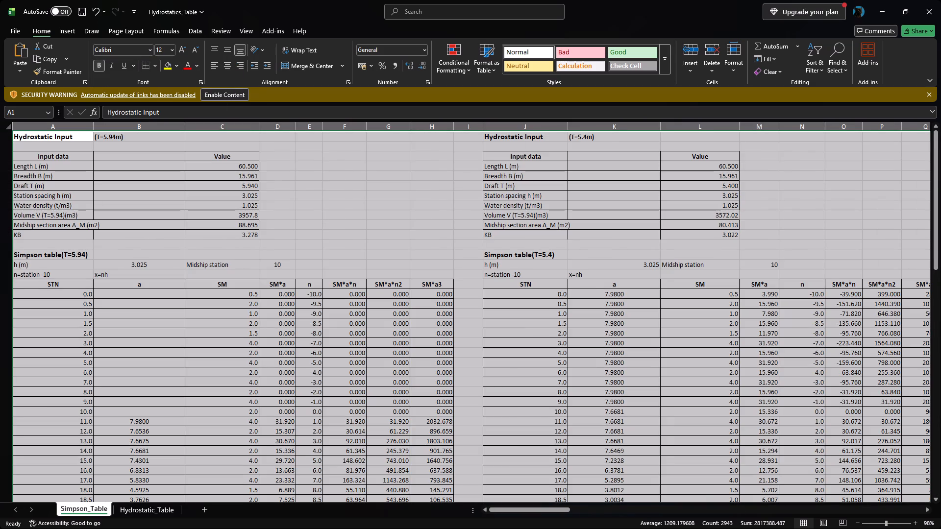
Review the T=5.94 and T=5.4 Simpson tables, waterplane results, end-piece corrections and quantity tables on Simpson_Table.
key(Escape)
click(380, 179)
scroll(377, 180, down, 12)
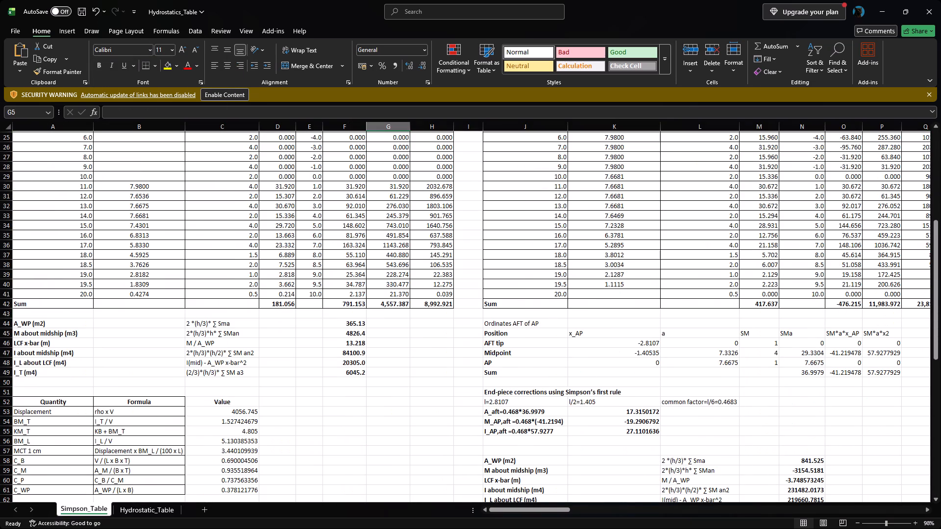
scroll(380, 186, down, 6)
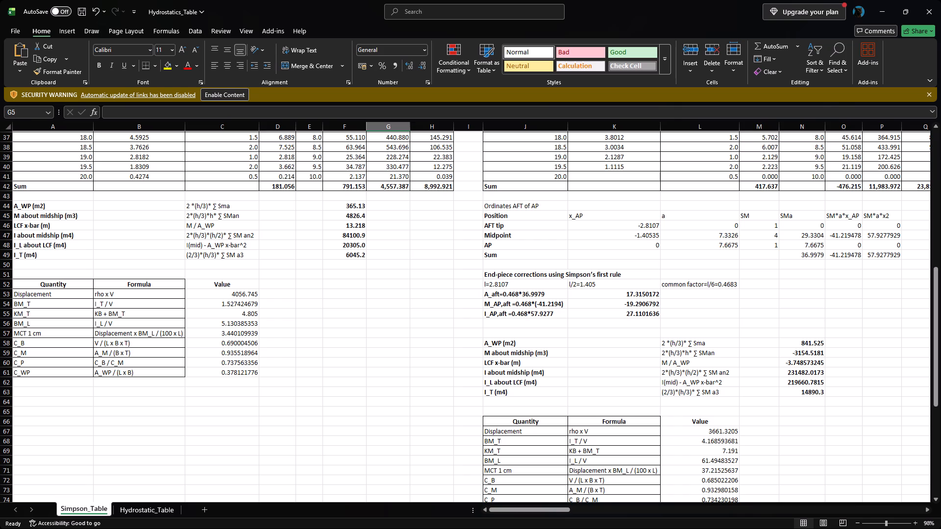
scroll(431, 231, up, 14)
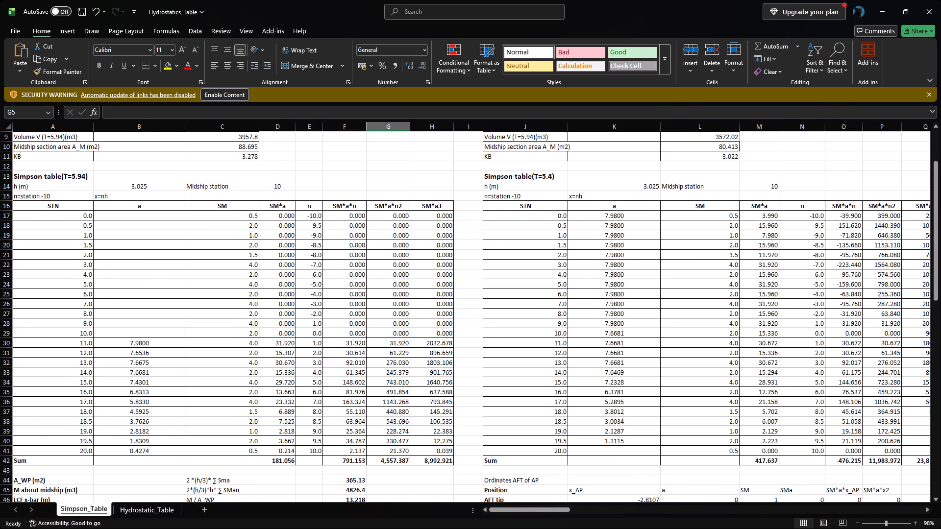
scroll(433, 228, up, 5)
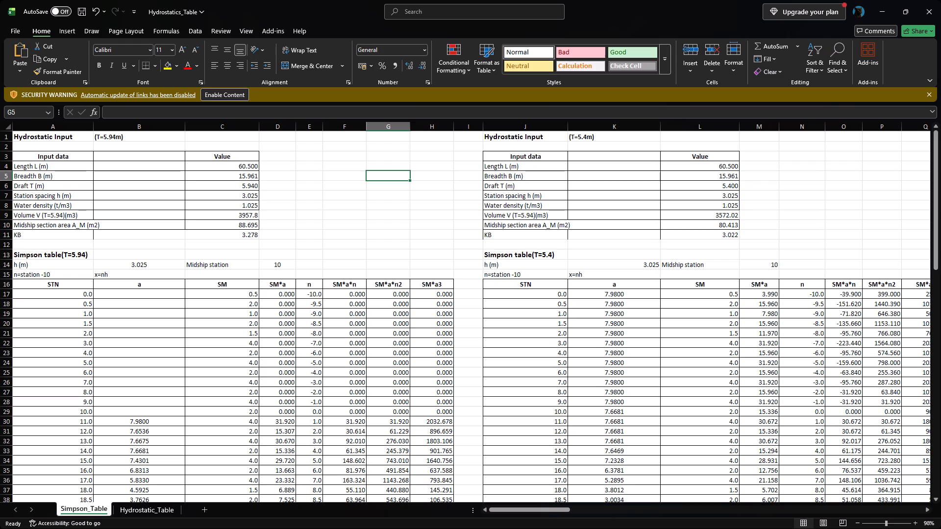
Remove the bold formatting from all the draft calculations on Simpson_Table, range A1 to CP92.
drag(46, 137, 940, 277)
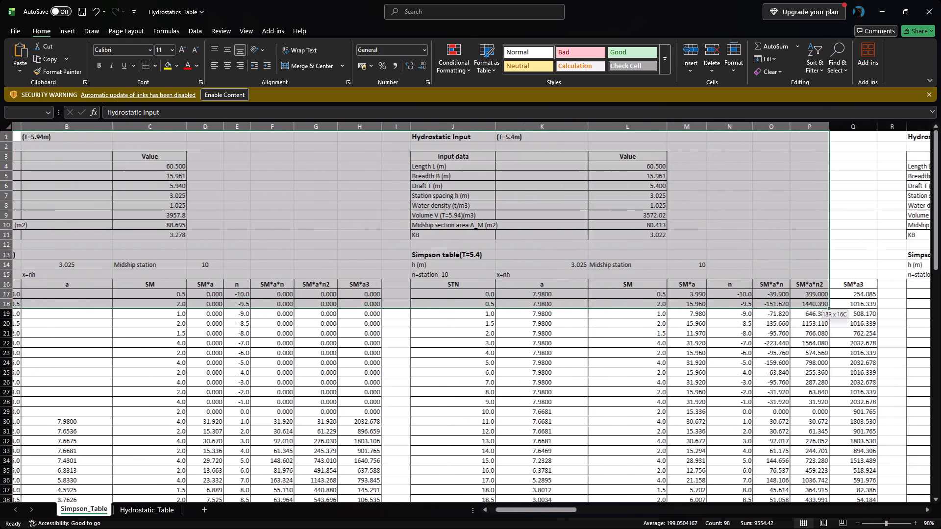
drag(940, 277, 895, 215)
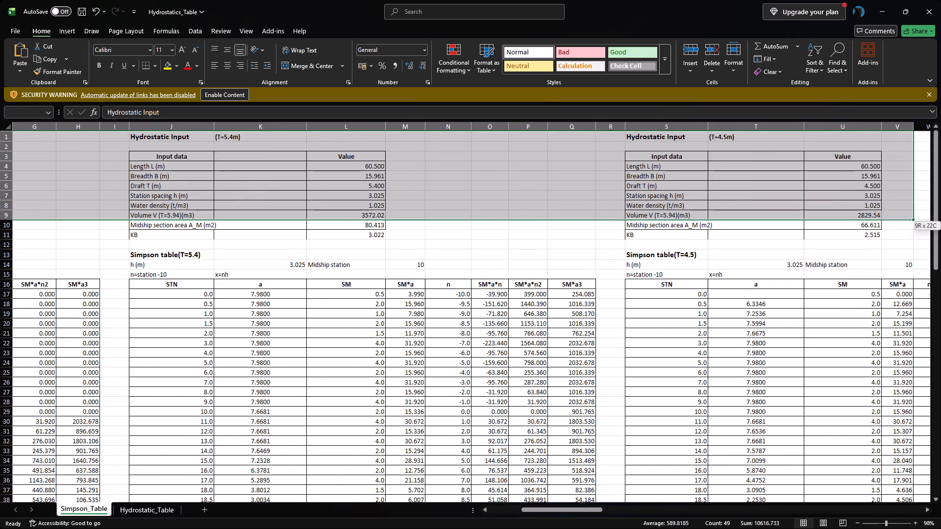
drag(895, 215, 926, 127)
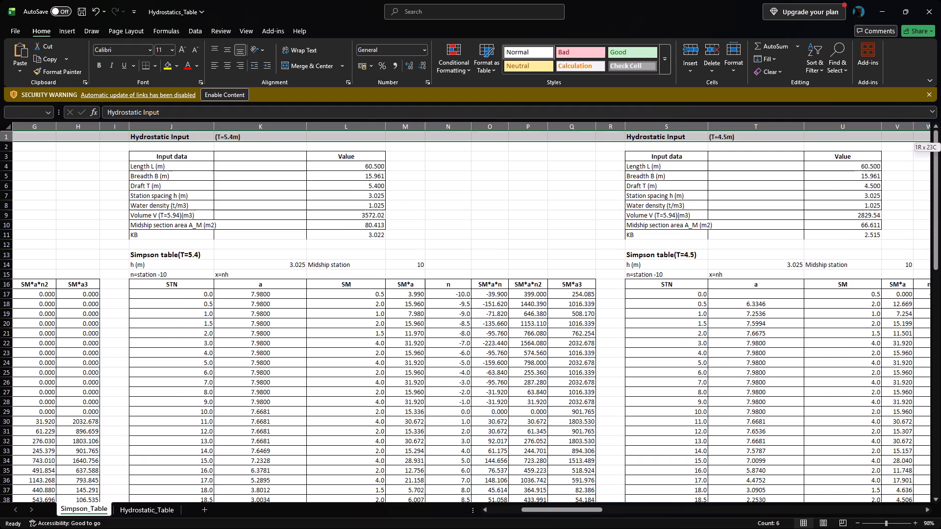
drag(926, 127, 940, 284)
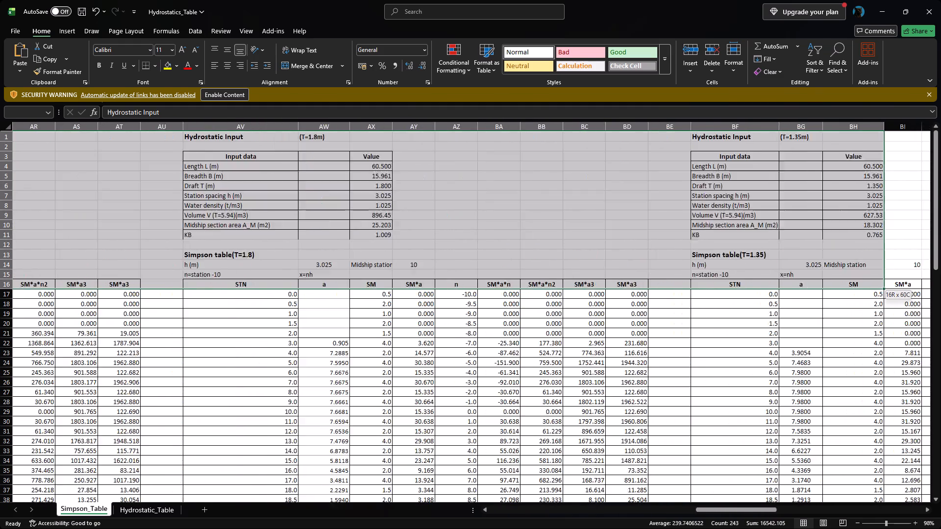
drag(940, 284, 932, 289)
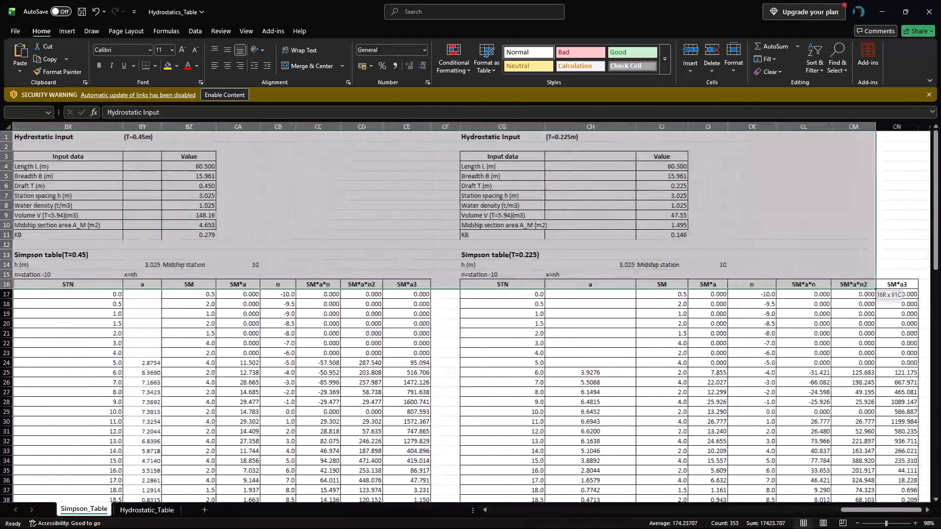
drag(932, 289, 860, 517)
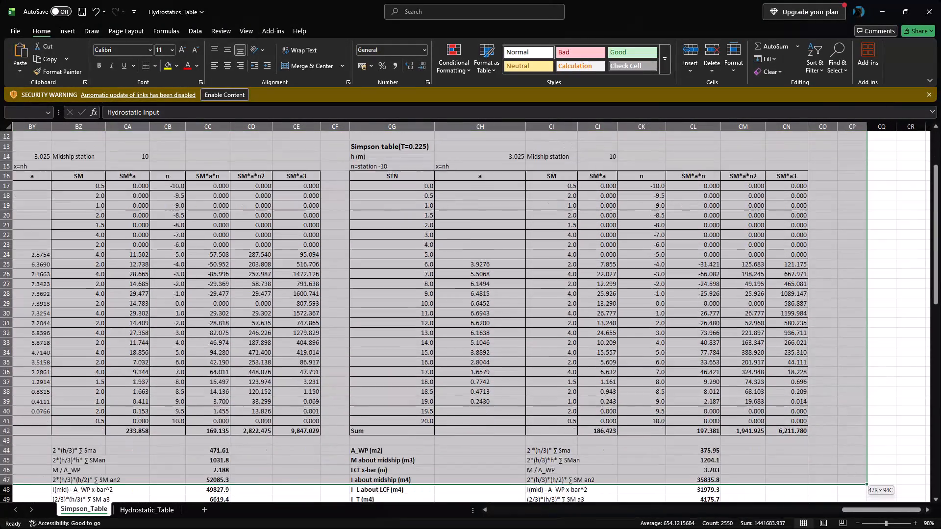
drag(860, 517, 854, 515)
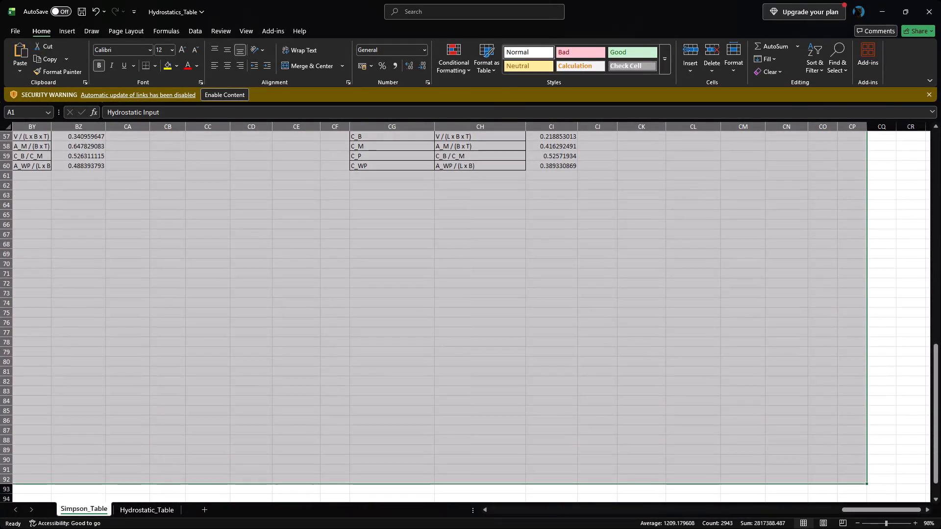
click(99, 65)
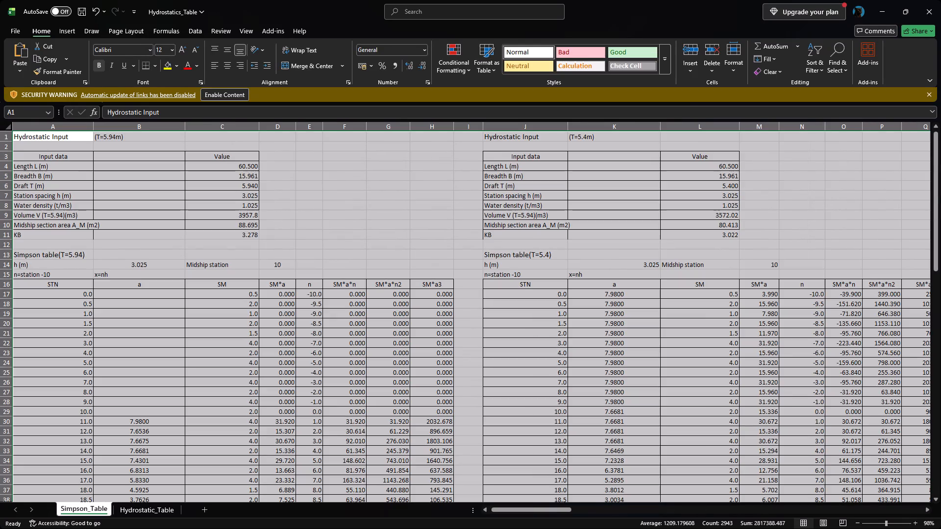
click(99, 65)
click(99, 65)
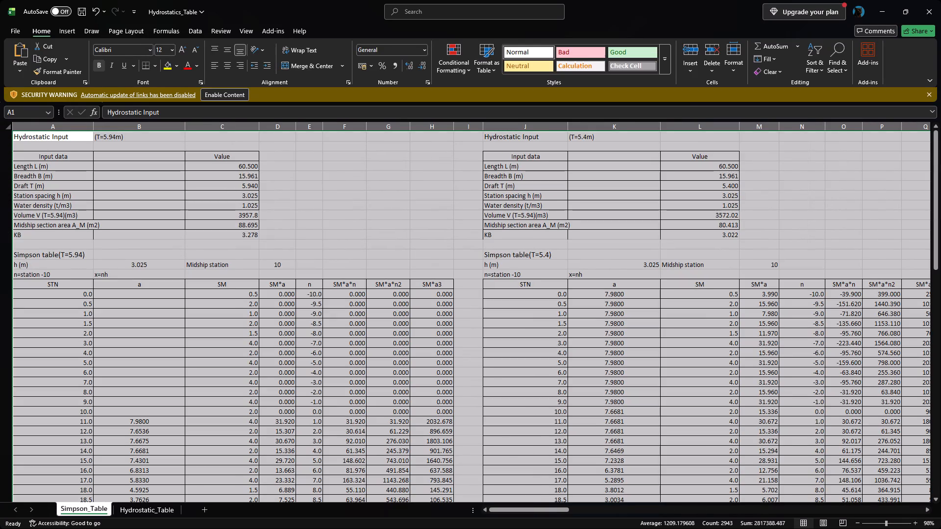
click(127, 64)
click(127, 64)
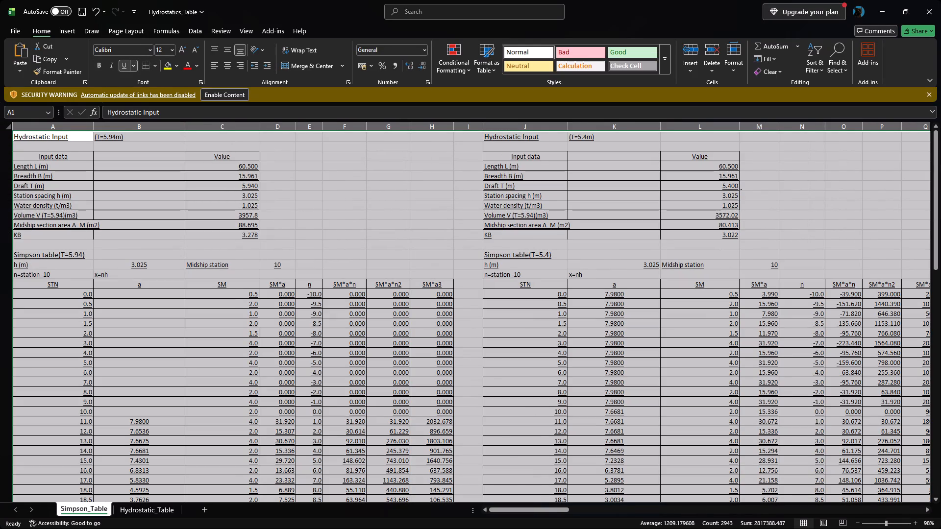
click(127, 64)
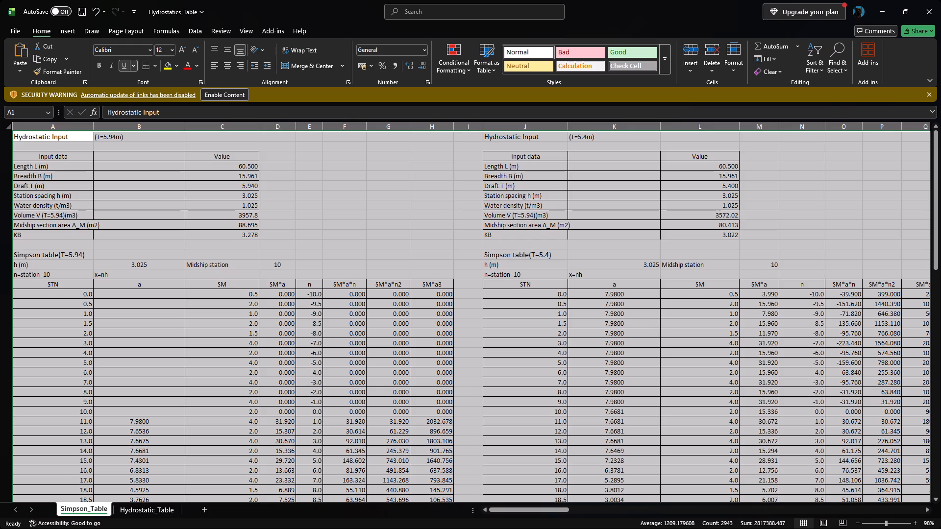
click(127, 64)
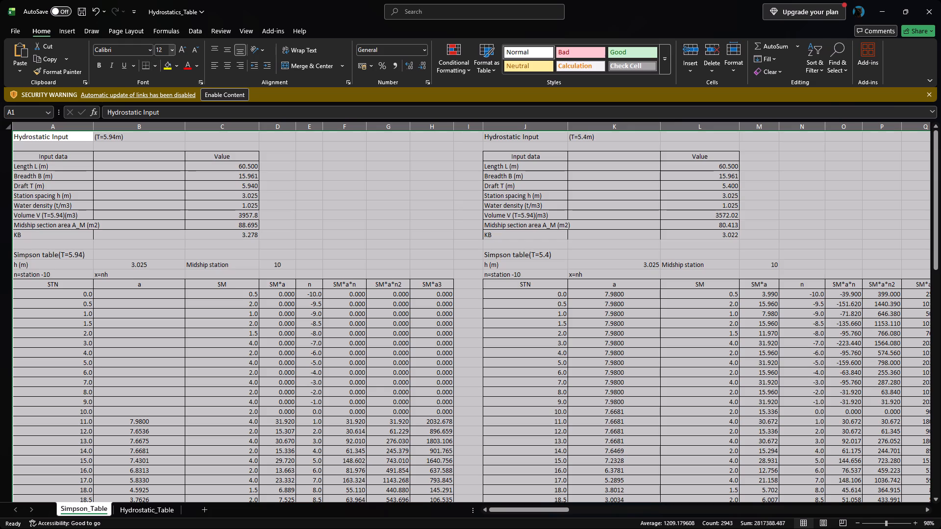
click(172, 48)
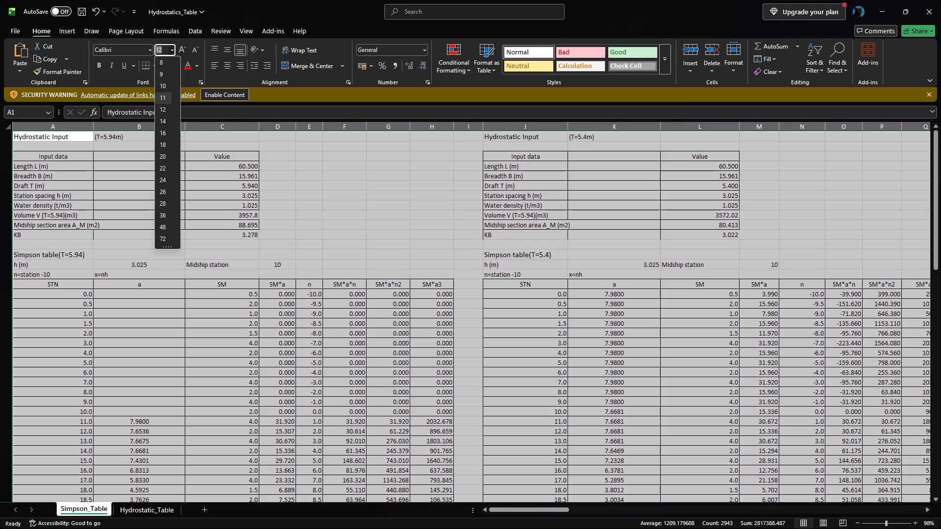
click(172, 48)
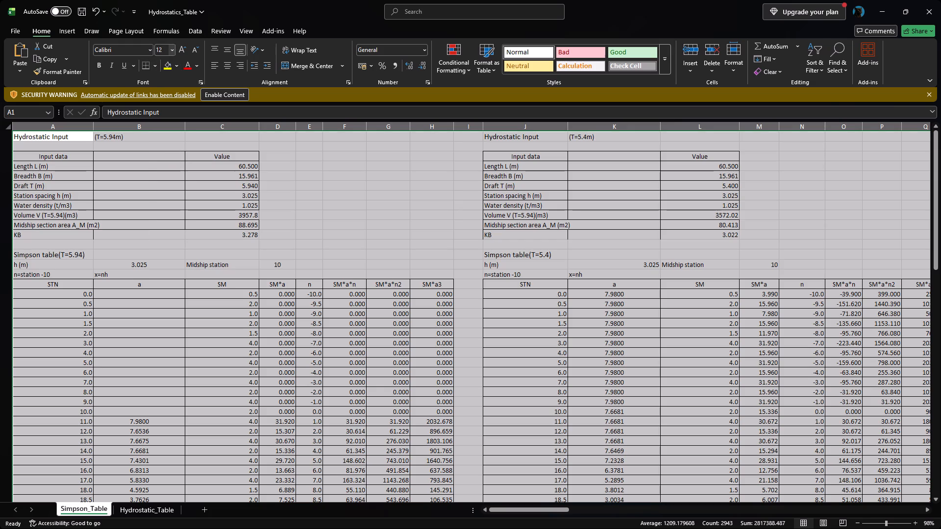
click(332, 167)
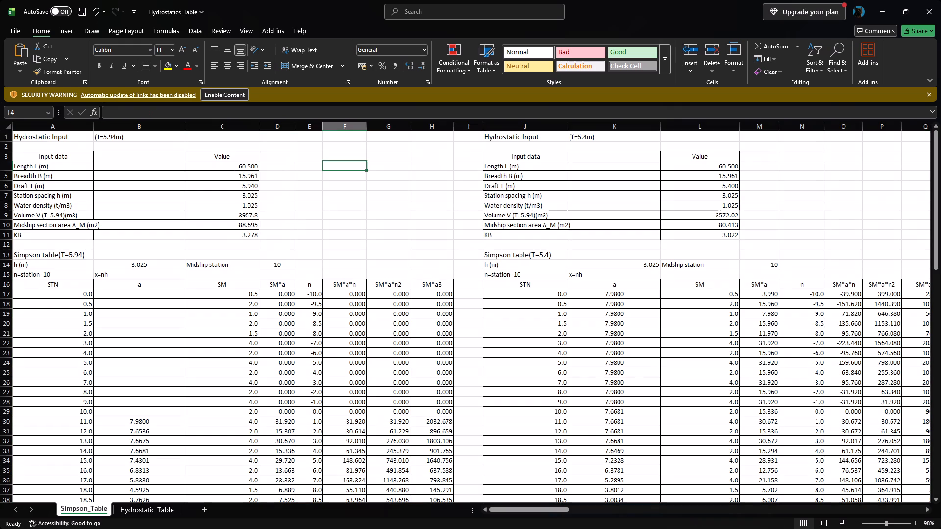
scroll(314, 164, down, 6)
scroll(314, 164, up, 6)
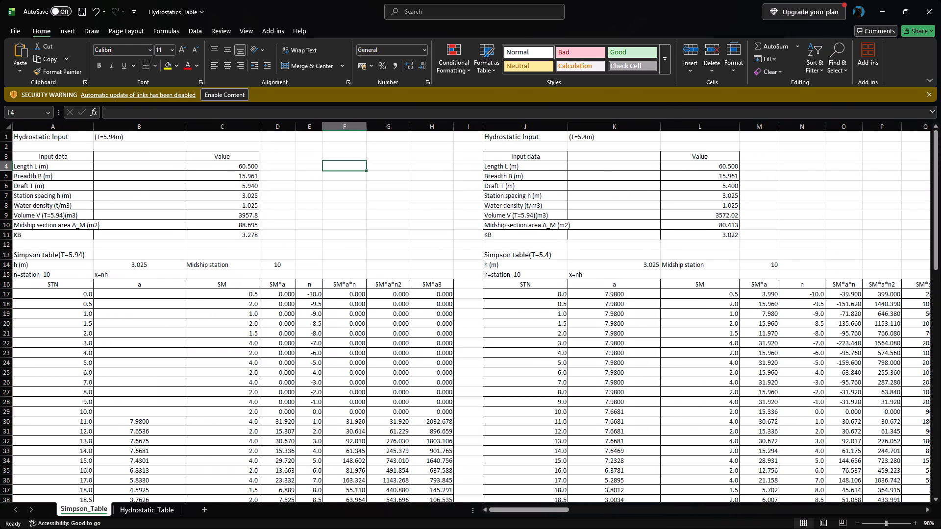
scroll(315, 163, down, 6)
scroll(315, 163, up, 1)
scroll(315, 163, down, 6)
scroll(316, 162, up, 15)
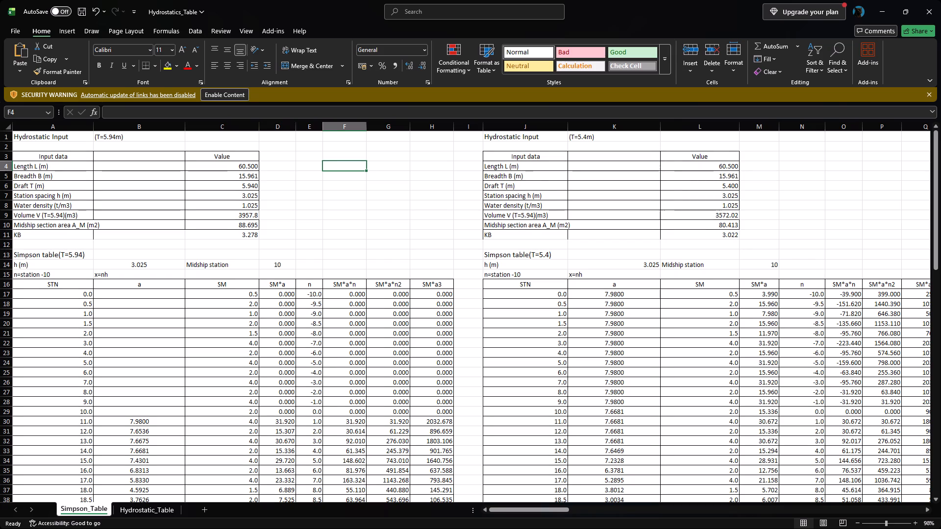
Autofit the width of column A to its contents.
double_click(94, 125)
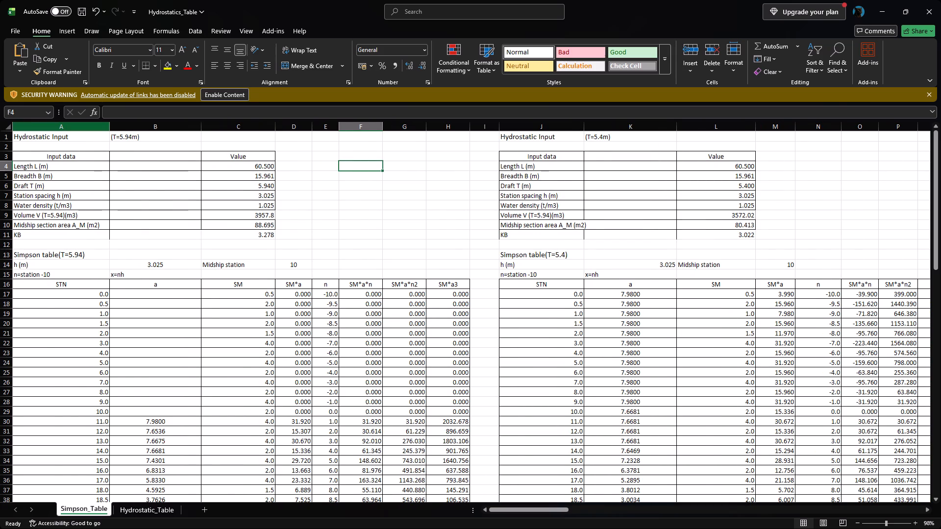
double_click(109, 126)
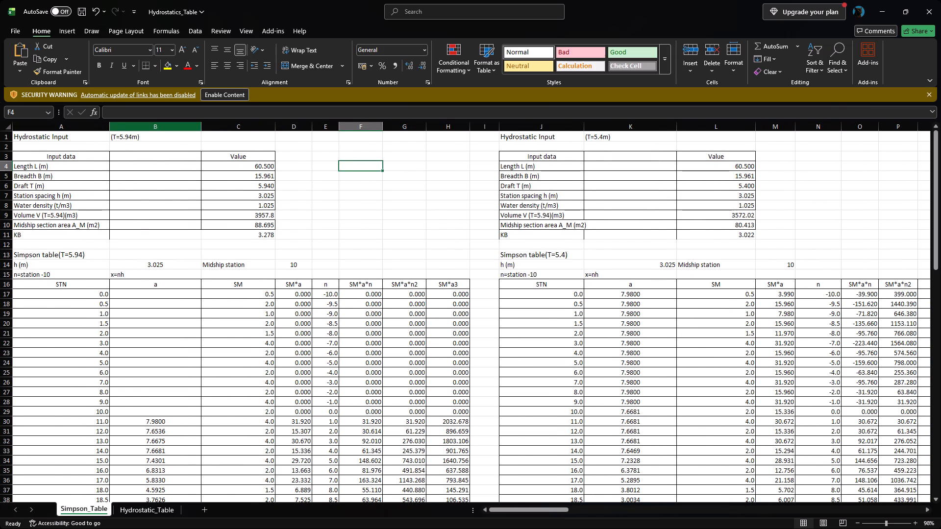
Undo the last width change of column A on the Simpson_Table sheet.
key(ctrl+z)
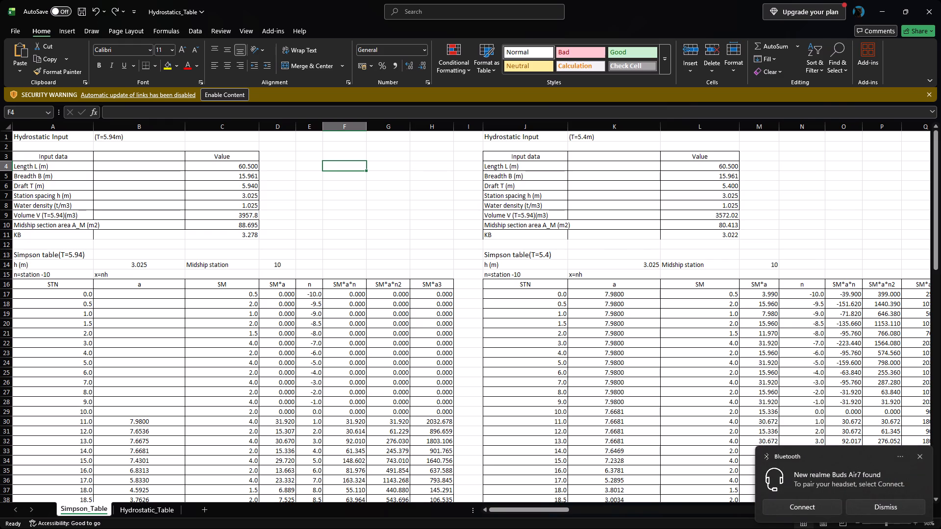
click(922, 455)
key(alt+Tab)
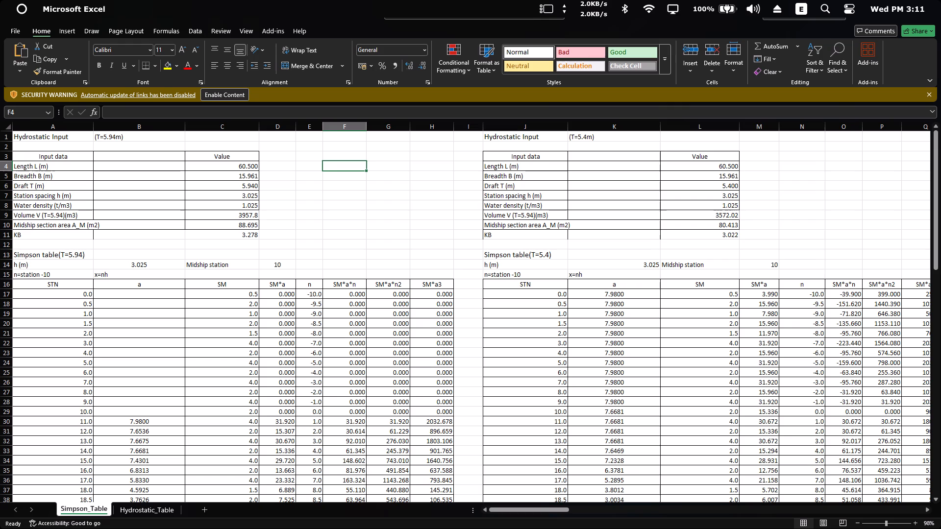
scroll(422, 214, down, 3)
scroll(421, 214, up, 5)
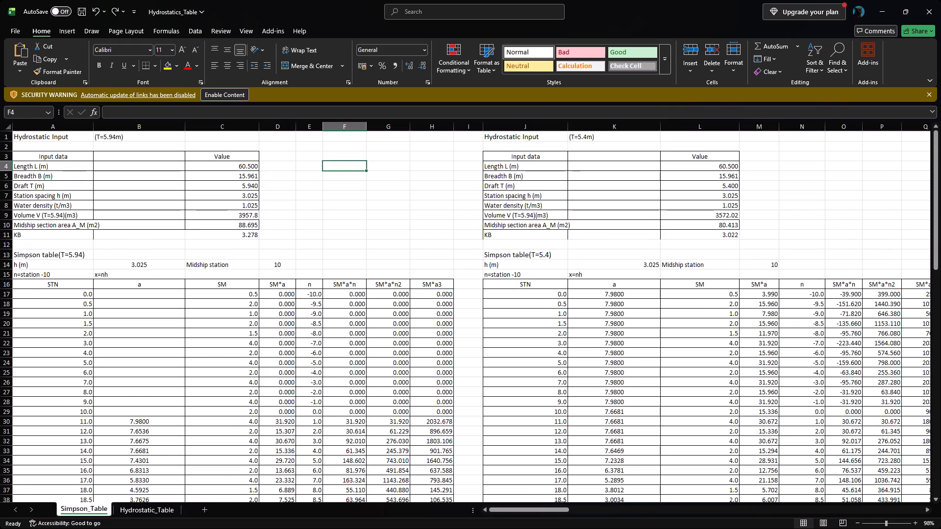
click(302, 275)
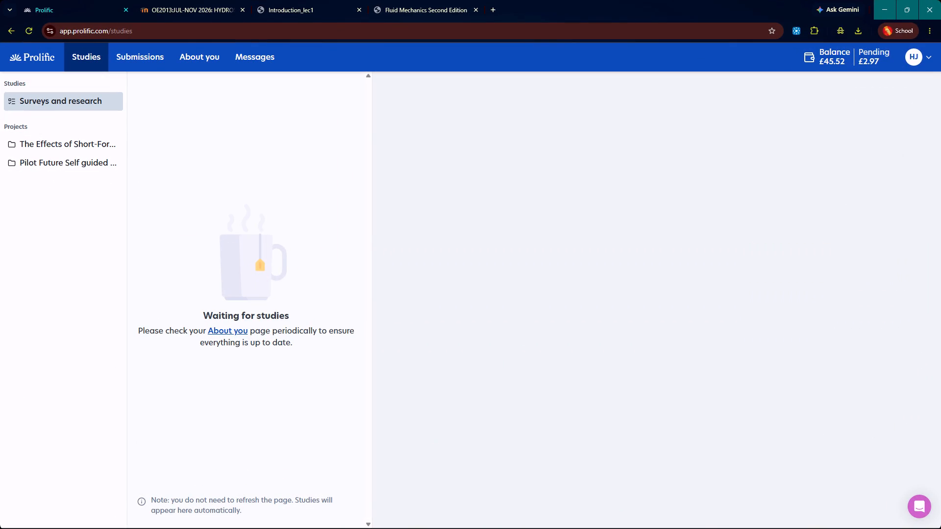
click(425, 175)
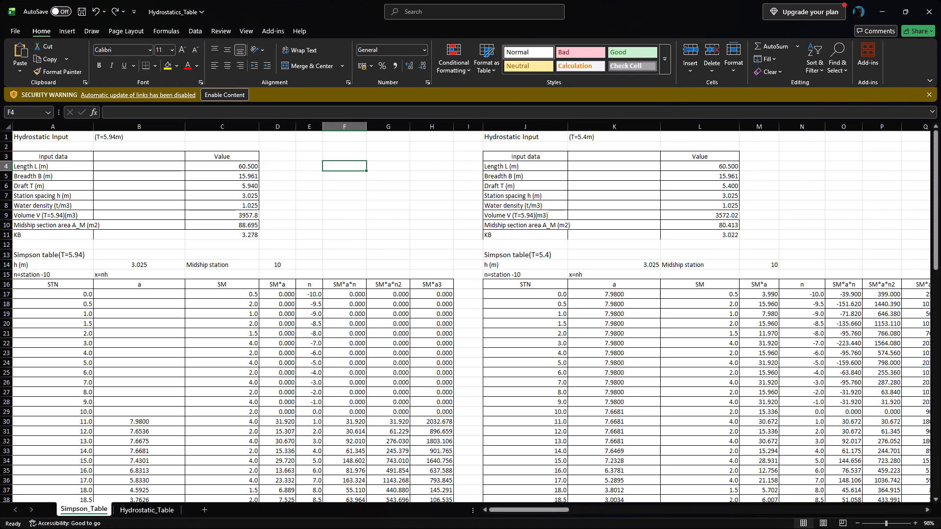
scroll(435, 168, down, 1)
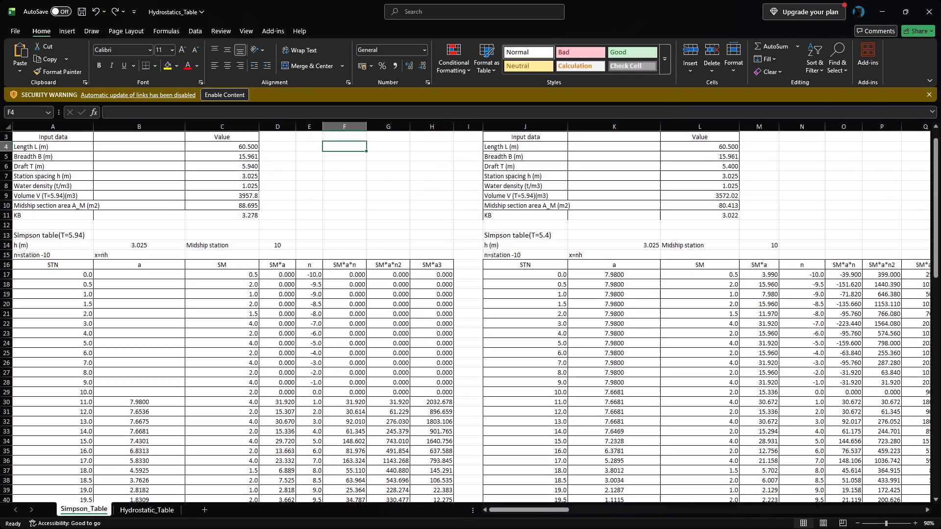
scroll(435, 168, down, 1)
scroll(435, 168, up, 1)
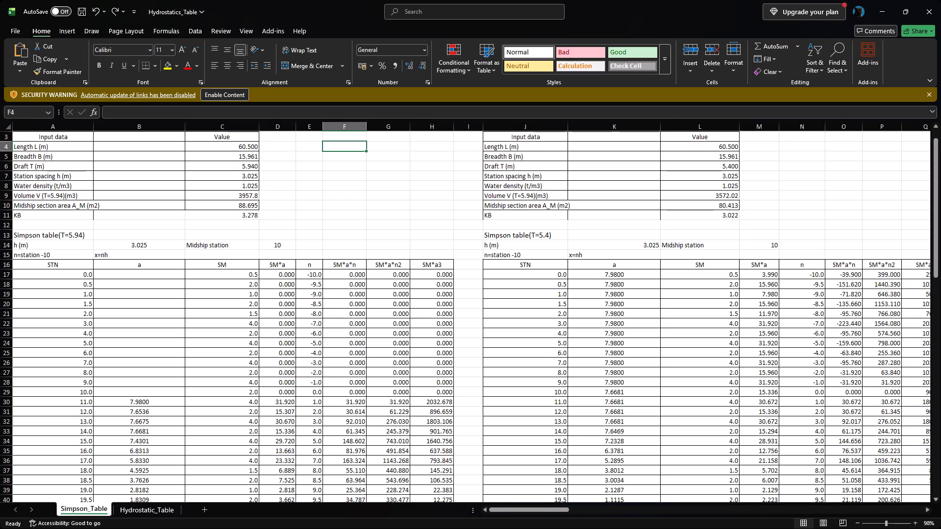
Examine the Simpson tables and input data across the drafts on Simpson_Table in Hydrostatics_Table, from T=5.94 through T=2.7.
scroll(436, 165, down, 1)
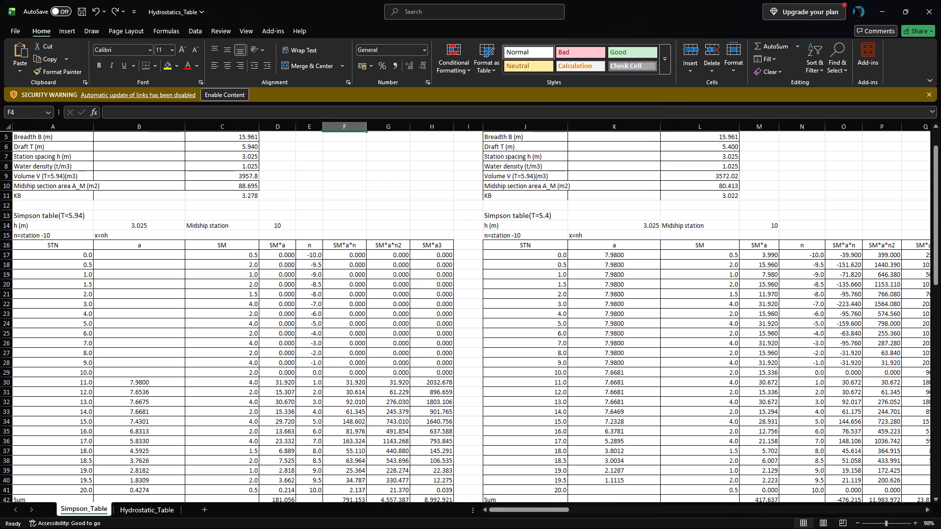
scroll(585, 322, down, 3)
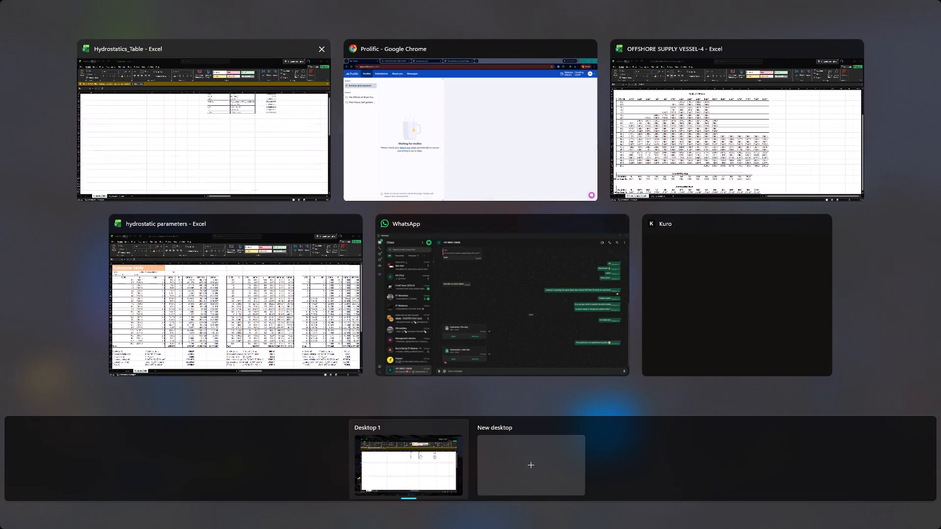
click(295, 174)
scroll(381, 254, up, 6)
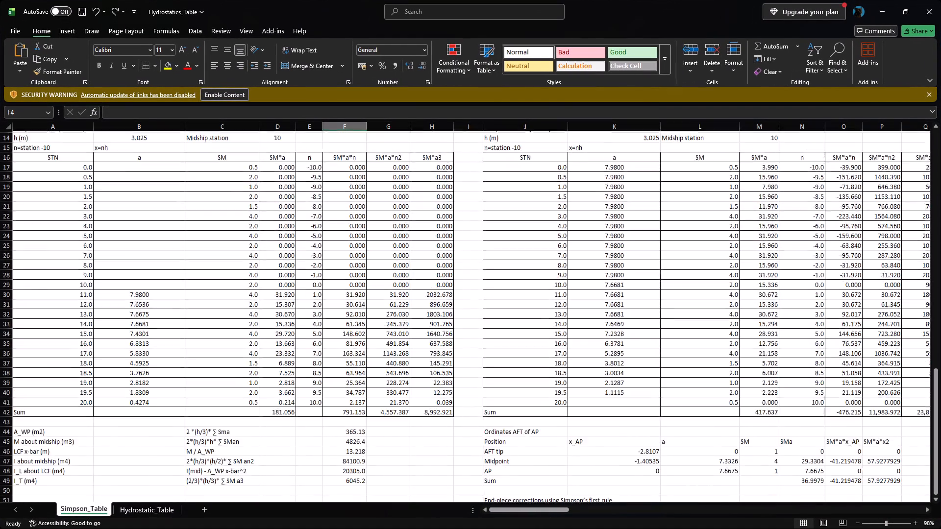
scroll(381, 254, up, 1)
scroll(381, 254, down, 1)
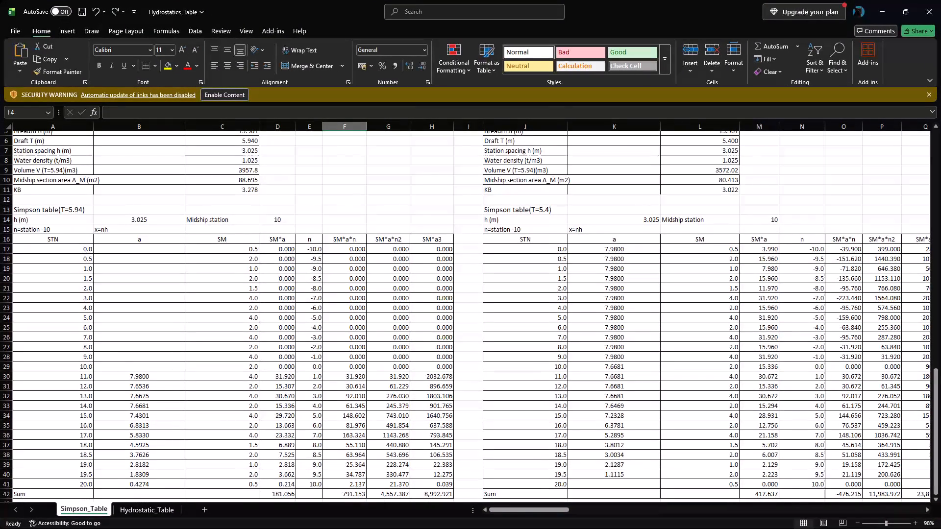
scroll(381, 254, down, 2)
scroll(381, 254, left, 5)
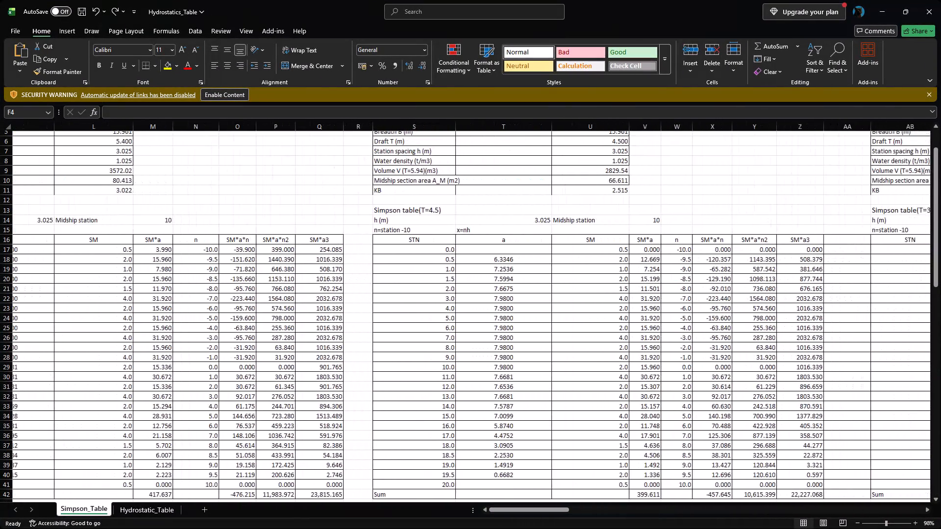
scroll(381, 254, left, 5)
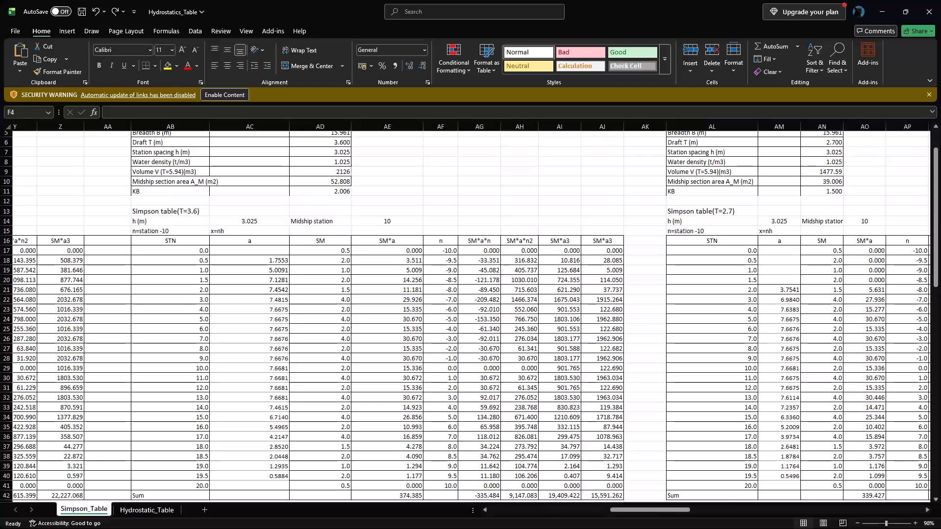
scroll(381, 254, left, 3)
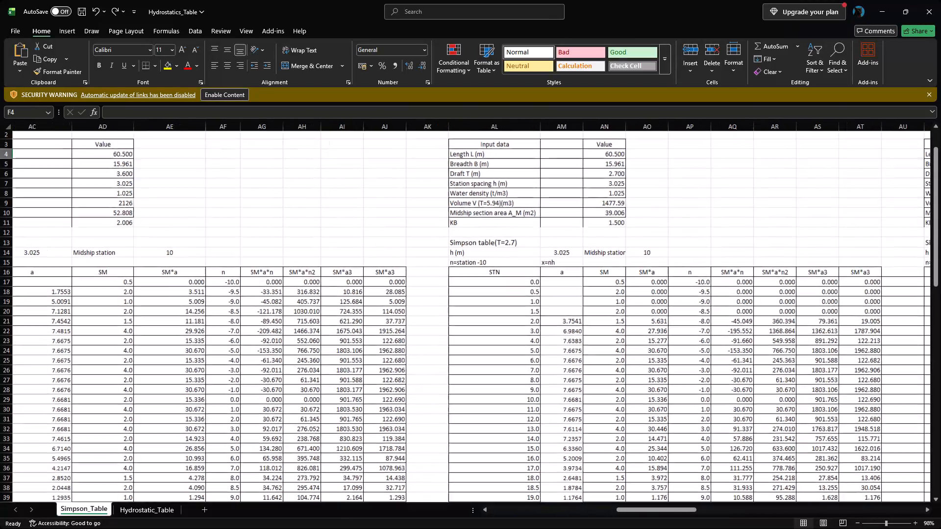
scroll(381, 254, left, 3)
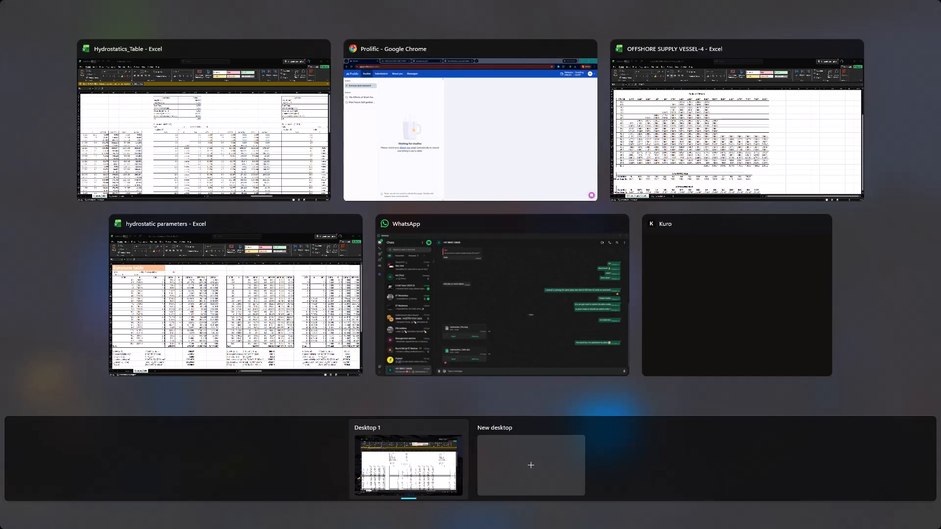
Switch to hydrostatic parameters to check its Simpson tables, and to OFFSHORE SUPPLY VESSEL-4 for the Table of Offsets.
click(272, 155)
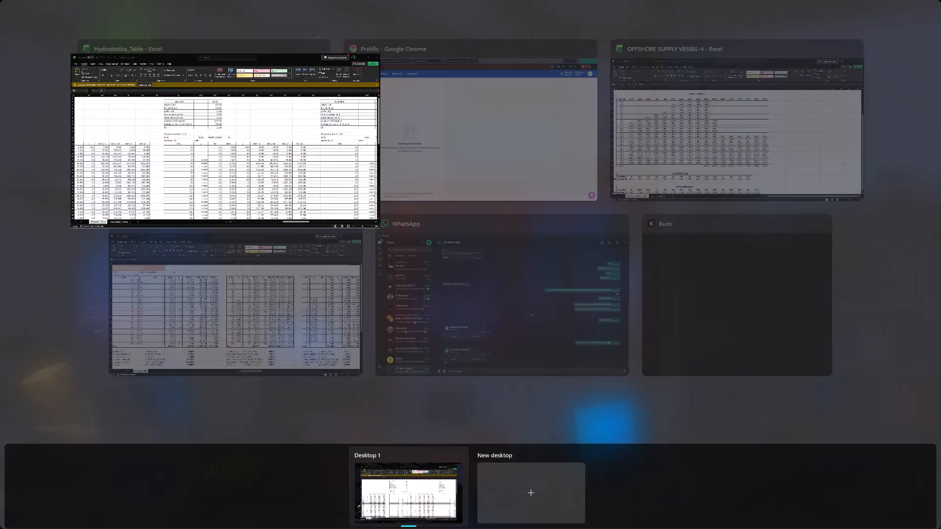
click(256, 304)
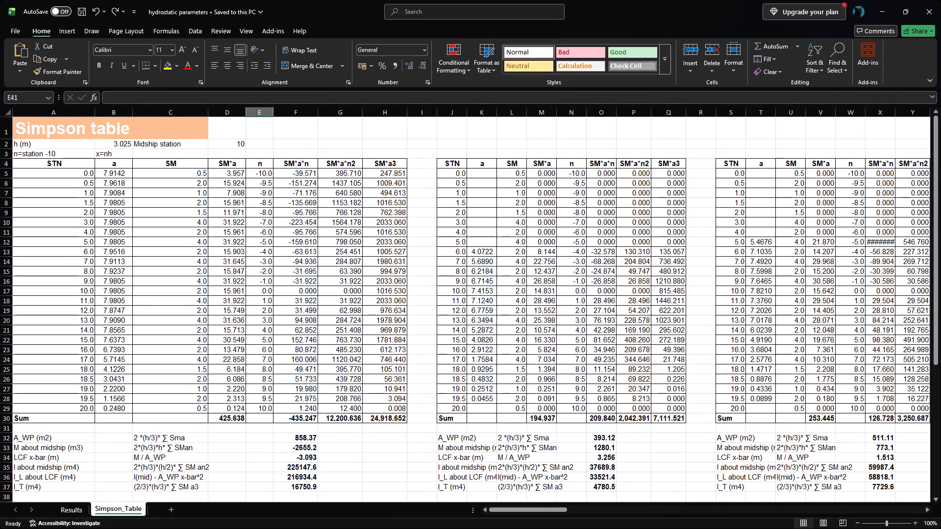
scroll(361, 299, up, 1)
scroll(361, 299, left, 1)
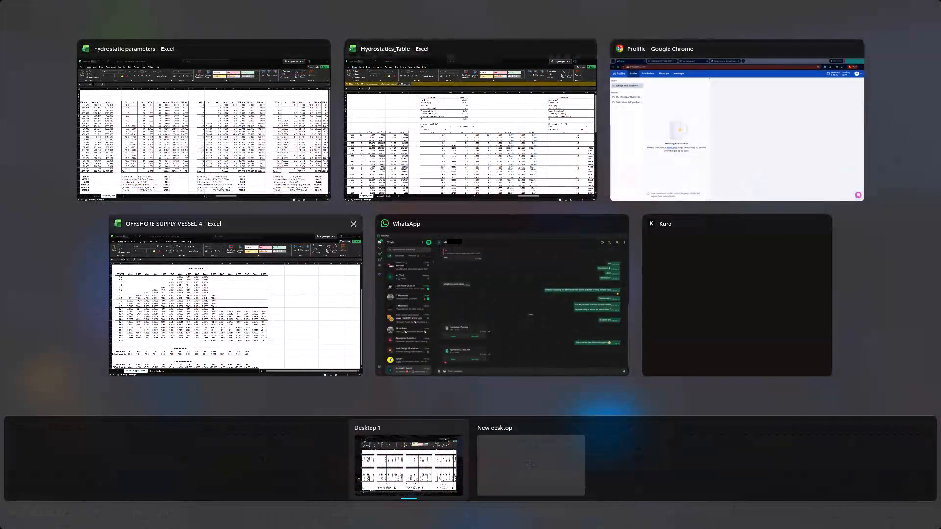
click(315, 290)
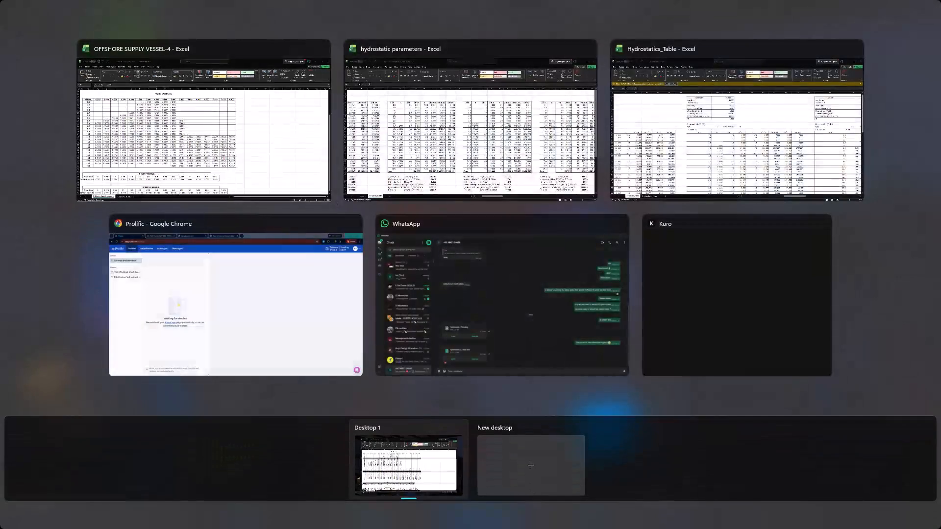
Examine the Simpson tables in hydrostatic parameters alongside the OFFSHORE SUPPLY VESSEL-4 offsets, through to the station 0.5 half-breadth in BD6.
click(425, 138)
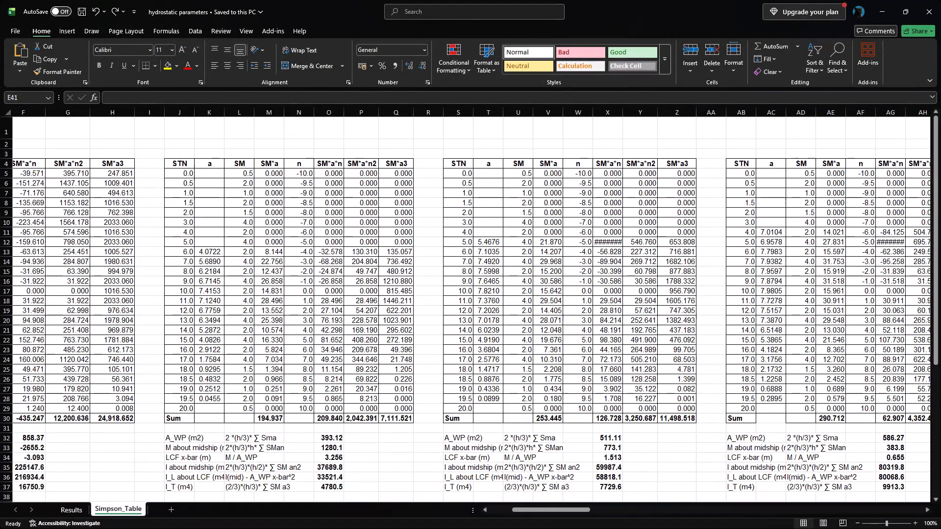
click(496, 126)
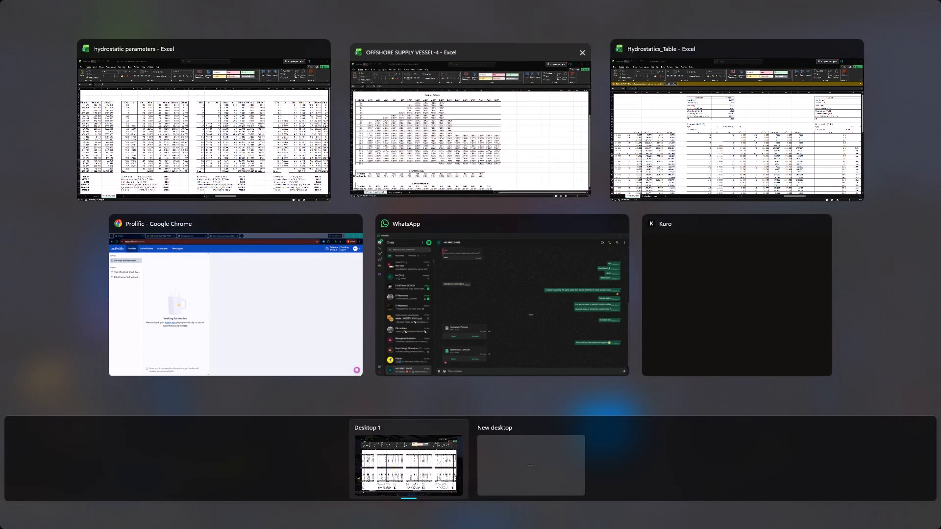
click(238, 152)
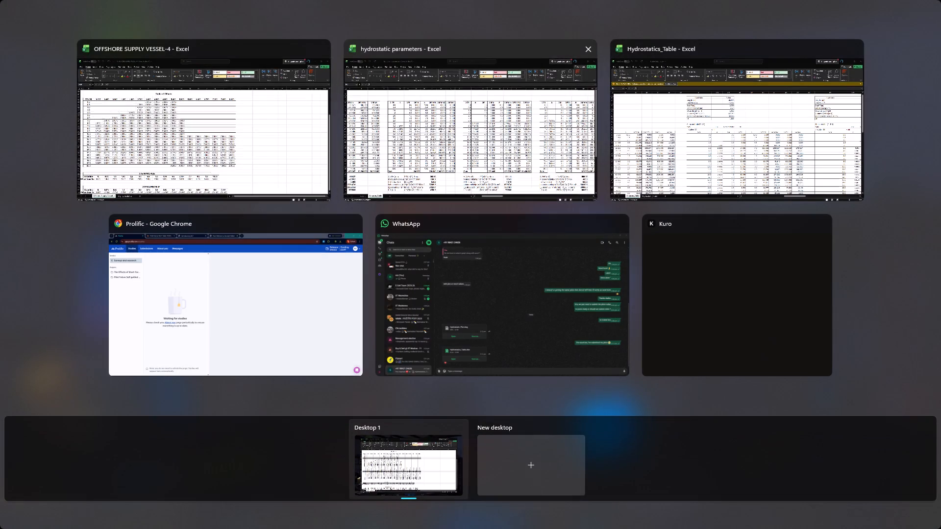
click(403, 166)
scroll(276, 255, left, 1)
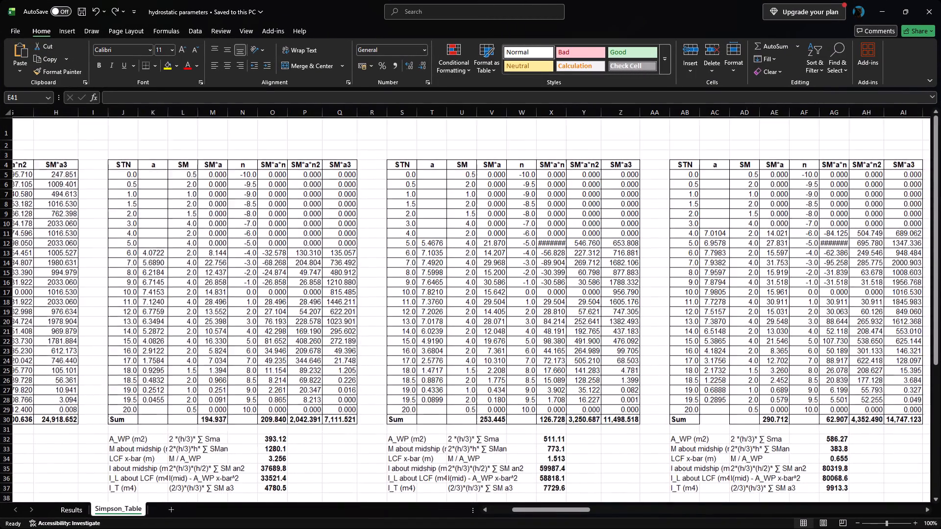
scroll(276, 255, left, 2)
scroll(371, 261, left, 4)
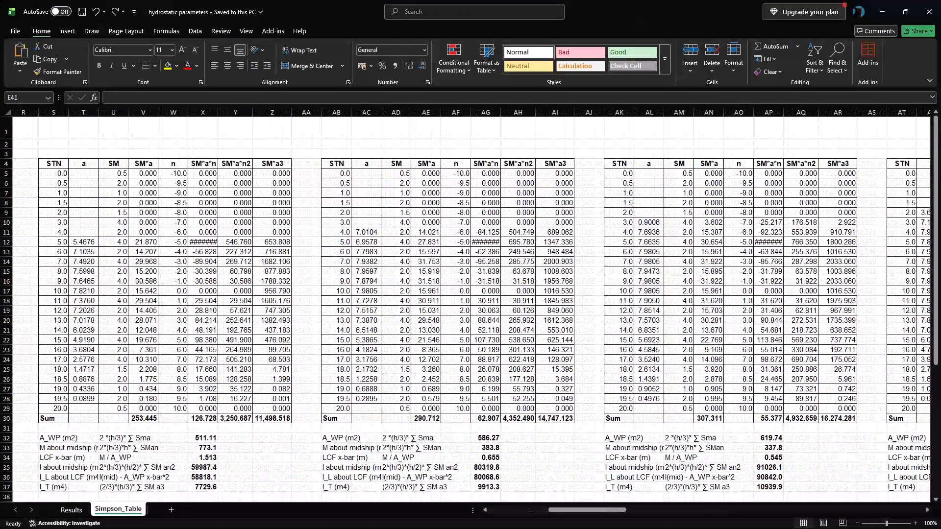
scroll(389, 233, left, 6)
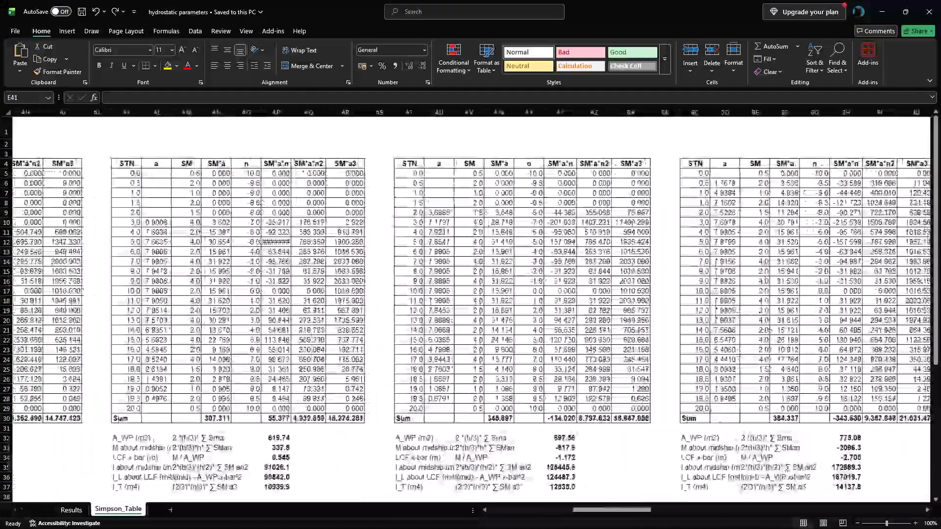
scroll(412, 236, left, 1)
scroll(474, 257, left, 4)
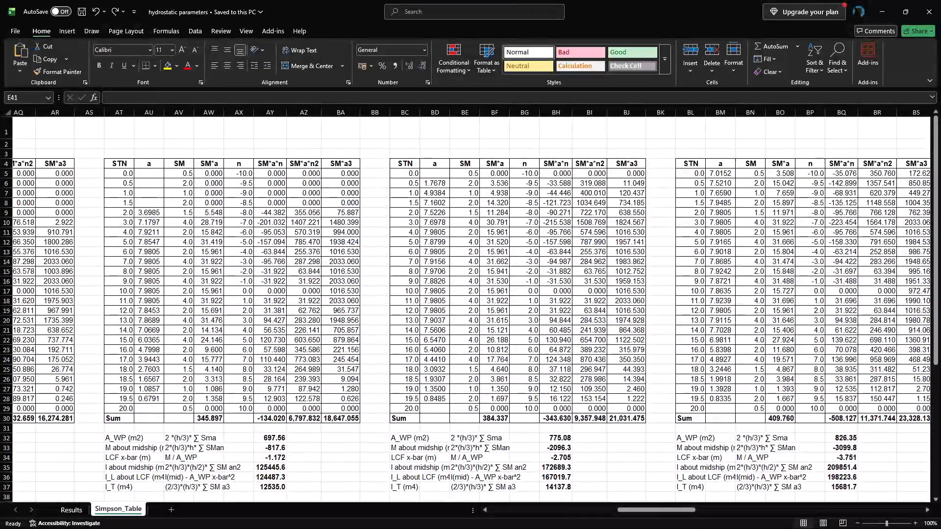
scroll(545, 227, left, 2)
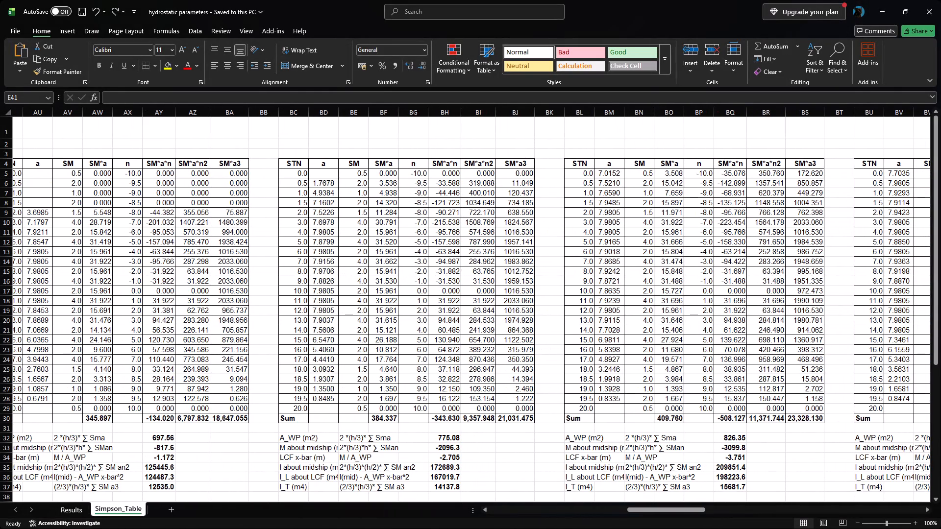
click(327, 188)
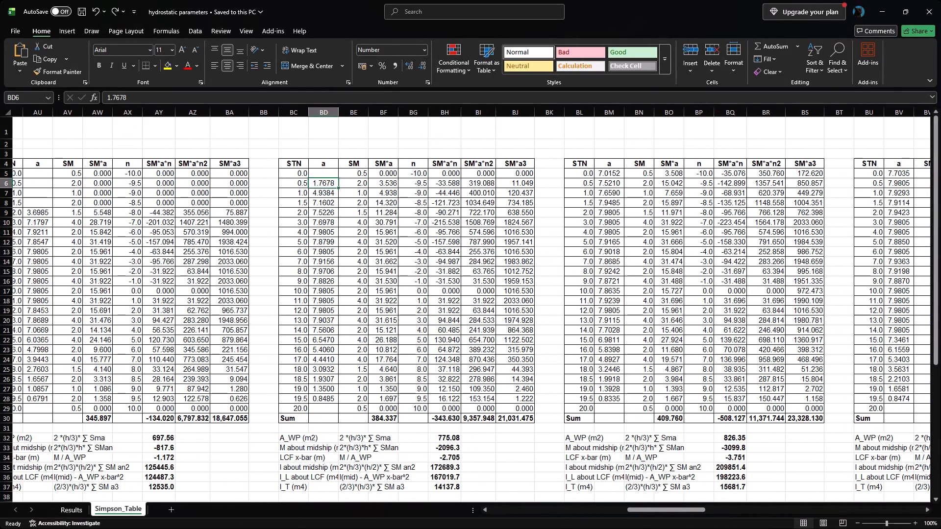
Switch to Hydrostatics_Table and compare its T=2.7 Simpson table and waterplane results with the Simpson tables in hydrostatic parameters.
click(670, 159)
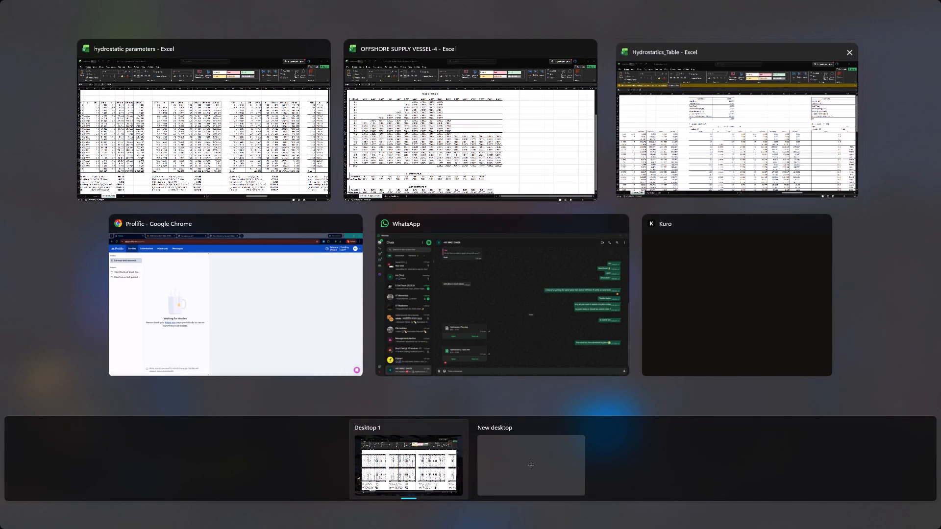
scroll(403, 344, down, 1)
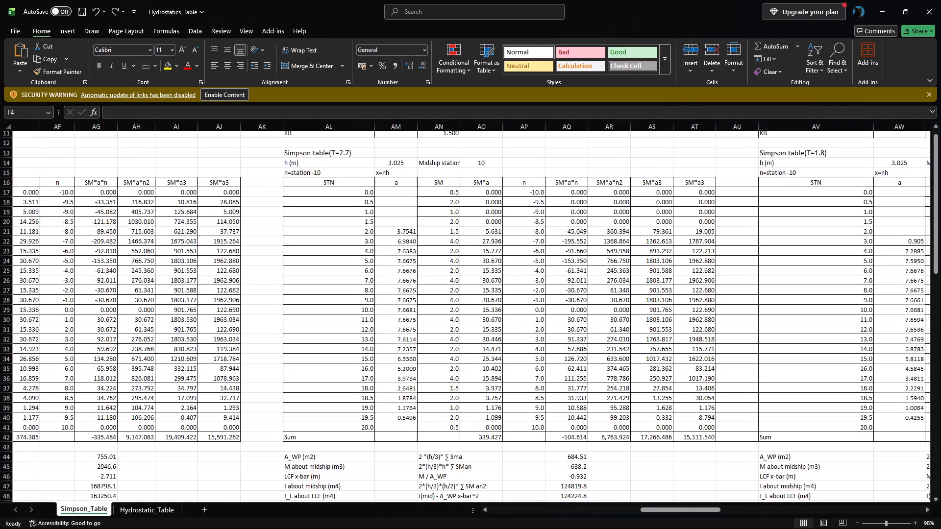
scroll(403, 344, down, 1)
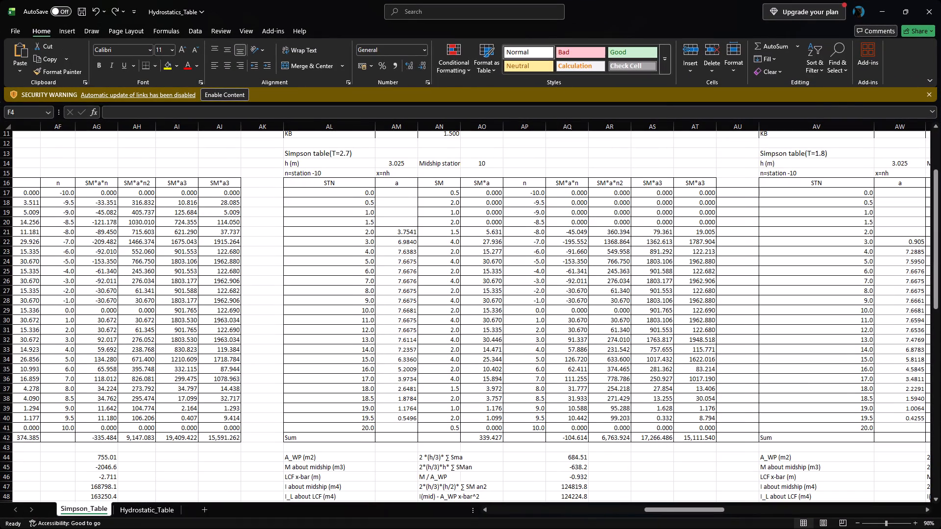
scroll(413, 299, down, 2)
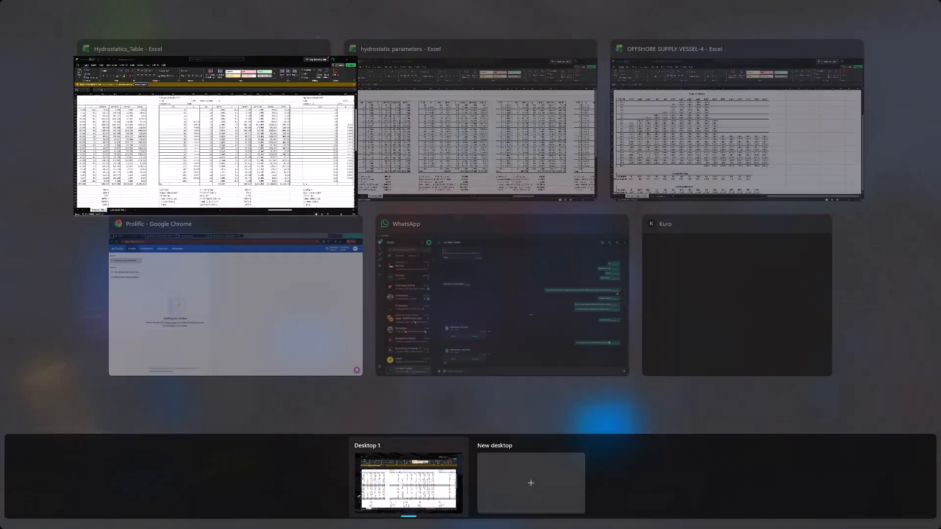
click(451, 170)
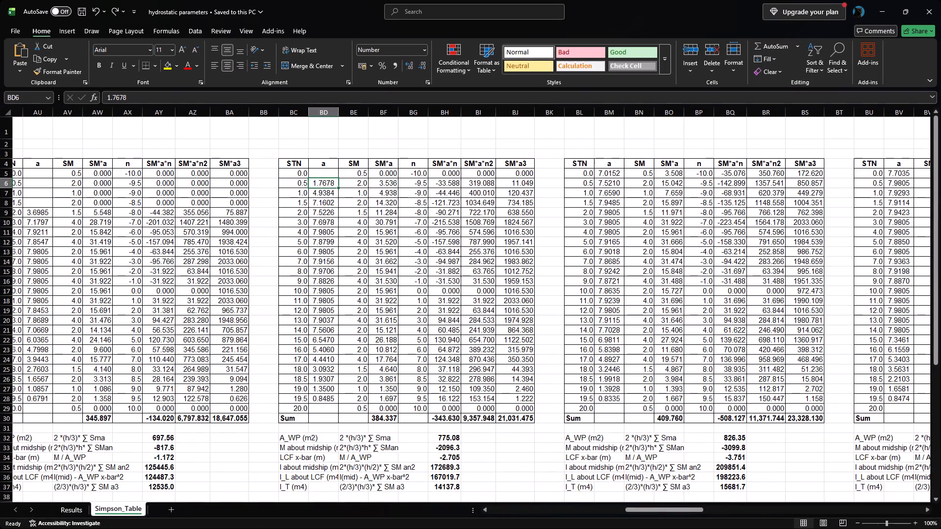
click(474, 139)
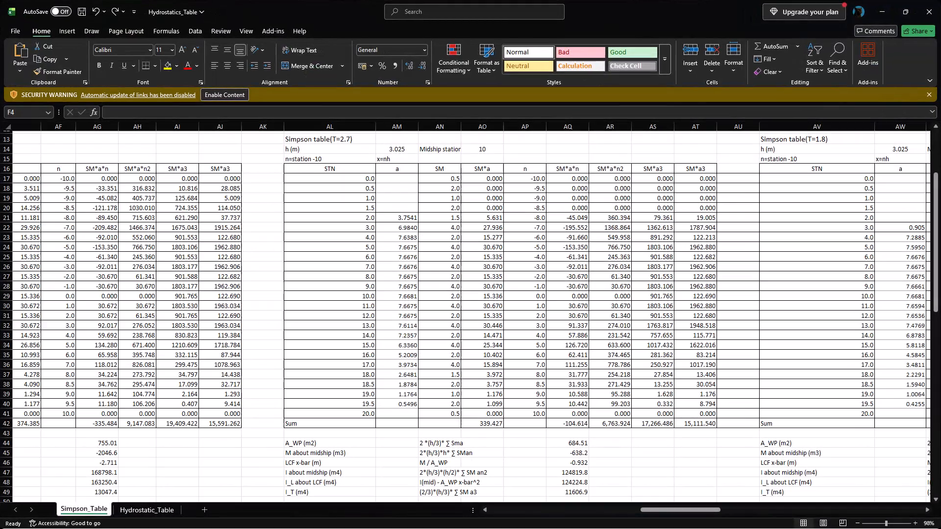
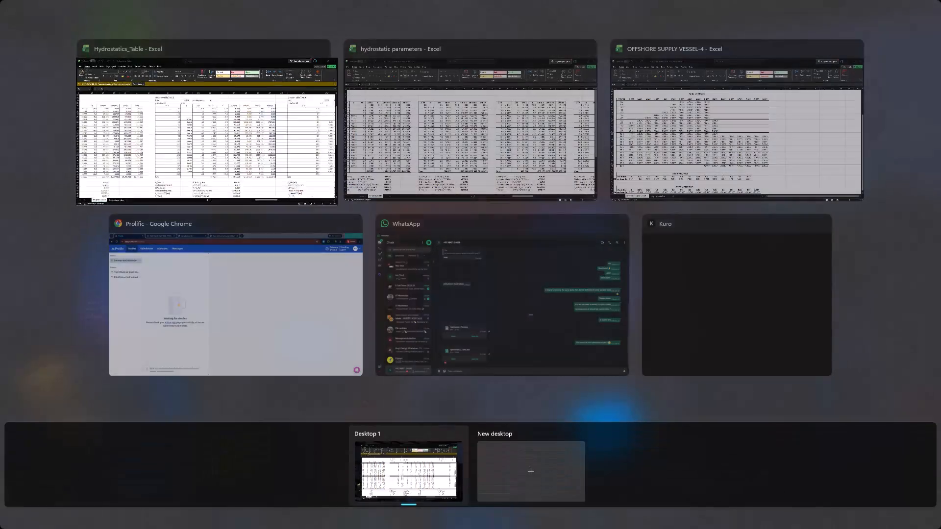
Switch to hydrostatic parameters to look over its Simpson tables, and to OFFSHORE SUPPLY VESSEL-4 to view the Table of Offsets.
click(467, 176)
scroll(467, 176, right, 4)
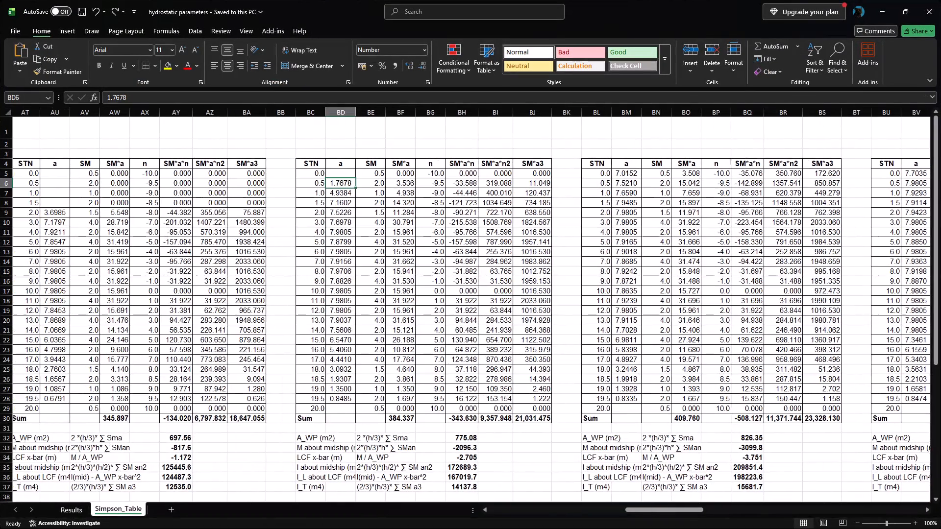
scroll(467, 176, right, 16)
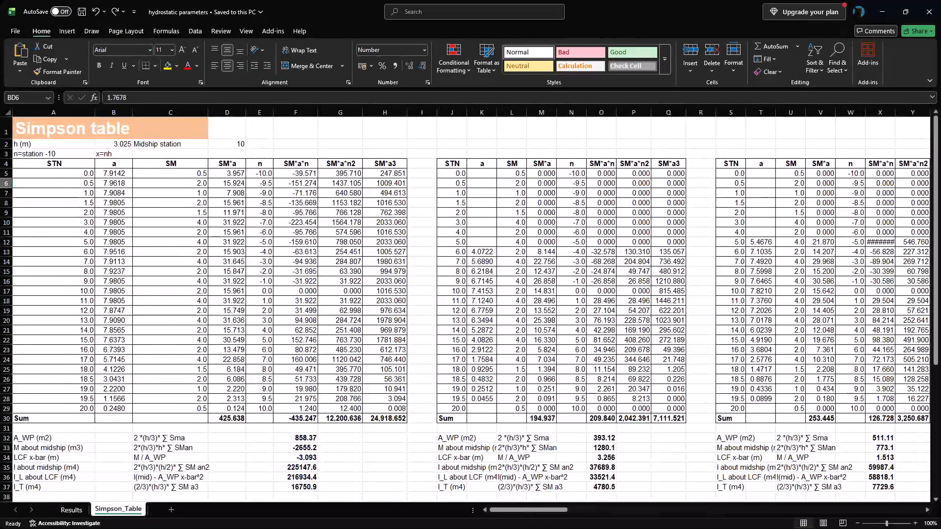
click(743, 132)
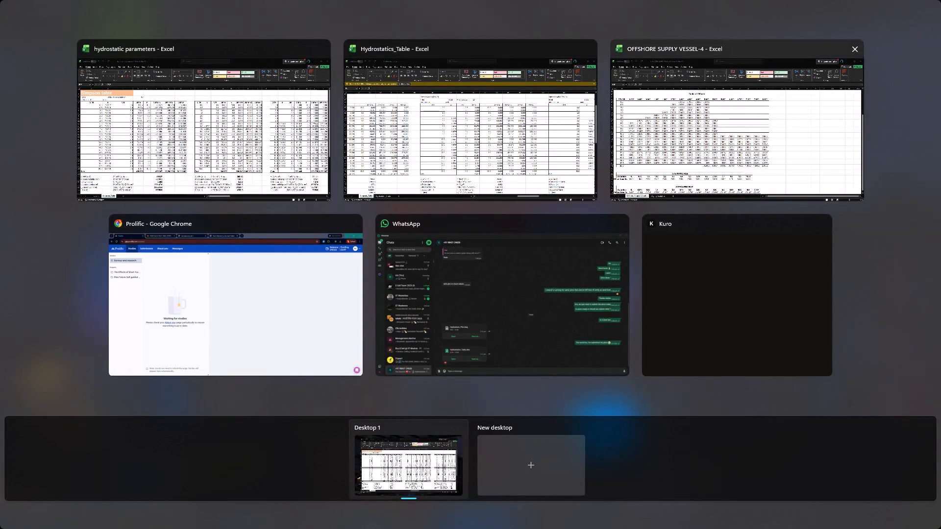
key(alt+Tab)
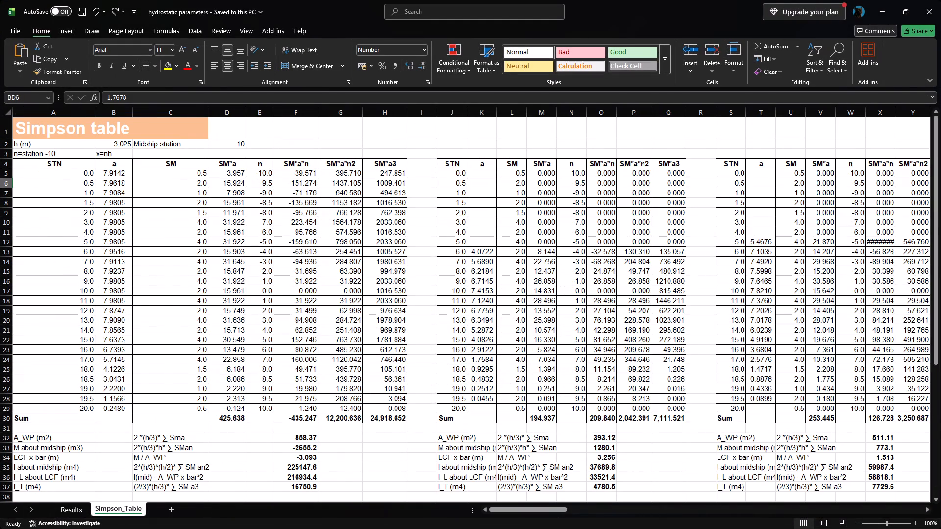
click(938, 12)
scroll(190, 225, right, 3)
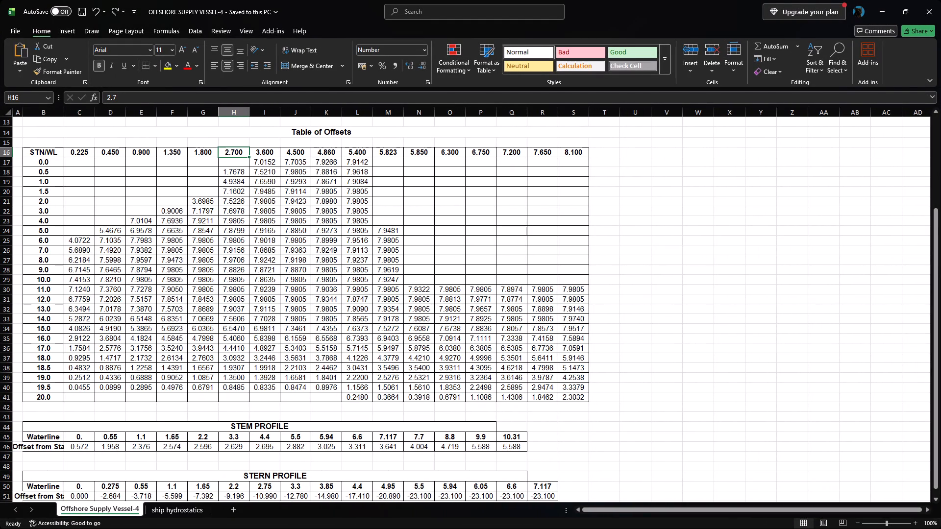
Switch to Hydrostatics_Table and examine the input data and Simpson tables on Simpson_Table, from T=2.7 back to T=5.94 and T=5.4.
key(alt+Tab)
scroll(149, 264, up, 5)
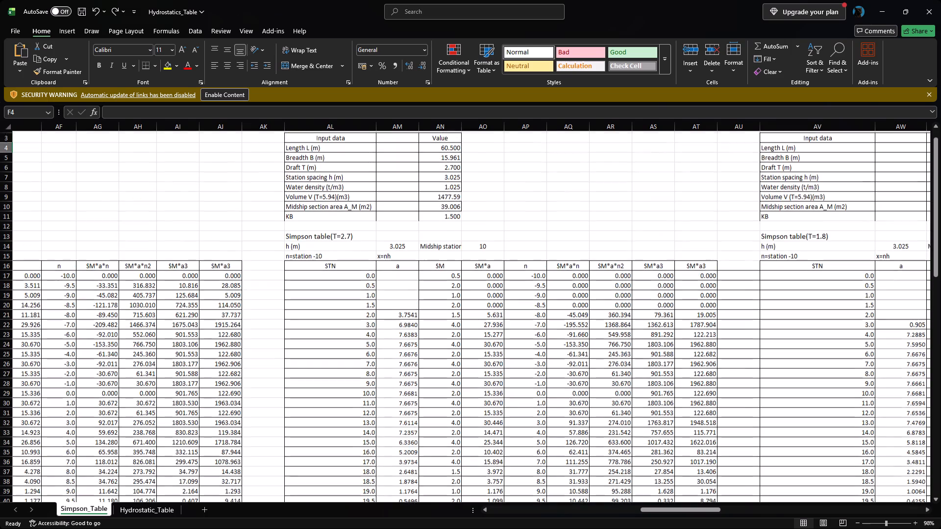
scroll(149, 264, down, 7)
scroll(149, 264, up, 8)
scroll(149, 264, down, 1)
scroll(149, 264, up, 8)
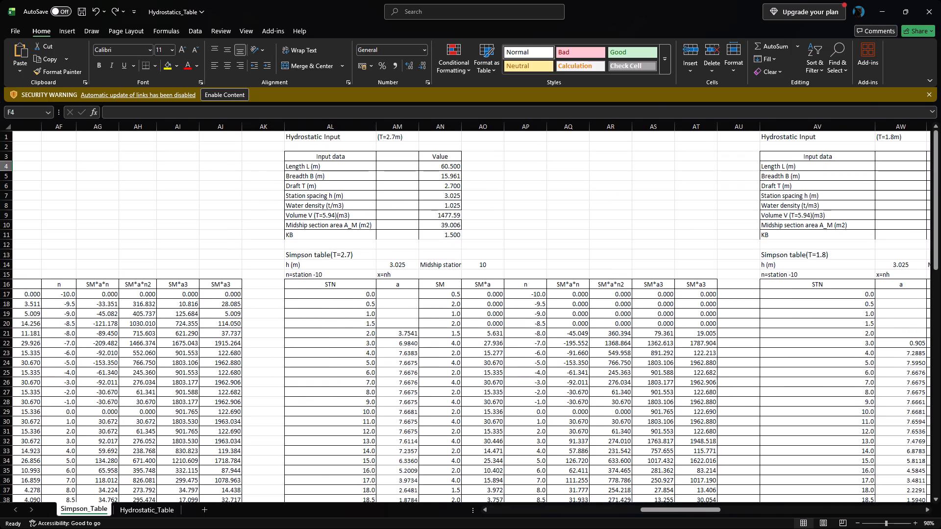
scroll(149, 264, up, 6)
scroll(149, 264, right, 15)
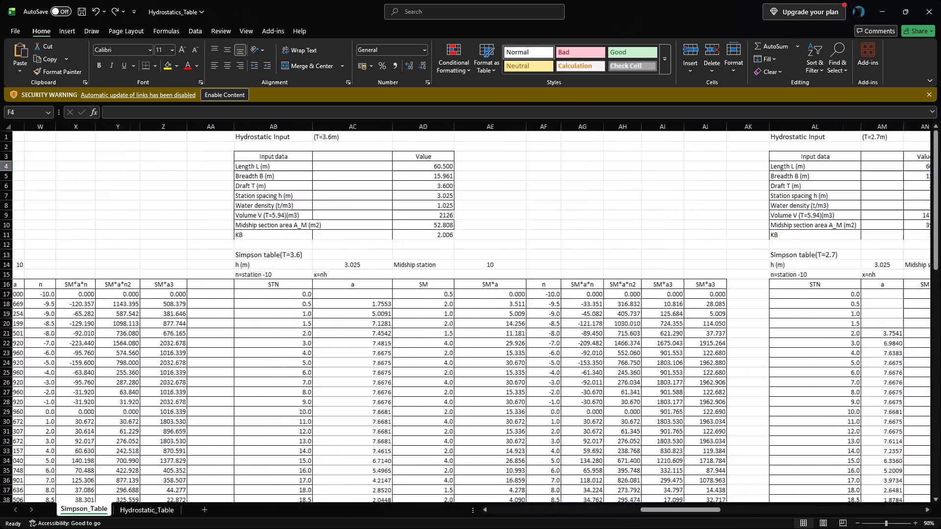
scroll(149, 264, right, 5)
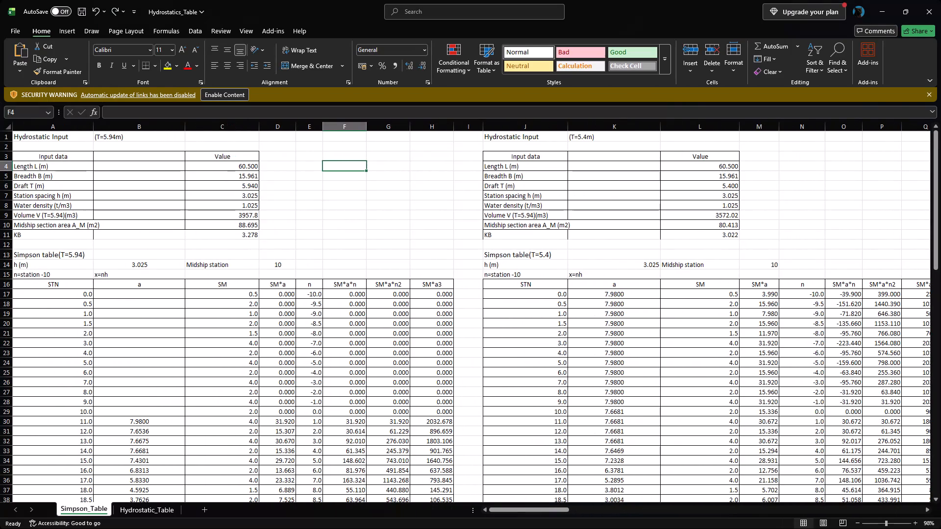
scroll(150, 264, down, 4)
scroll(150, 264, up, 4)
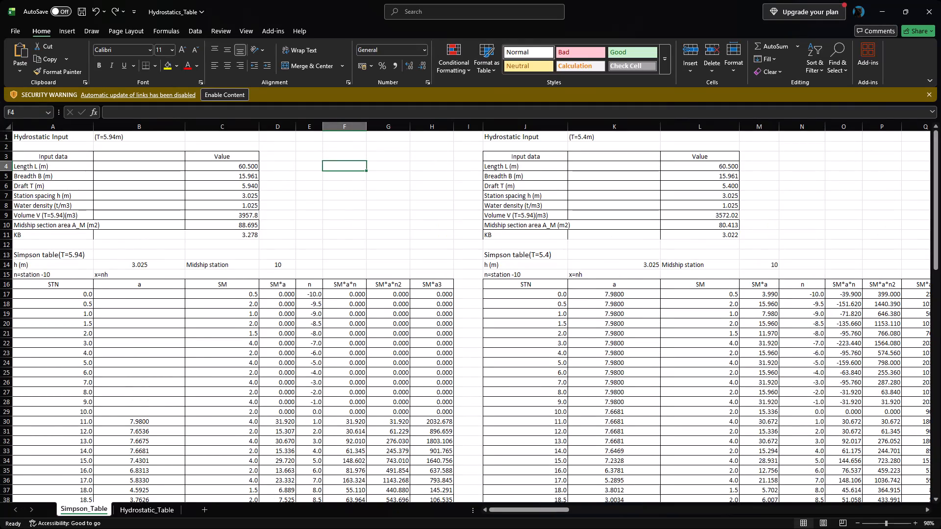
key(alt+Tab)
key(alt+Tab)
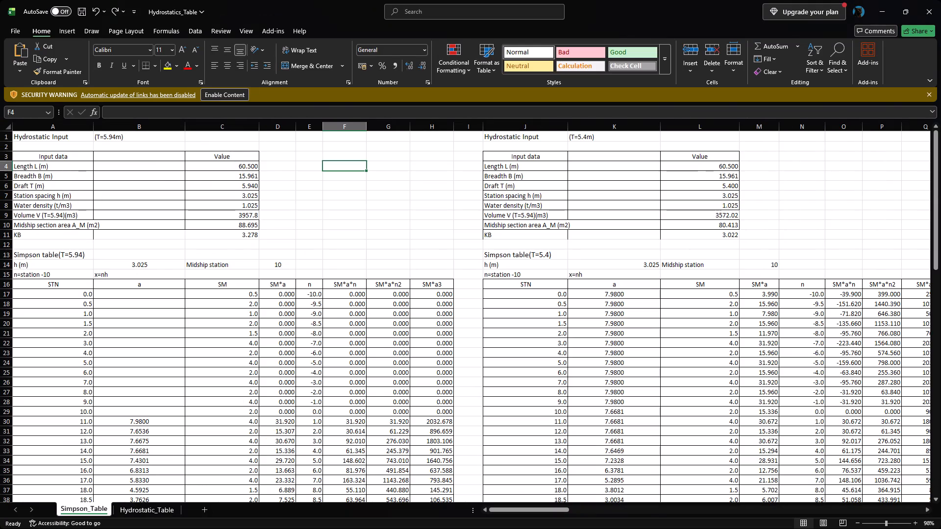
scroll(294, 268, left, 5)
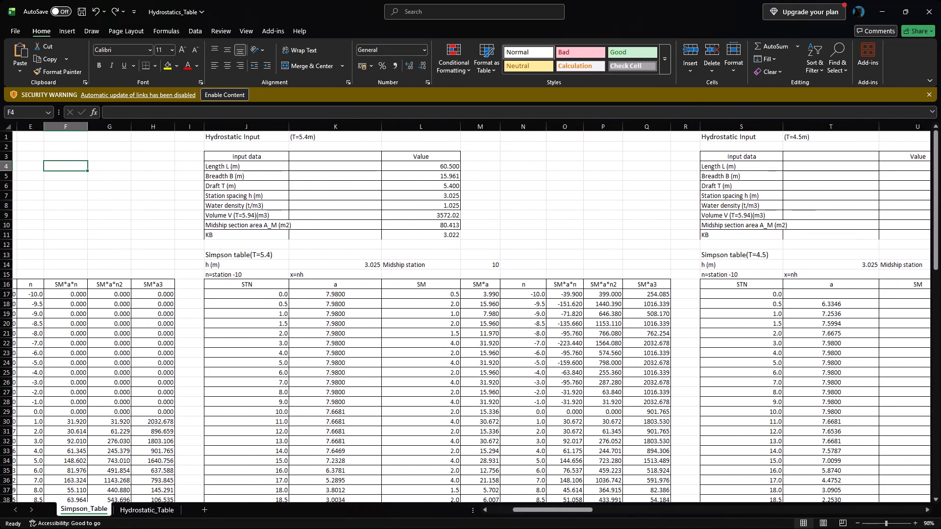
scroll(294, 268, down, 2)
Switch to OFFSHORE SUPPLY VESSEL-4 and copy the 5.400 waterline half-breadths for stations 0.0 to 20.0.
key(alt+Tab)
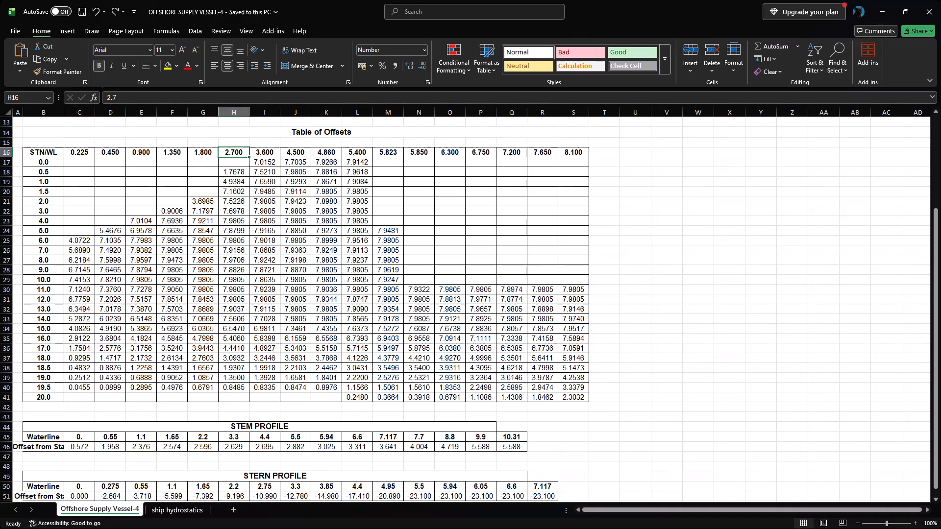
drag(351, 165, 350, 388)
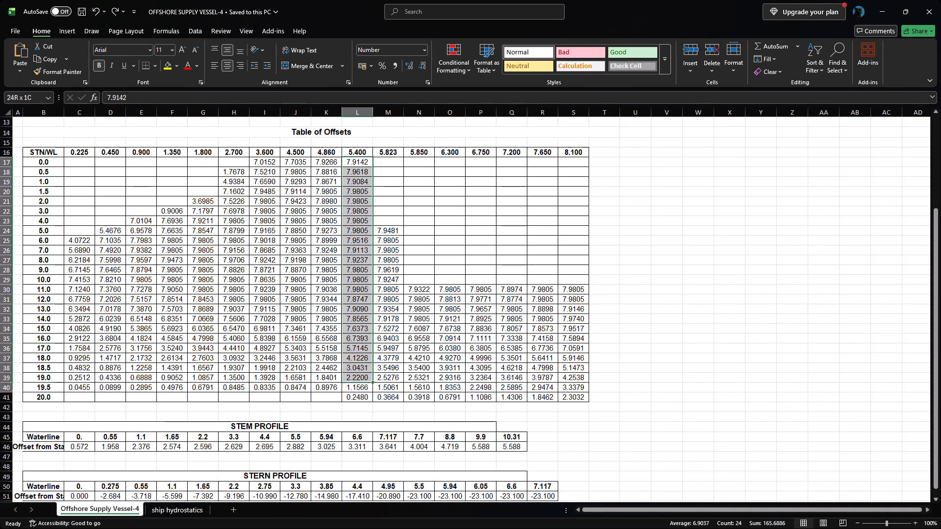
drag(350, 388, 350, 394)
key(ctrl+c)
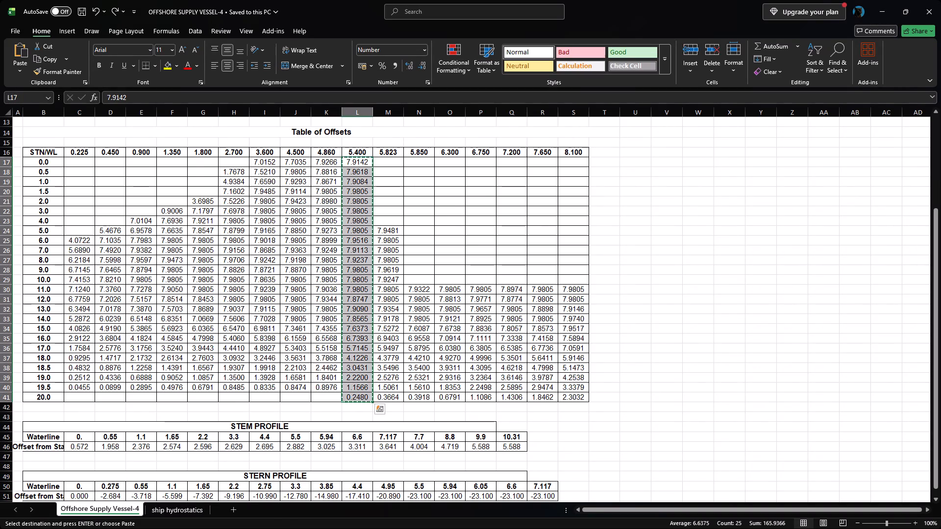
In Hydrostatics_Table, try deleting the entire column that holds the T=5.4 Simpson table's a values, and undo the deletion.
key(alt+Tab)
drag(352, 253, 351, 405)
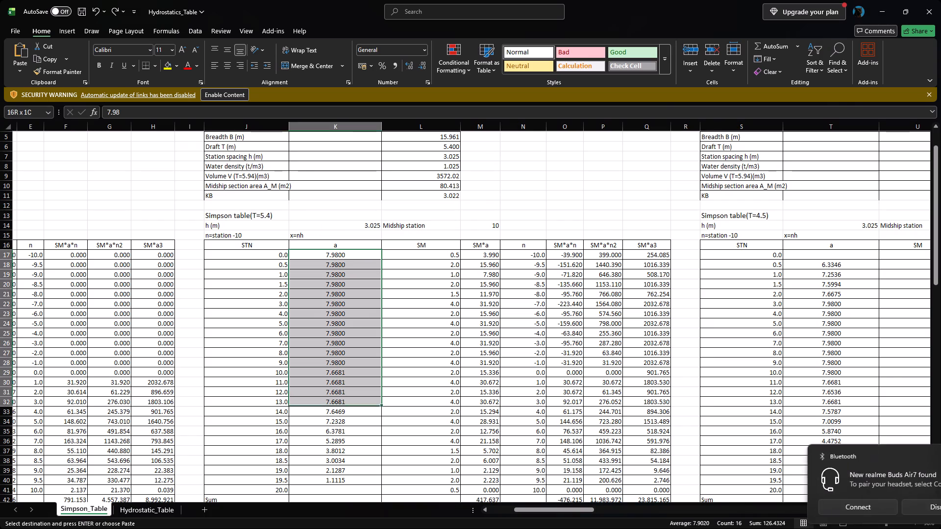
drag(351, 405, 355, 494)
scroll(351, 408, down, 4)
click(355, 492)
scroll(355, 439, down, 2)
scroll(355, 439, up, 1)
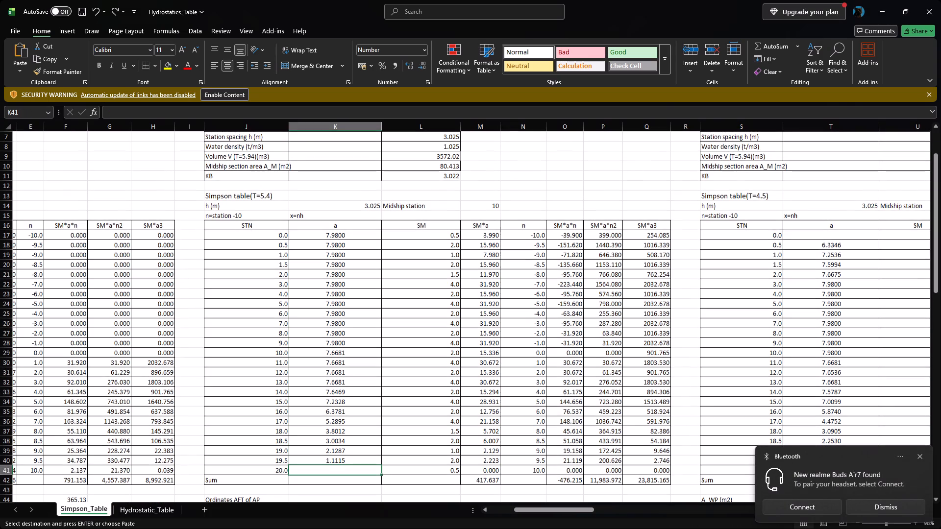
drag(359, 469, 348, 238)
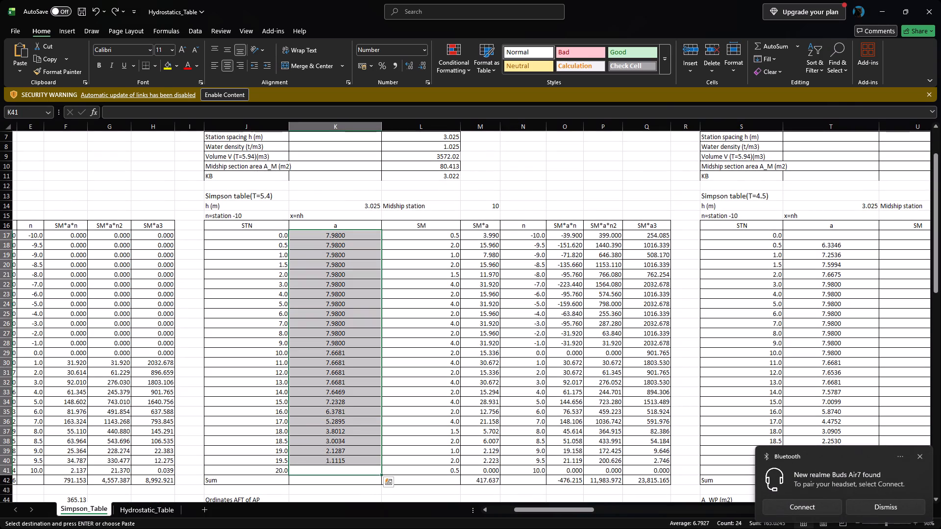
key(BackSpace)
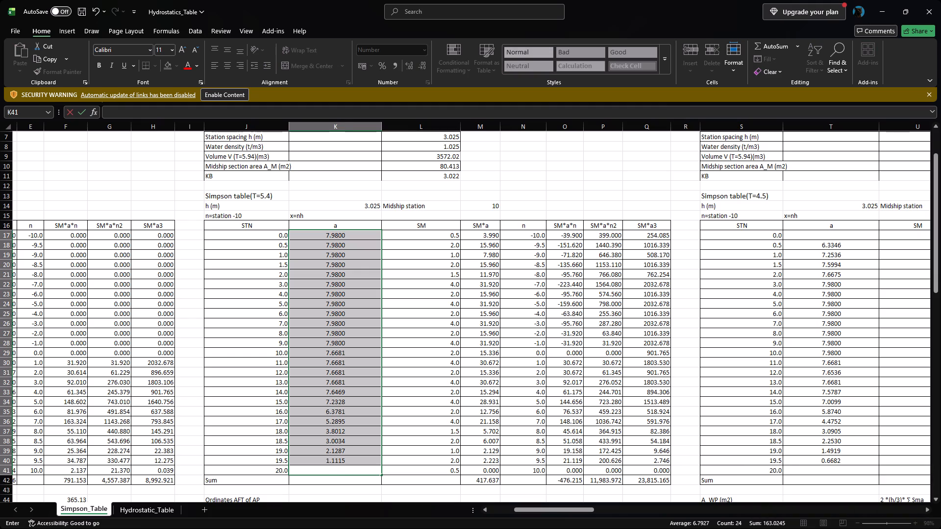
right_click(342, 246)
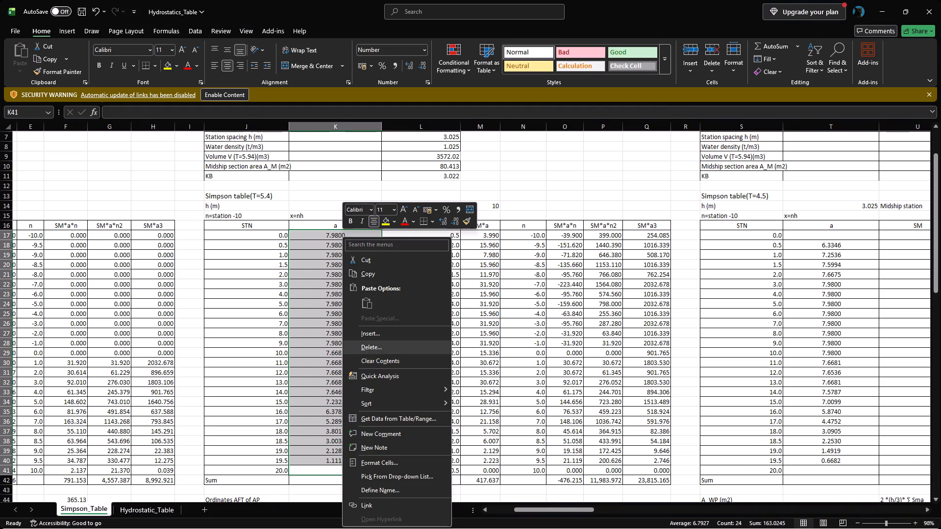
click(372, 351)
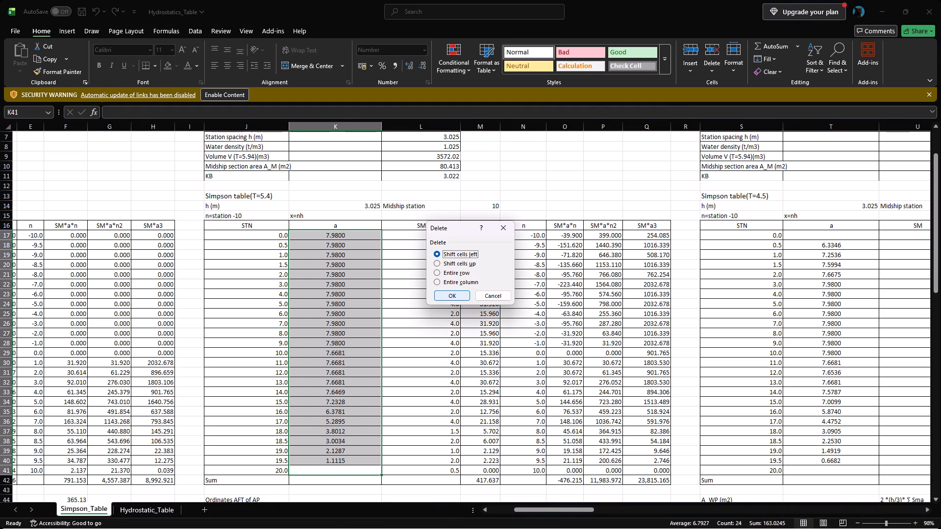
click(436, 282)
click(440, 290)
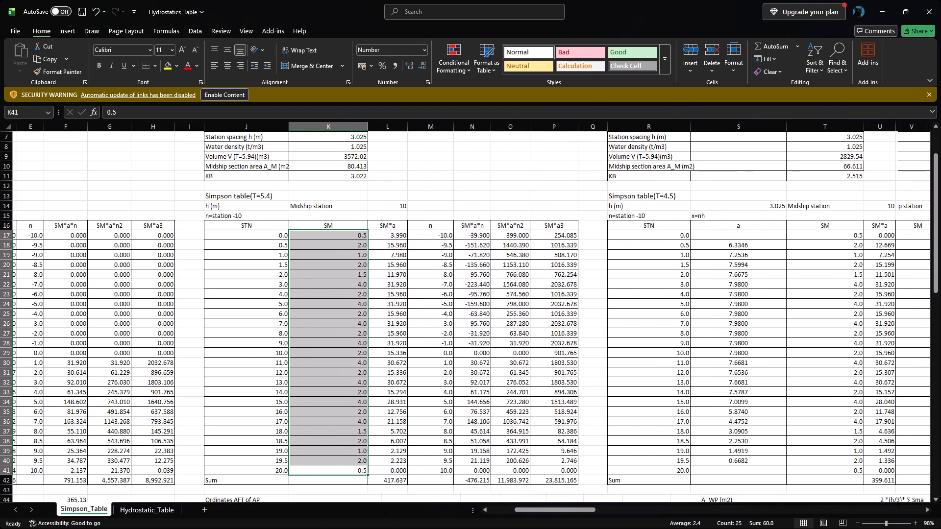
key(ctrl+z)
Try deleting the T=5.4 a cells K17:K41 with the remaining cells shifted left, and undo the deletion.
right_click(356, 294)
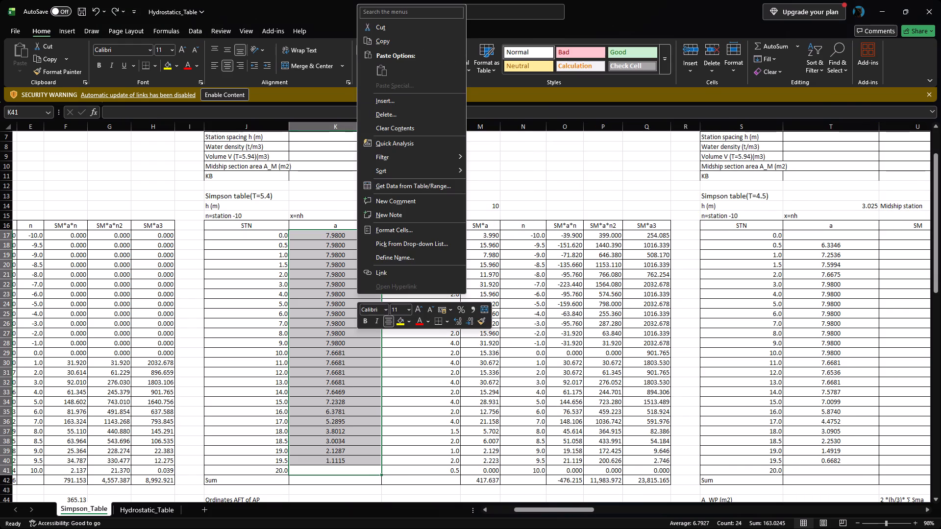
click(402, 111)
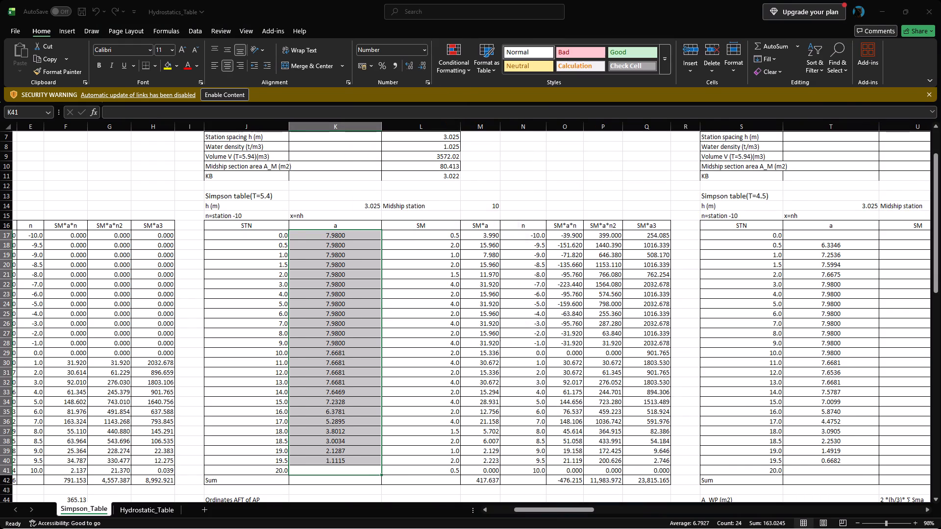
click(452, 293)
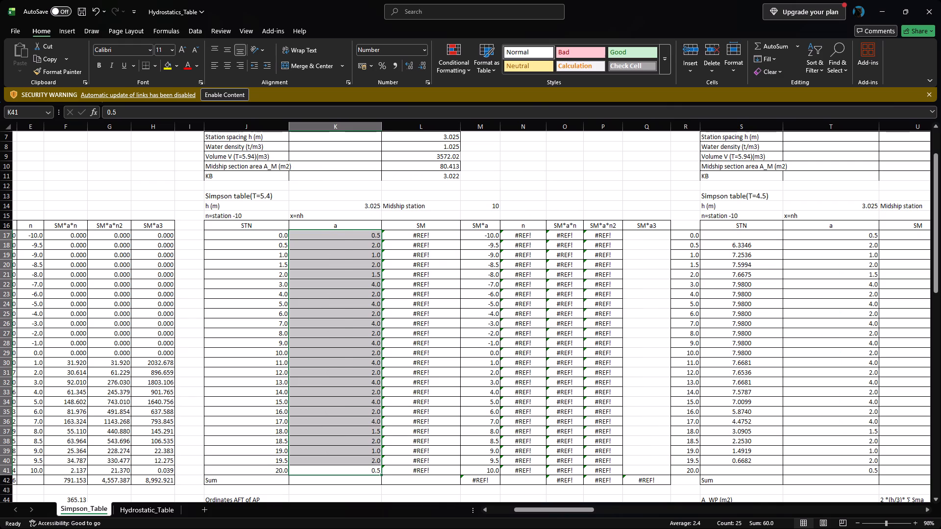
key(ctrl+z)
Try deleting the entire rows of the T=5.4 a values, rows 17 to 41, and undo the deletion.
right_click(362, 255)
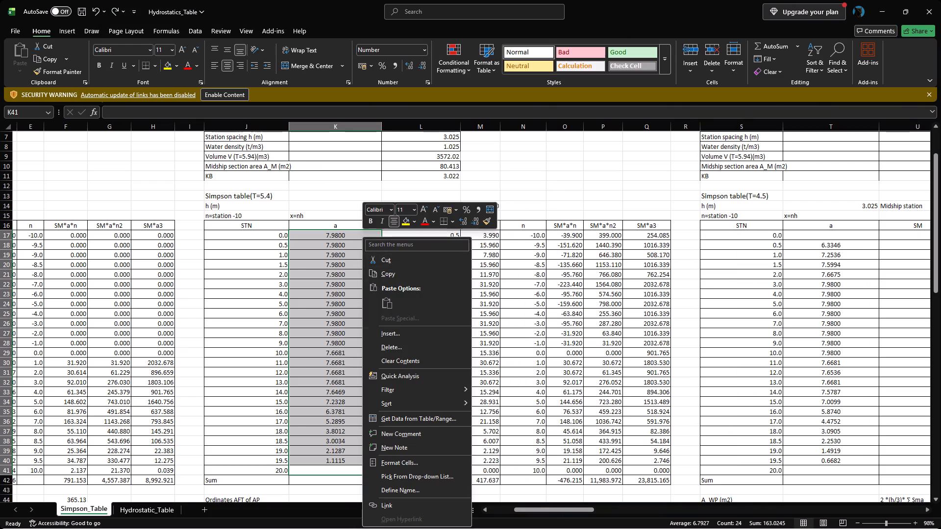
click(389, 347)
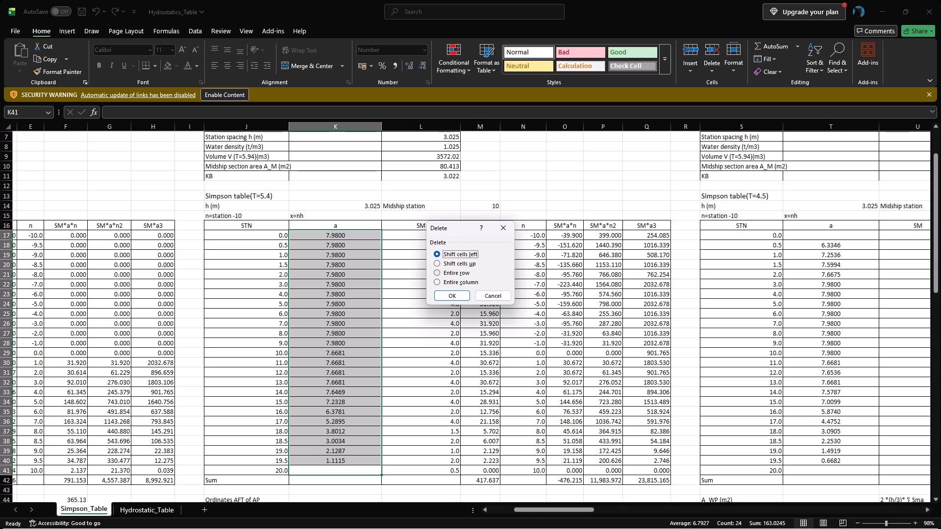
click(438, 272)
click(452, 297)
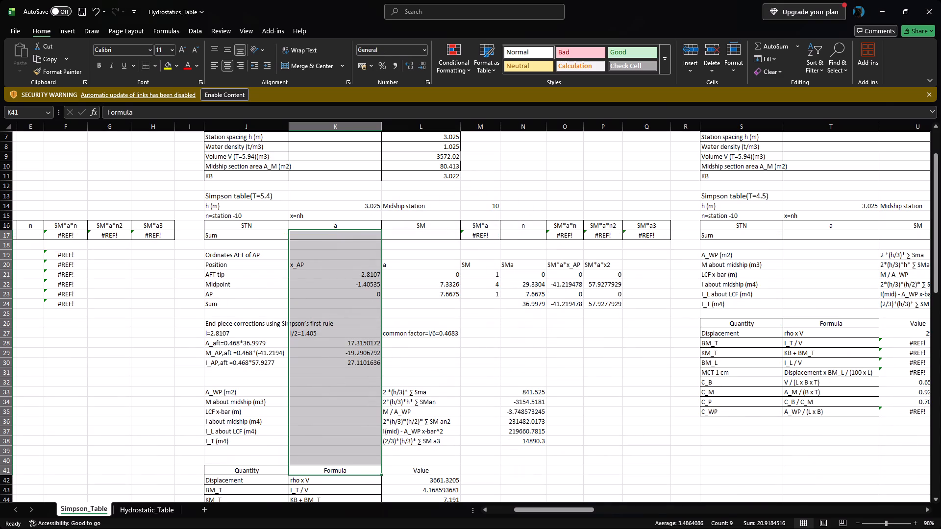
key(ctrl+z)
Clear the contents of the a values in K17:K41 of the T=5.4 Simpson table.
right_click(364, 297)
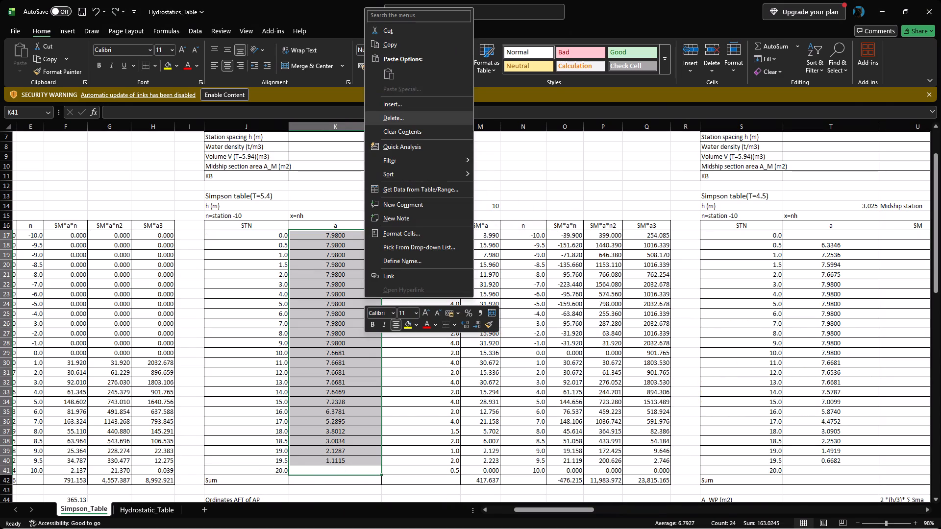
click(445, 132)
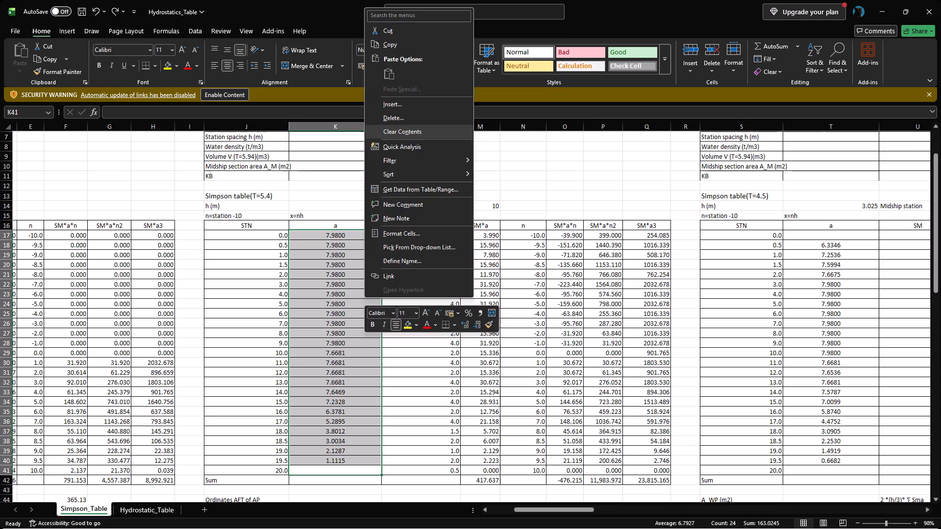
Copy the 5.400 waterline half-breadths for stations 0.0 to 20.0 from OFFSHORE SUPPLY VESSEL-4 into the T=5.4 table's a column, starting at K17.
click(352, 238)
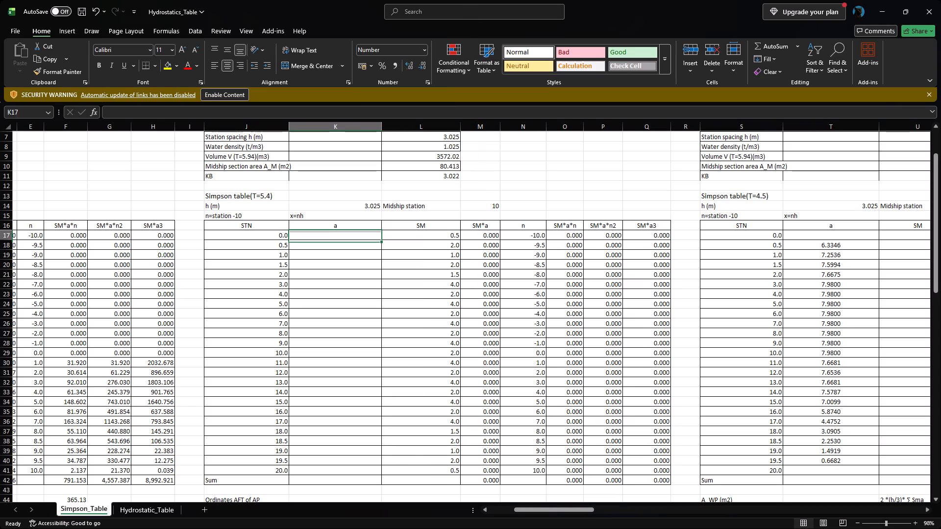
key(ctrl+v)
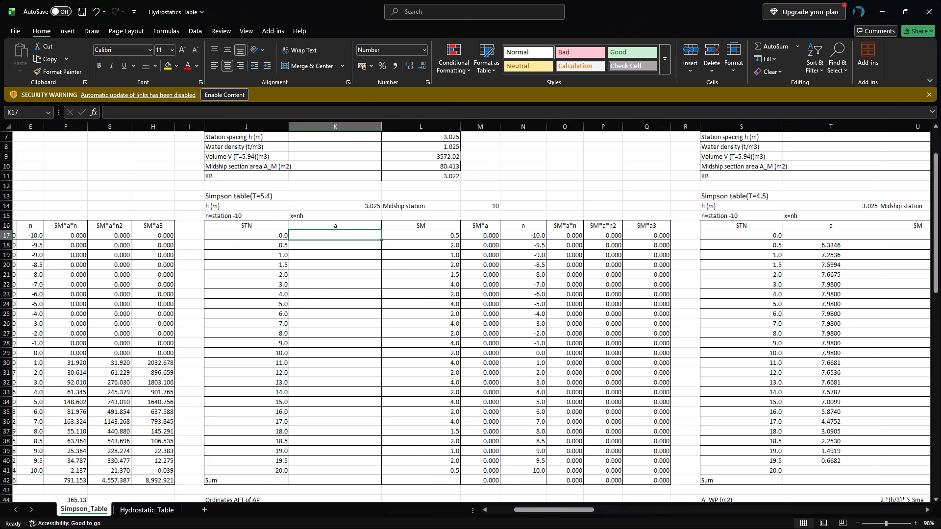
key(alt+Tab)
click(363, 160)
drag(362, 162, 355, 296)
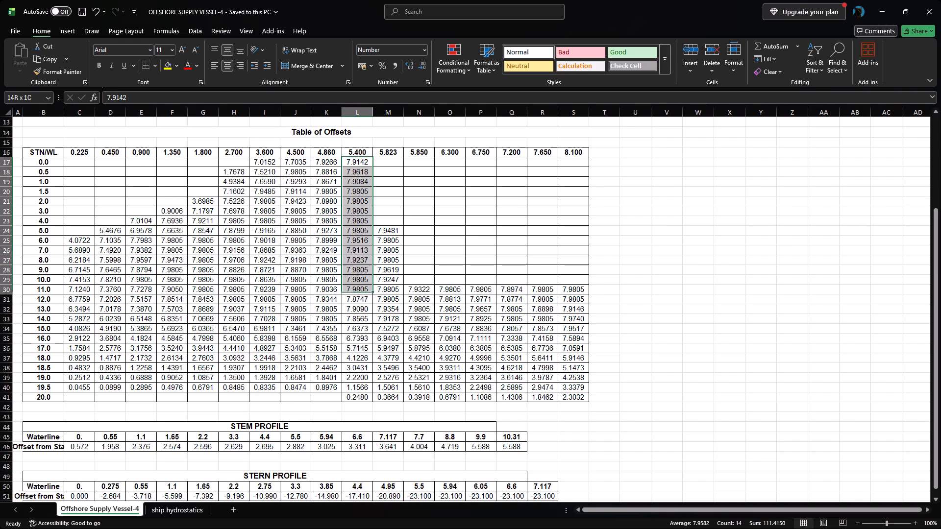
drag(355, 296, 366, 398)
key(ctrl+c)
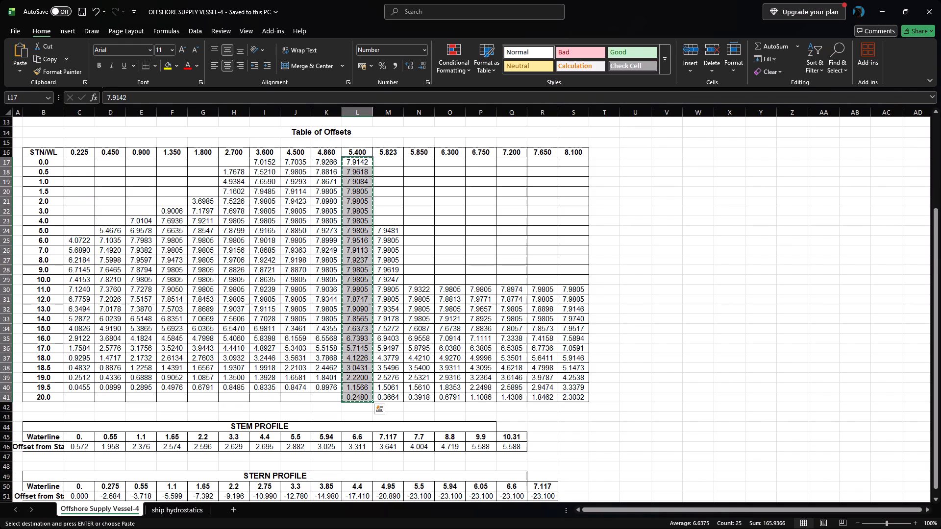
key(alt+Tab)
key(ctrl+v)
scroll(362, 250, down, 1)
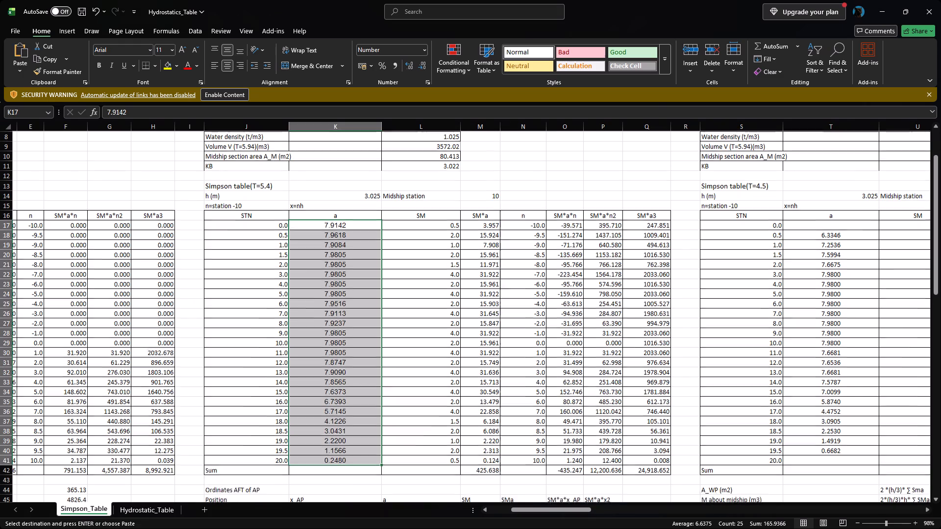
Examine the T=5.4 Simpson table's recalculated products, sums and the waterplane results and end-piece corrections below it.
scroll(362, 250, down, 1)
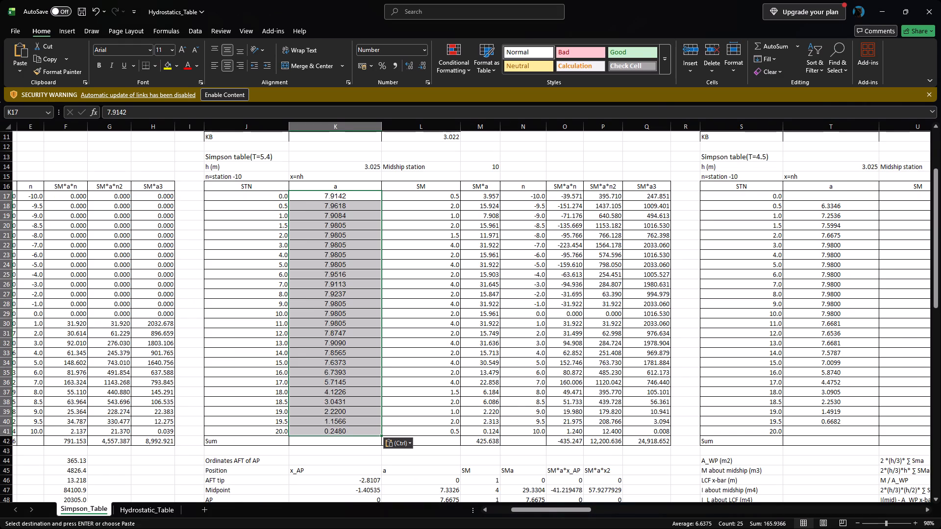
scroll(362, 250, down, 9)
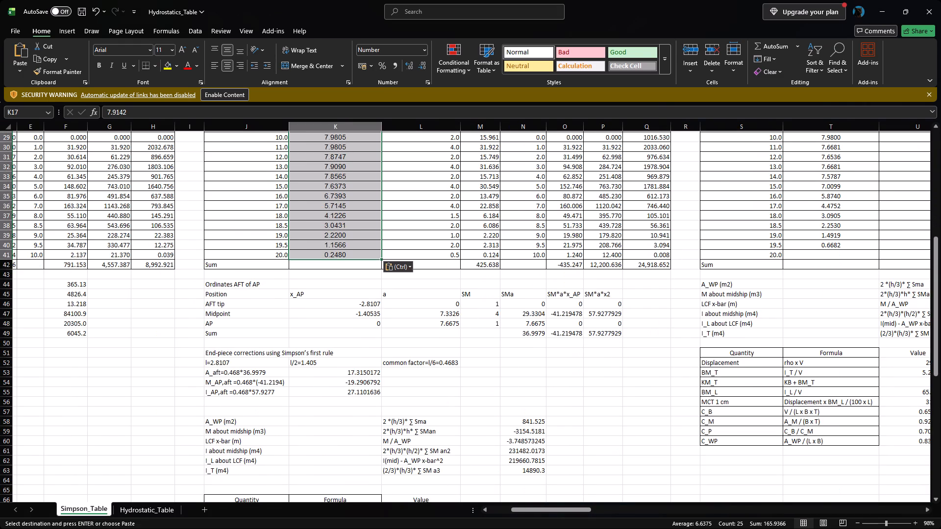
scroll(362, 250, down, 6)
scroll(362, 250, up, 14)
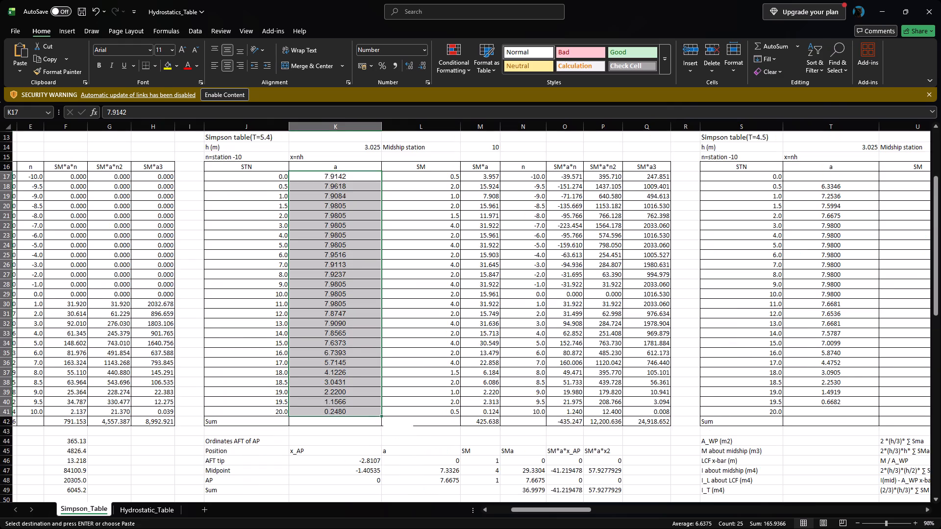
scroll(362, 250, up, 4)
scroll(362, 250, down, 4)
scroll(362, 250, up, 3)
scroll(362, 250, down, 2)
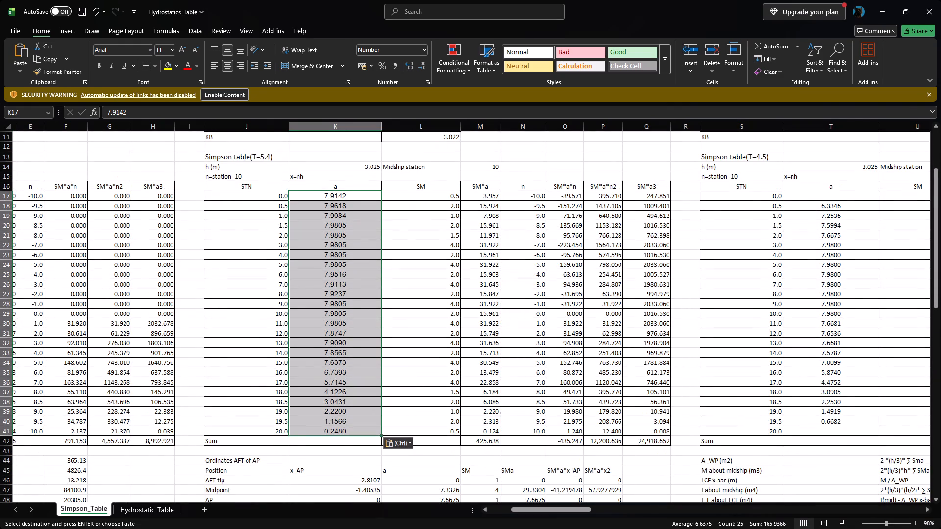
scroll(363, 248, up, 1)
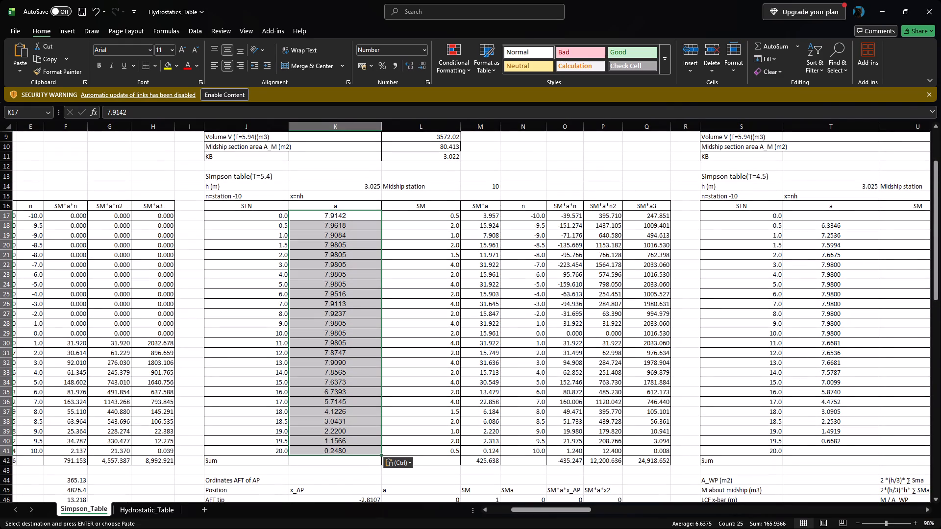
Clear the contents of the a values in T17:T41 of the T=4.5 Simpson table.
scroll(363, 248, left, 6)
scroll(363, 248, right, 1)
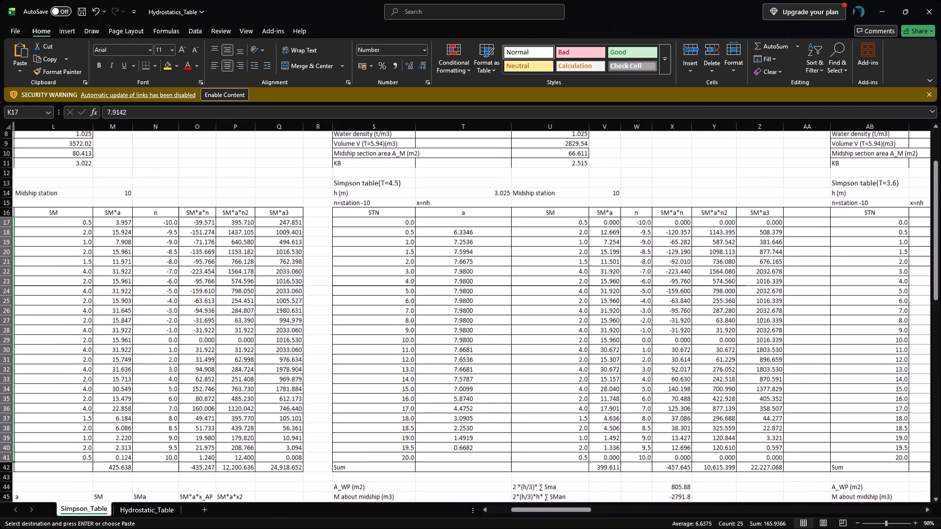
scroll(363, 248, right, 1)
scroll(424, 238, right, 1)
scroll(436, 232, left, 1)
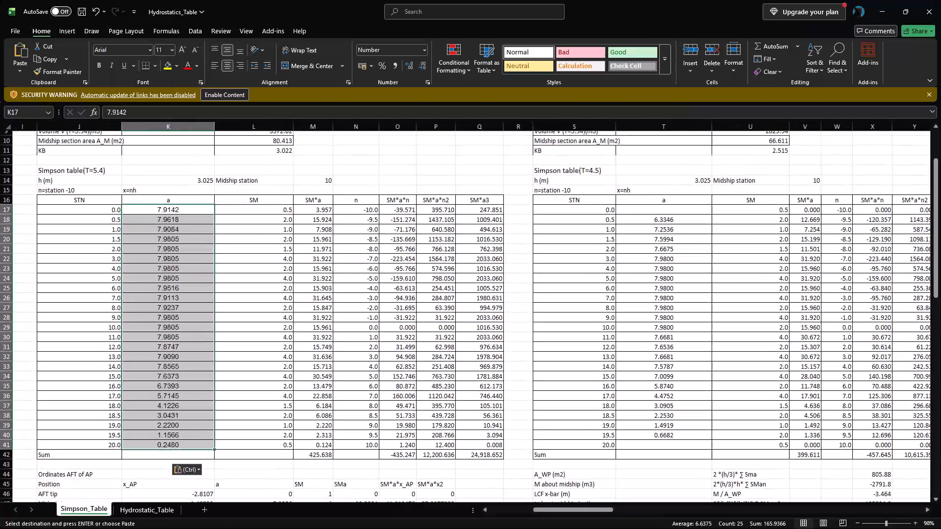
scroll(436, 232, left, 6)
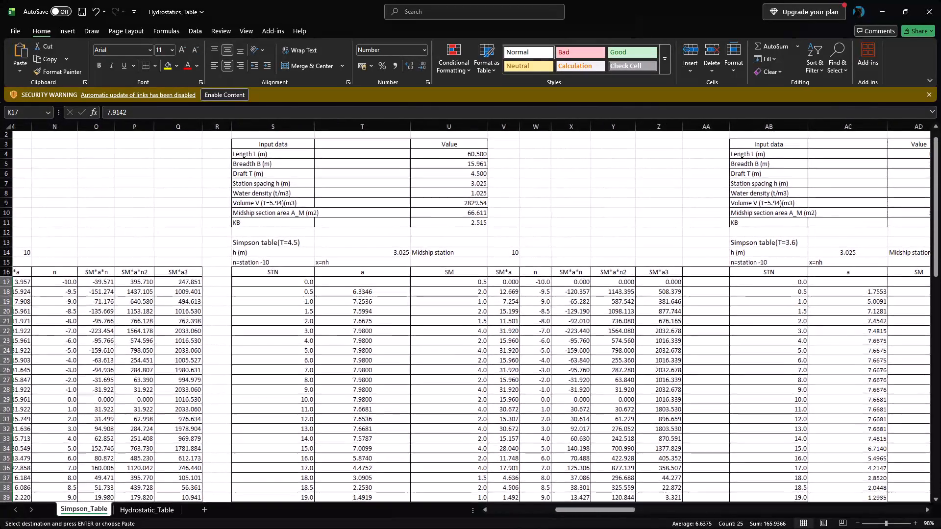
scroll(391, 290, down, 1)
drag(378, 262, 377, 280)
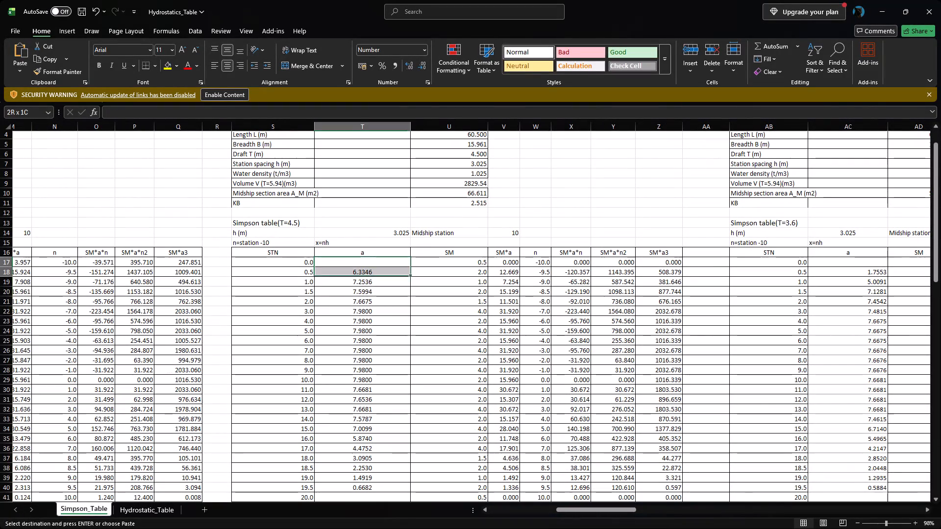
drag(377, 280, 386, 355)
scroll(386, 355, down, 4)
click(392, 184)
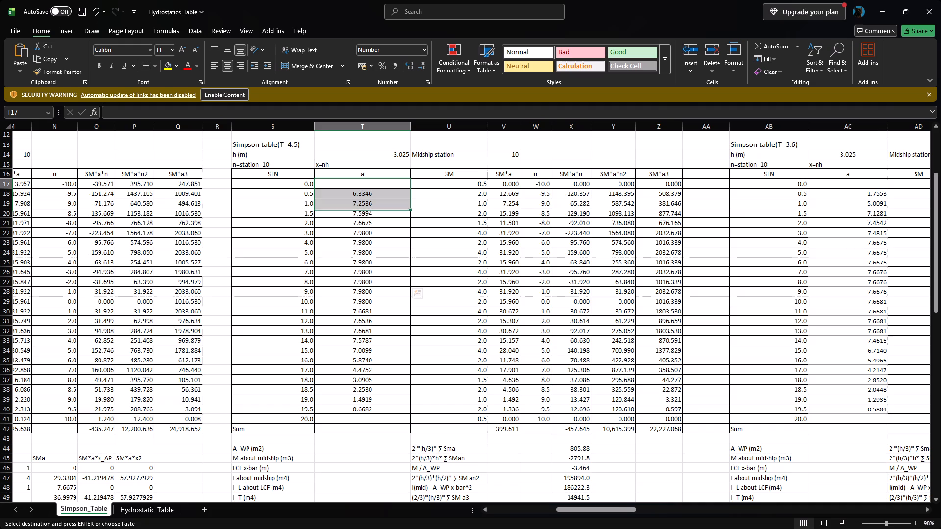
drag(391, 184, 383, 334)
click(399, 201)
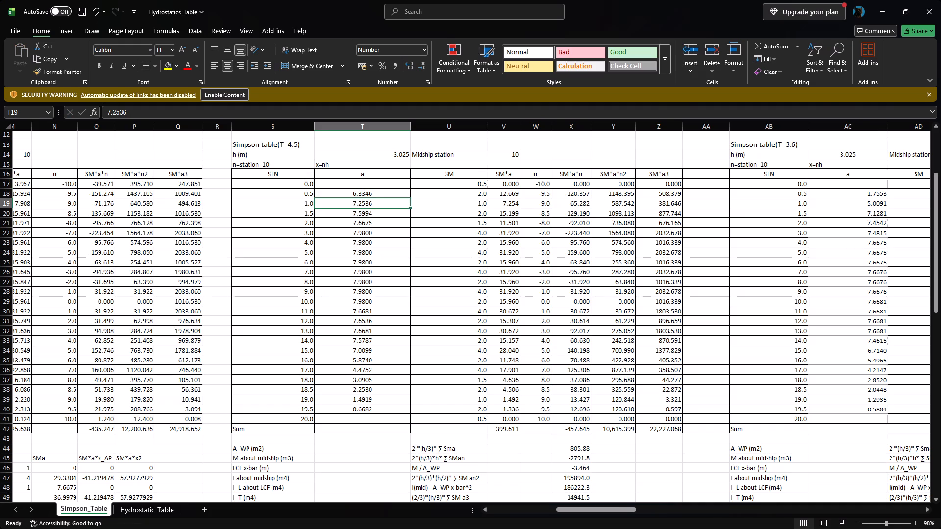
drag(389, 184, 390, 419)
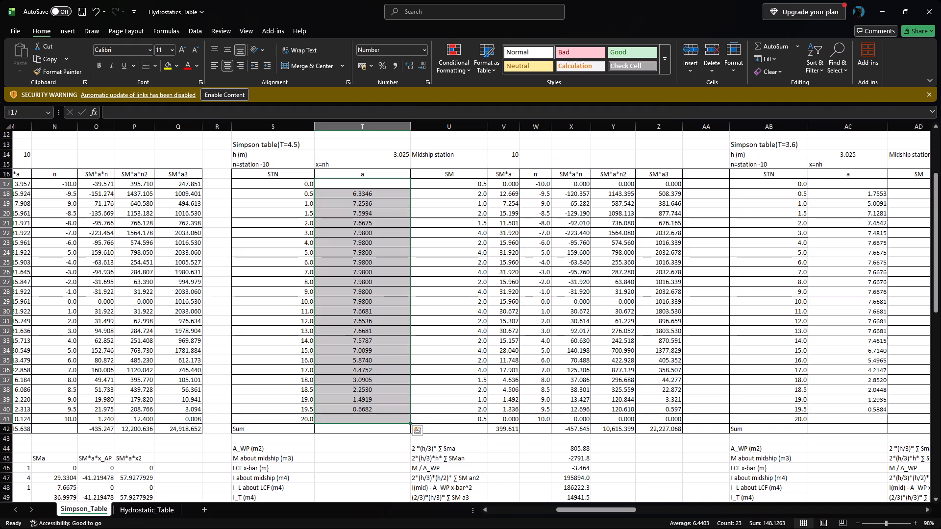
right_click(388, 370)
click(427, 201)
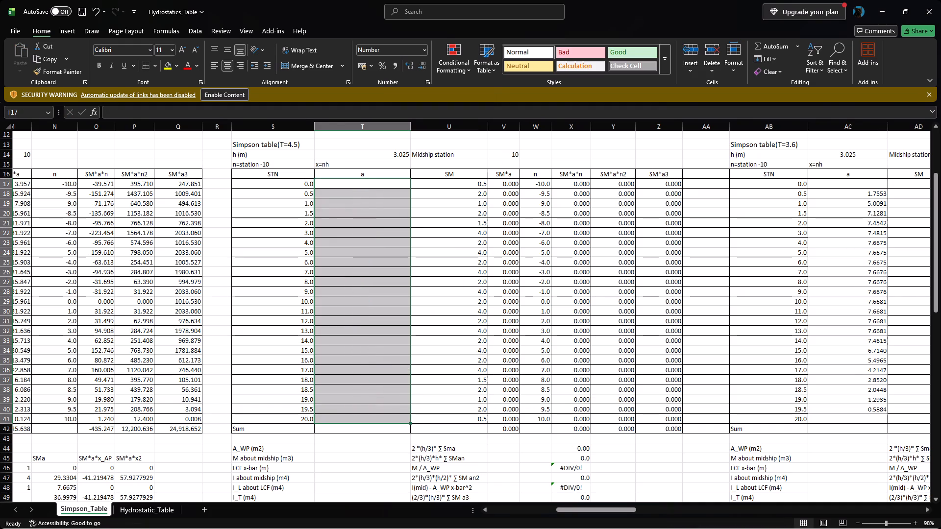
Clear the contents of the a values in AC17:AC41 of the T=3.6 Simpson table.
scroll(627, 240, left, 3)
drag(643, 183, 655, 272)
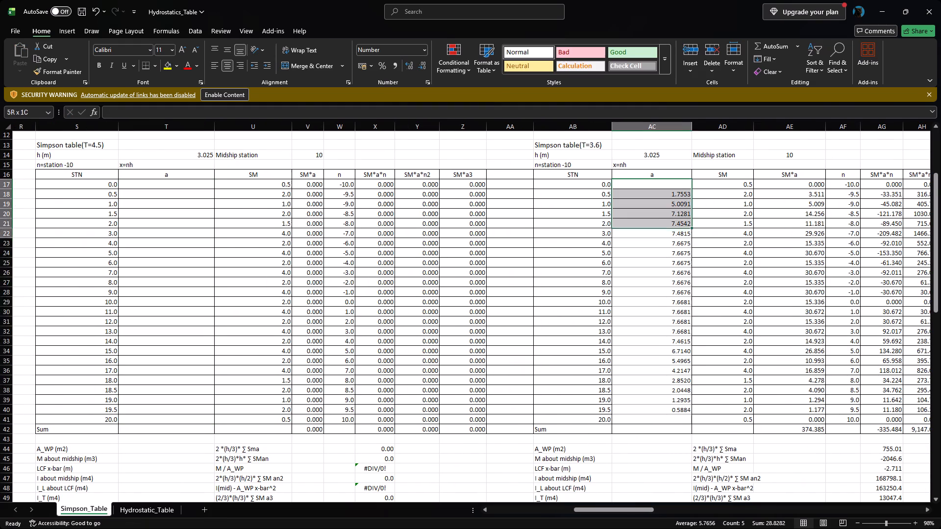
drag(655, 272, 652, 420)
right_click(644, 297)
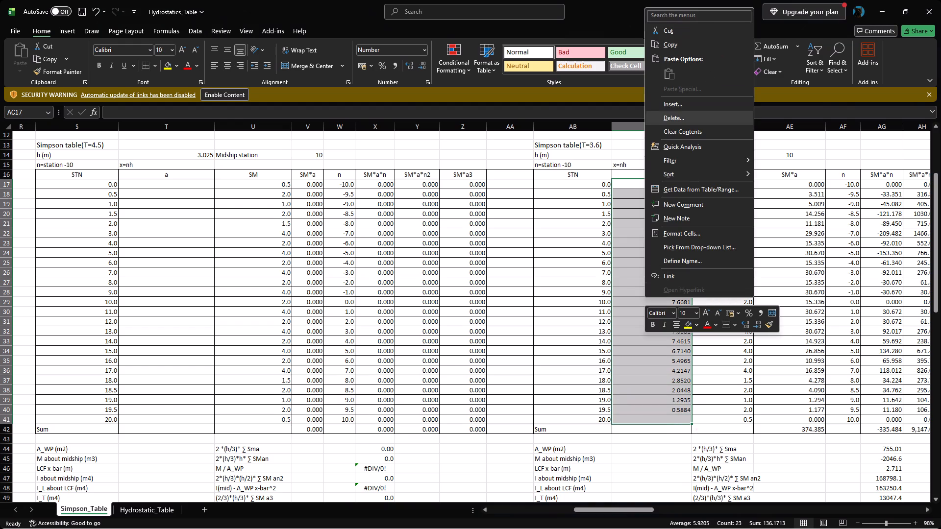
click(677, 127)
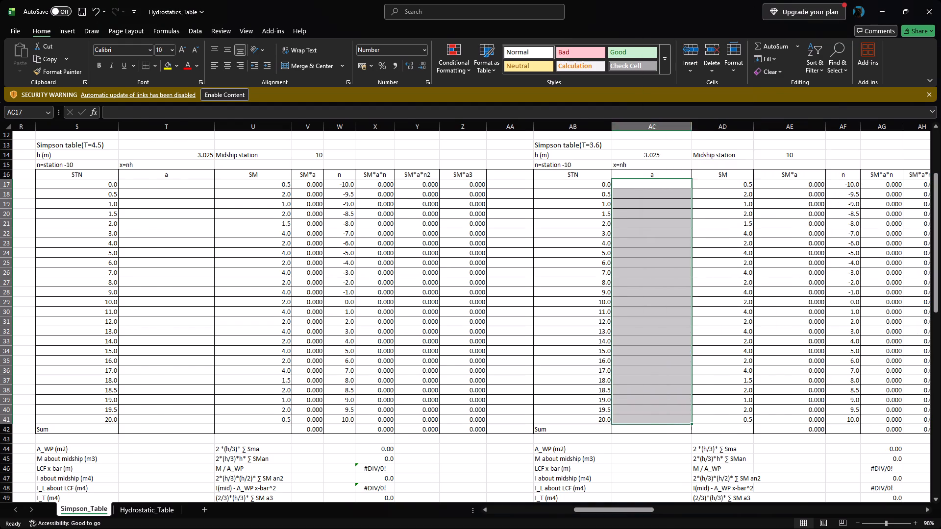
Clear the contents of the a values in AM17:AM41 of the T=2.7 Simpson table.
scroll(670, 156, left, 4)
scroll(637, 187, left, 6)
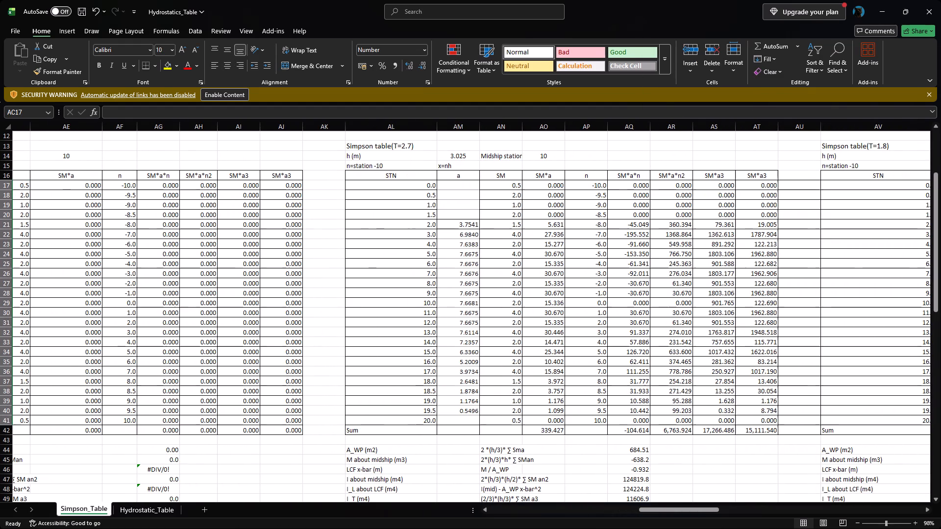
drag(463, 187, 451, 423)
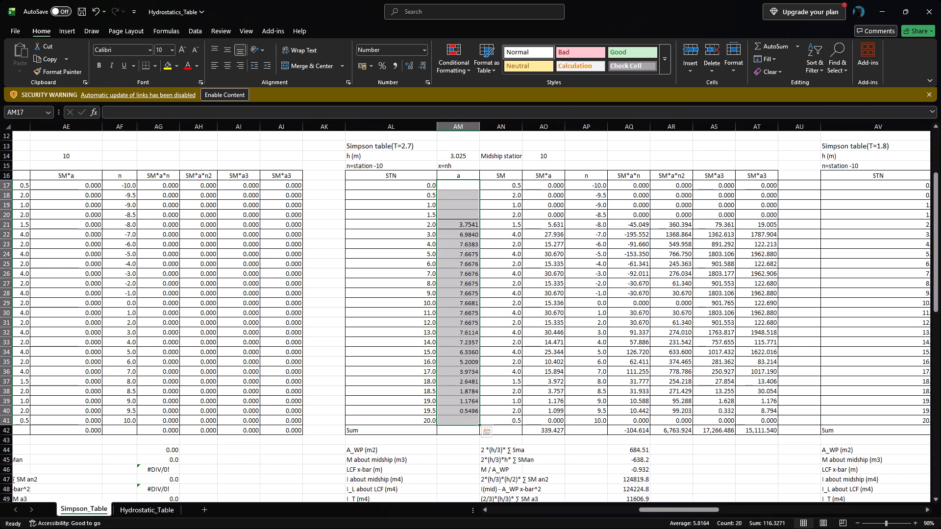
right_click(457, 344)
click(501, 176)
Clear the contents of the a values in AW17:AW41 of the T=1.8 Simpson table.
scroll(501, 176, left, 2)
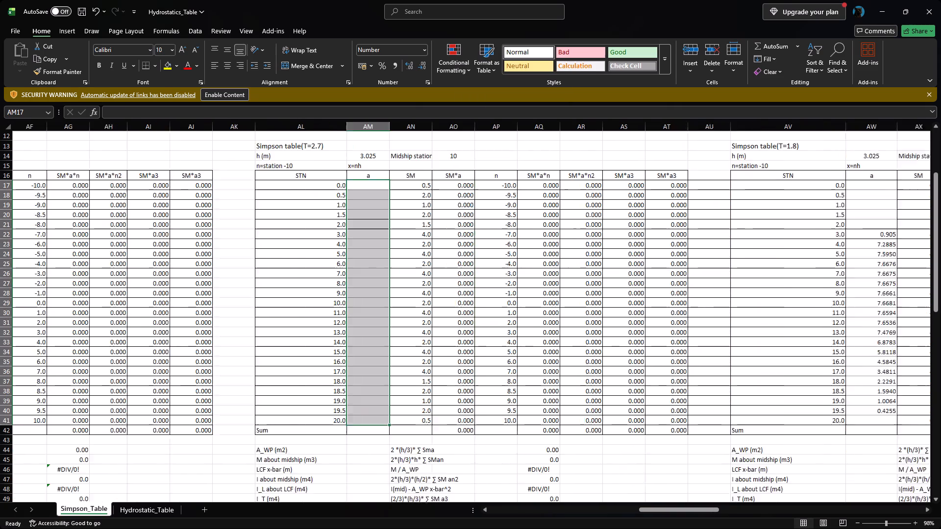
scroll(501, 177, left, 4)
scroll(625, 224, left, 2)
drag(554, 187, 557, 250)
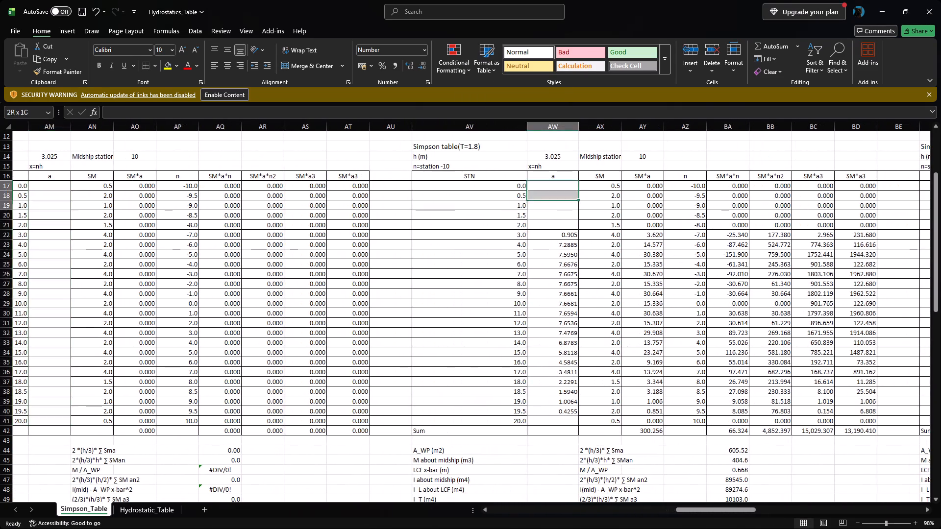
drag(557, 250, 544, 416)
right_click(552, 316)
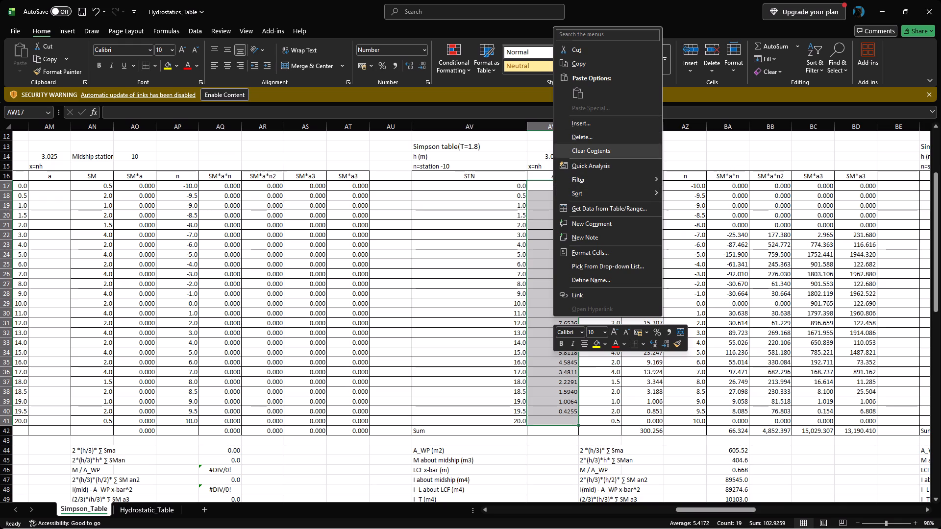
click(591, 152)
Clear the contents of the a values in BG17:BG41 of the T=1.35 Simpson table.
scroll(590, 157, left, 6)
drag(630, 189, 635, 241)
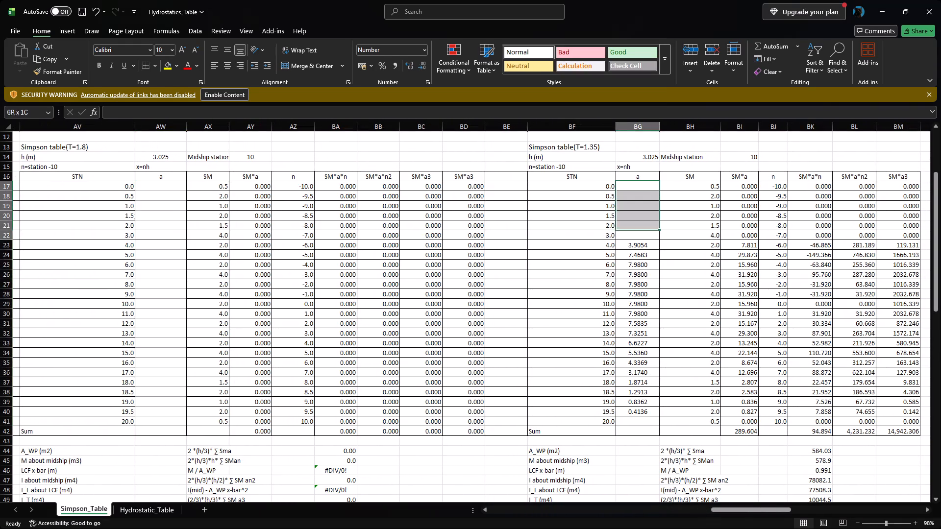
drag(635, 241, 628, 418)
right_click(621, 290)
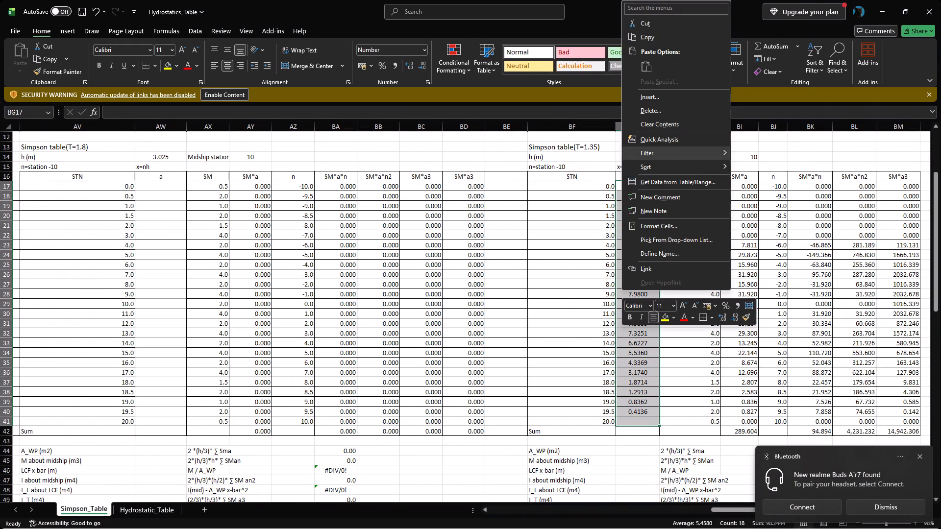
click(660, 124)
Clear the contents of the a values in BP17:BP41 of the T=0.9 Simpson table.
scroll(650, 148, left, 8)
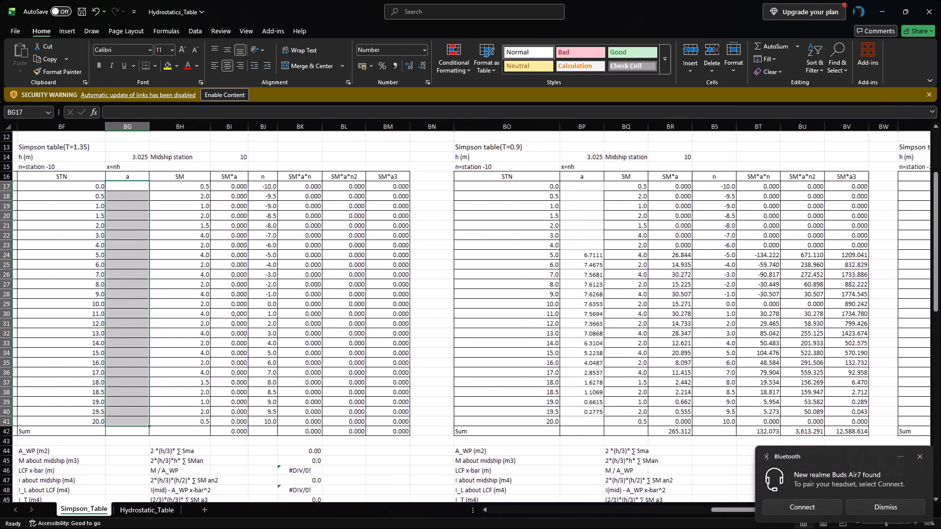
drag(580, 186, 573, 409)
click(573, 314)
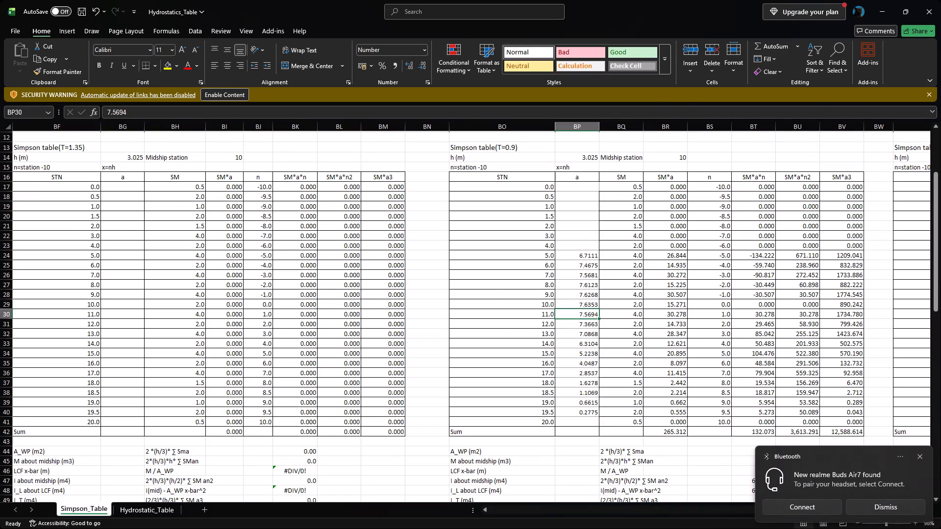
drag(577, 190, 584, 422)
right_click(575, 346)
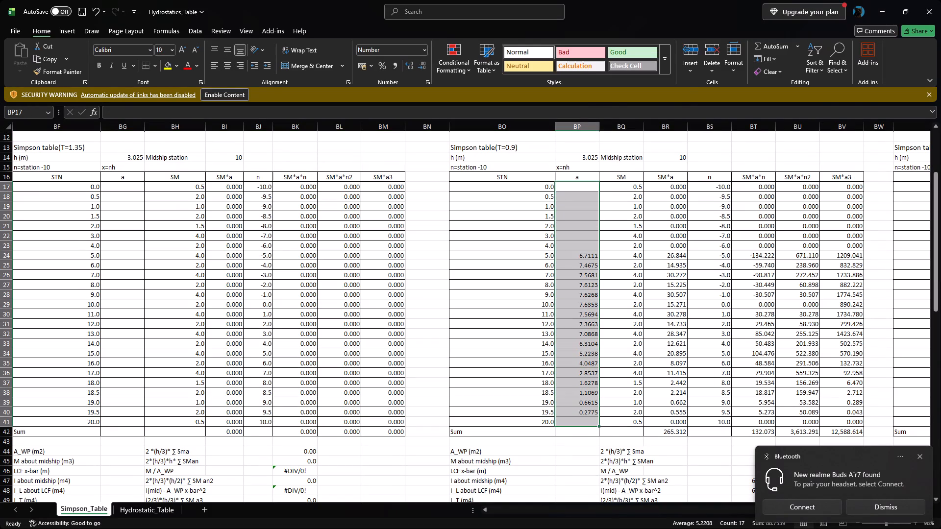
click(603, 178)
Clear the contents of the a values in BY17:BY41 of the T=0.45 Simpson table.
scroll(603, 180, left, 3)
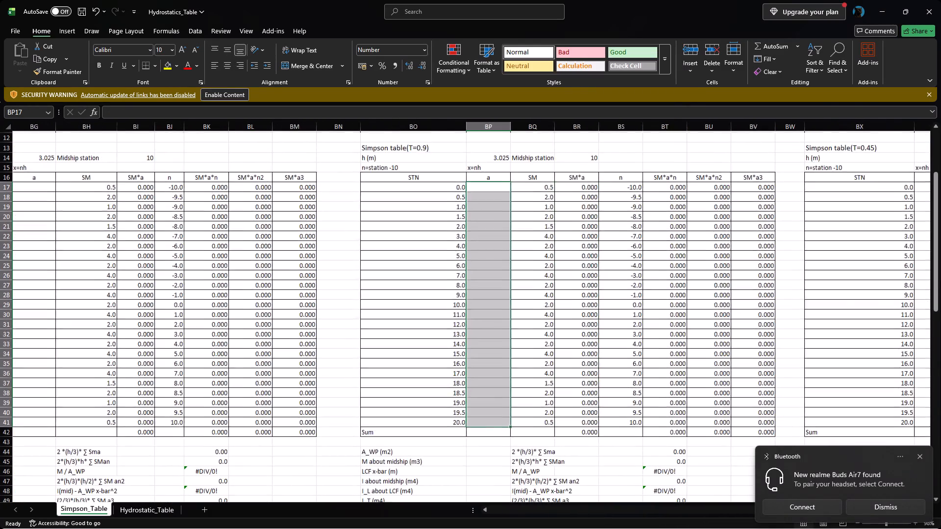
scroll(600, 184, left, 8)
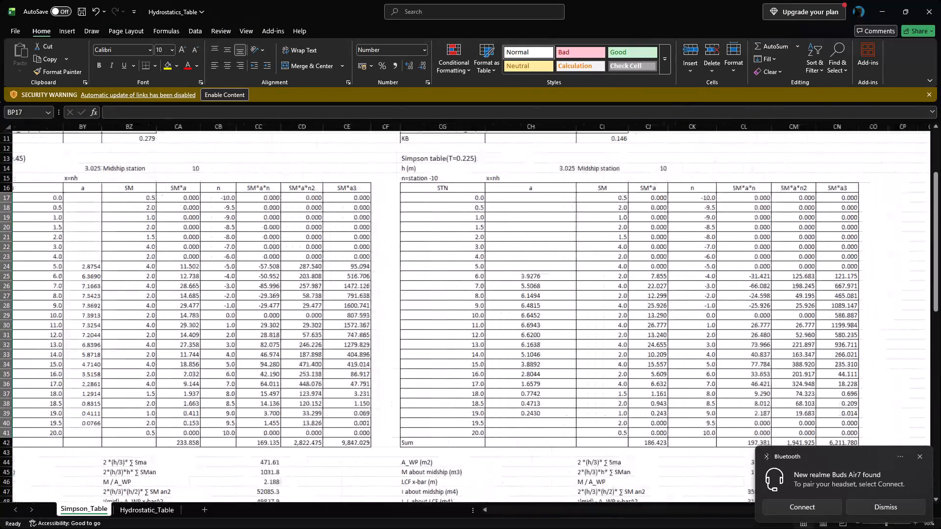
scroll(361, 235, right, 3)
drag(209, 200, 213, 395)
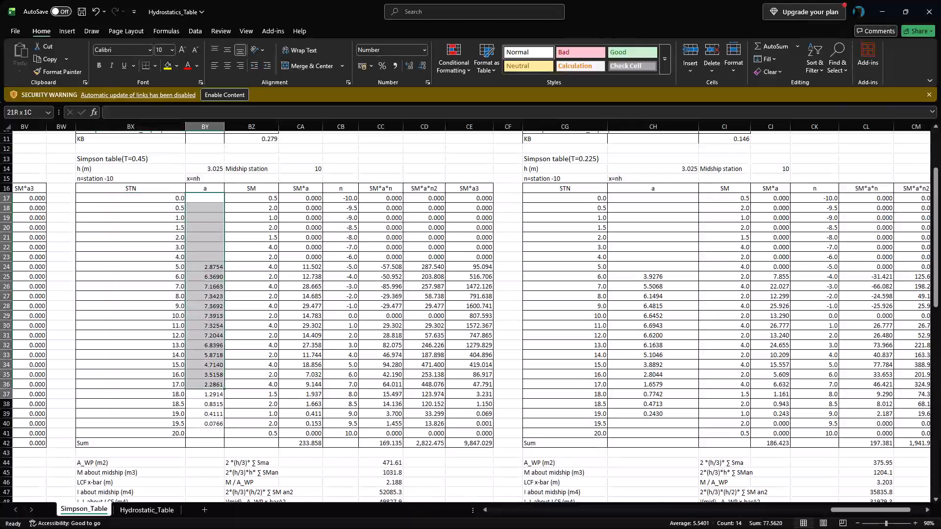
drag(213, 395, 219, 436)
right_click(198, 328)
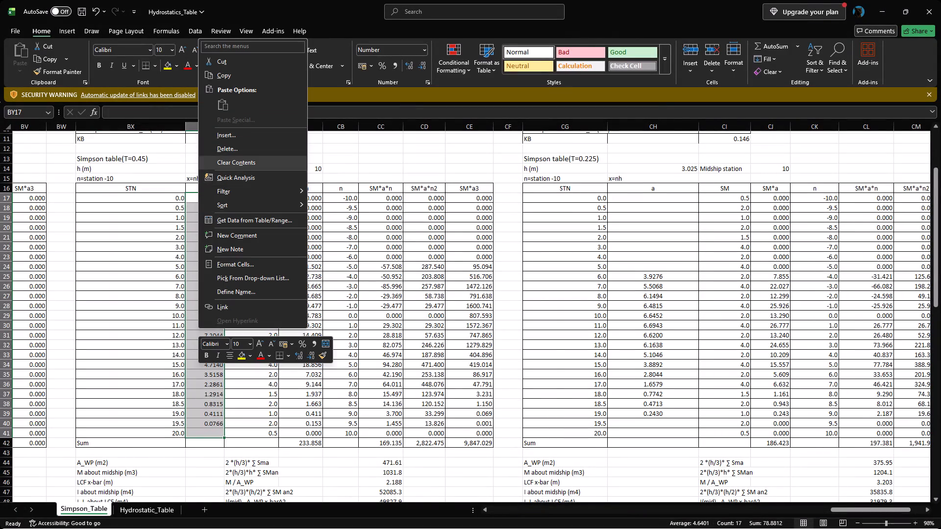
click(253, 160)
Clear the contents of the a values in CH17:CH41 of the T=0.225 Simpson table.
scroll(431, 288, left, 3)
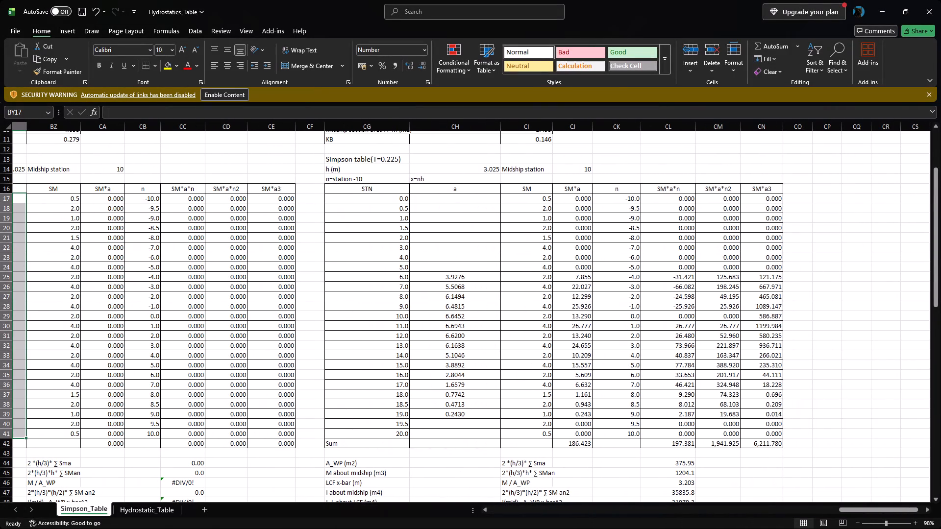
drag(451, 199, 470, 433)
right_click(453, 337)
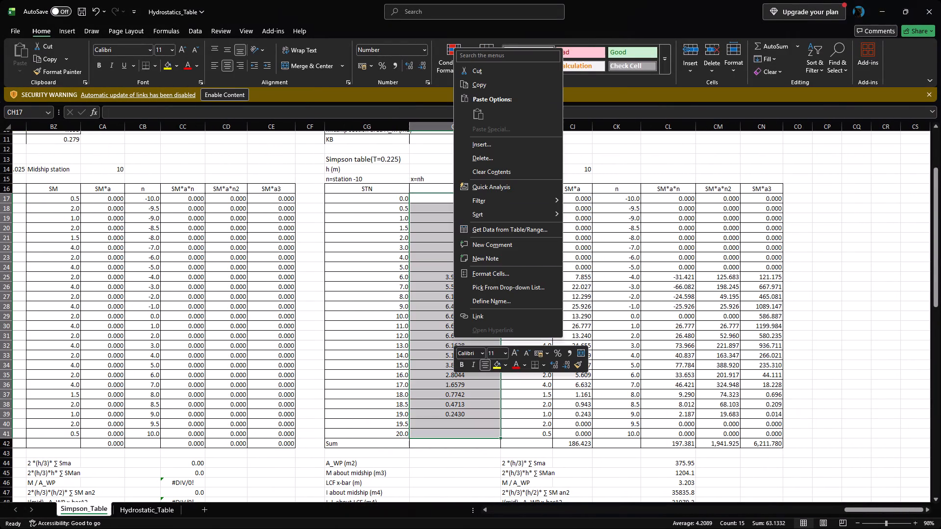
click(483, 174)
Copy the 4.500 waterline half-breadths J17:J41 from the Table of Offsets into T17:T41 of the T=4.5 Simpson table.
scroll(469, 219, left, 6)
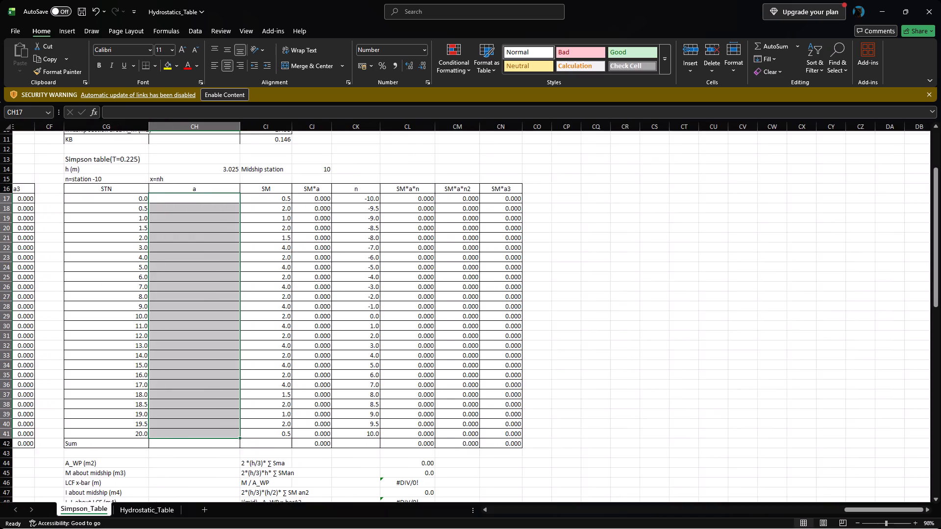
scroll(468, 227, right, 20)
scroll(468, 227, right, 6)
scroll(467, 231, right, 20)
scroll(467, 231, right, 4)
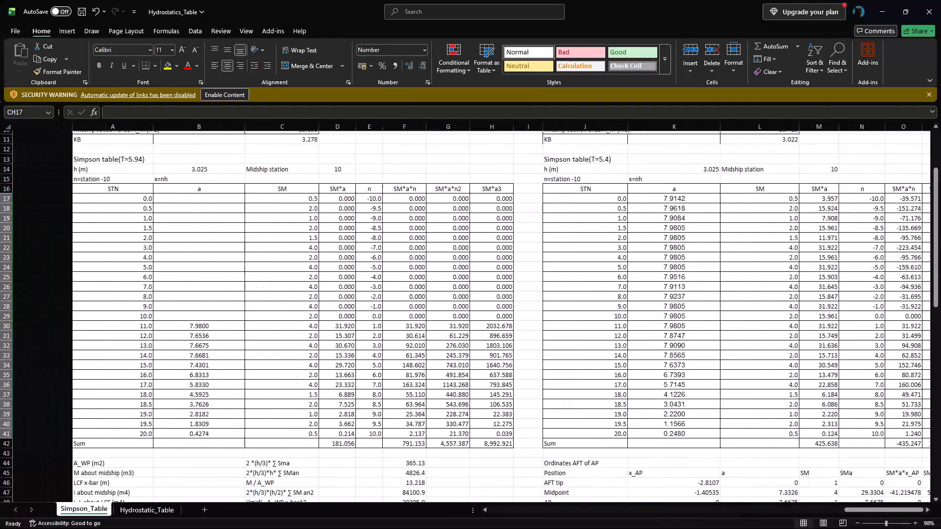
scroll(462, 234, left, 7)
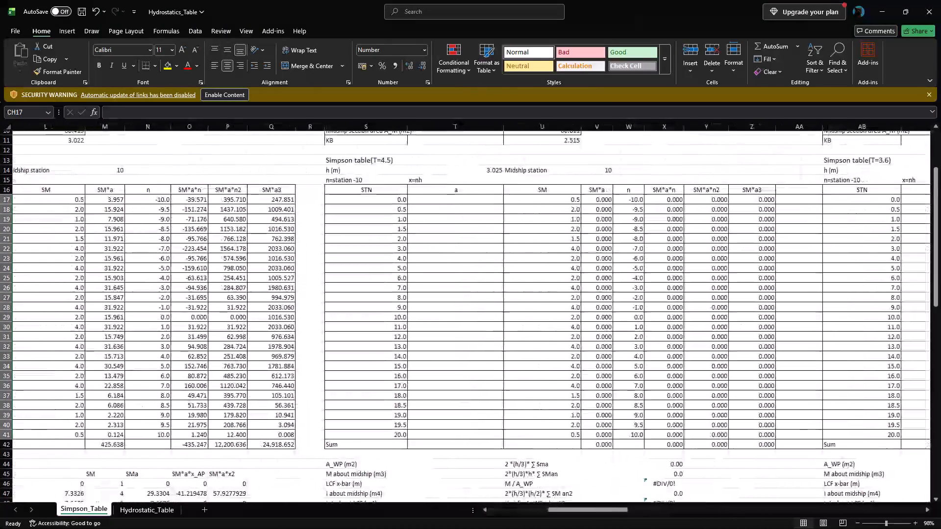
click(471, 202)
scroll(470, 202, up, 3)
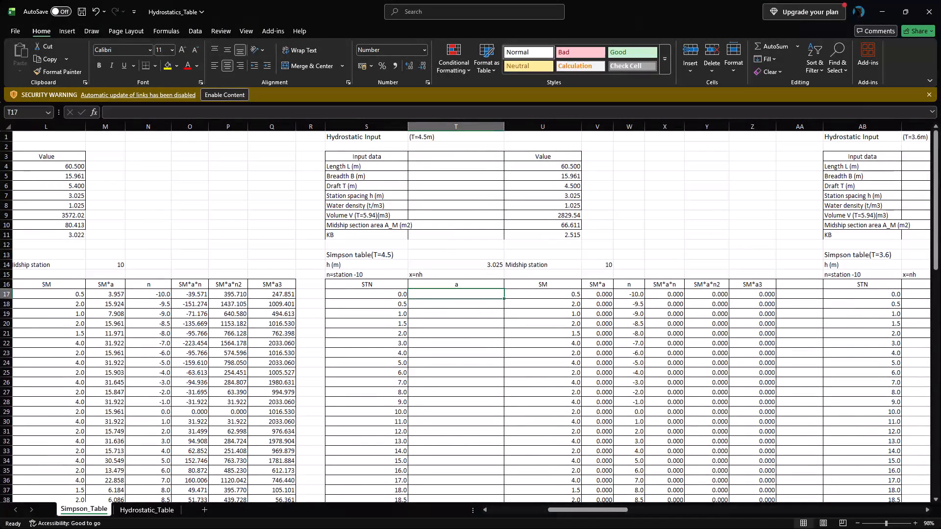
key(alt+Tab)
drag(298, 163, 297, 395)
key(ctrl+c)
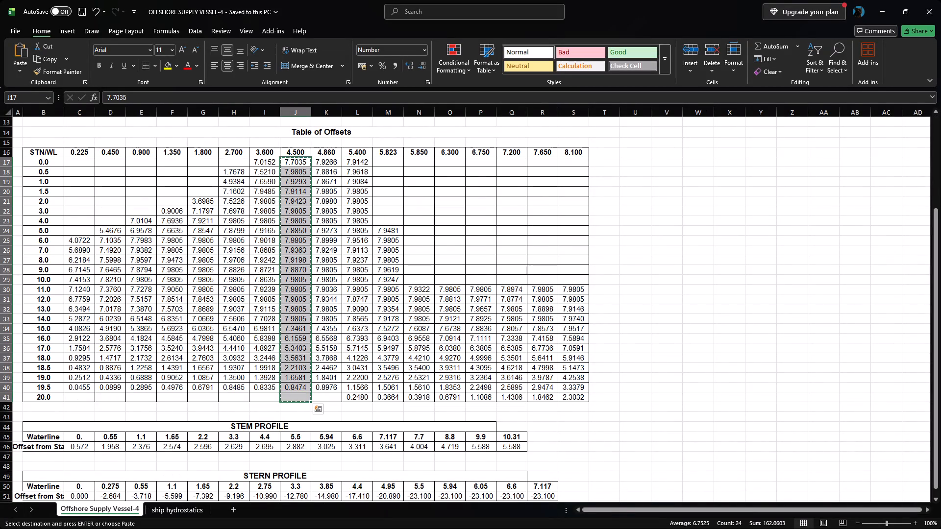
key(alt+Tab)
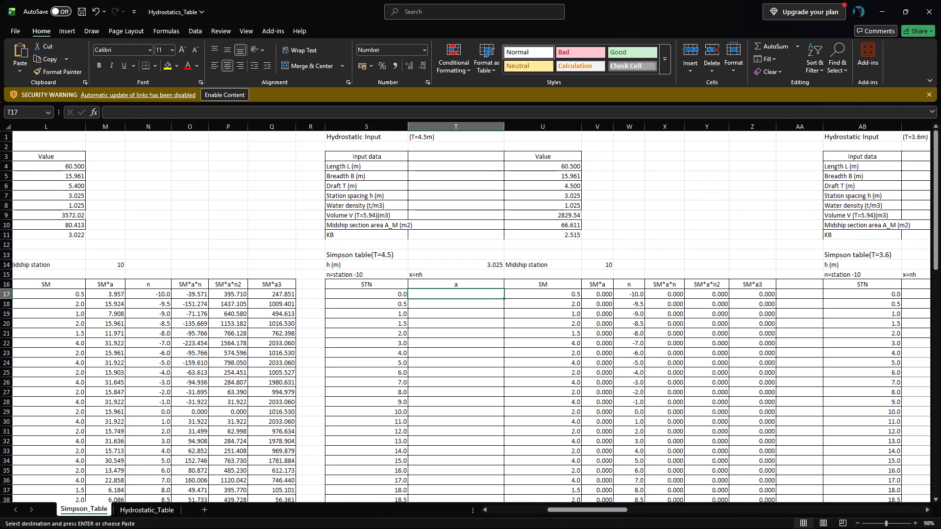
key(ctrl+v)
Copy the 3.600 waterline half-breadths I17:I41 from the Table of Offsets into AC17:AC41 of the T=3.6 Simpson table.
scroll(449, 296, left, 3)
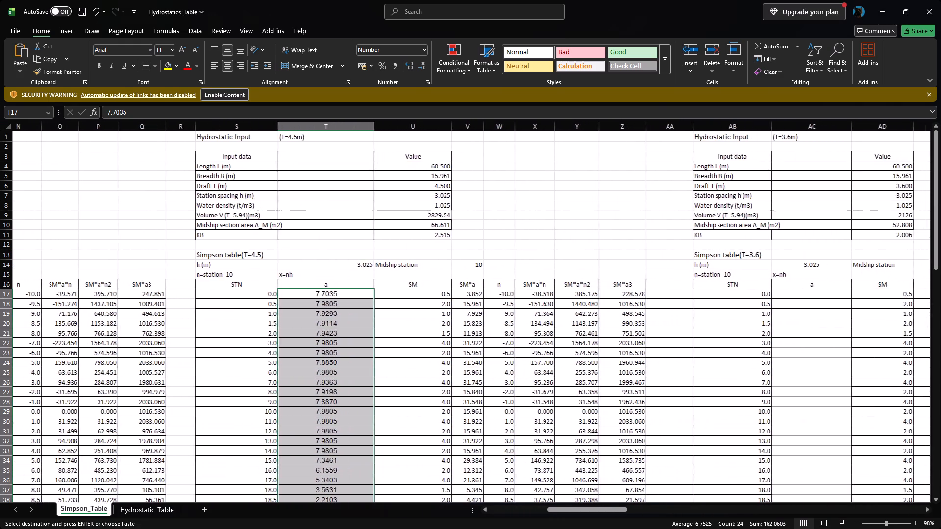
scroll(449, 296, left, 3)
scroll(449, 296, right, 3)
scroll(428, 294, up, 1)
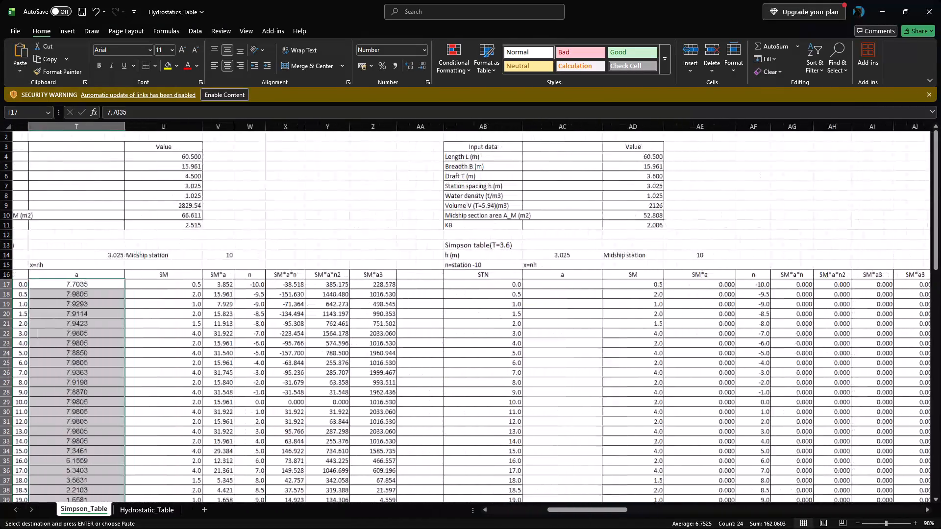
scroll(428, 294, up, 1)
click(430, 288)
key(alt+Tab)
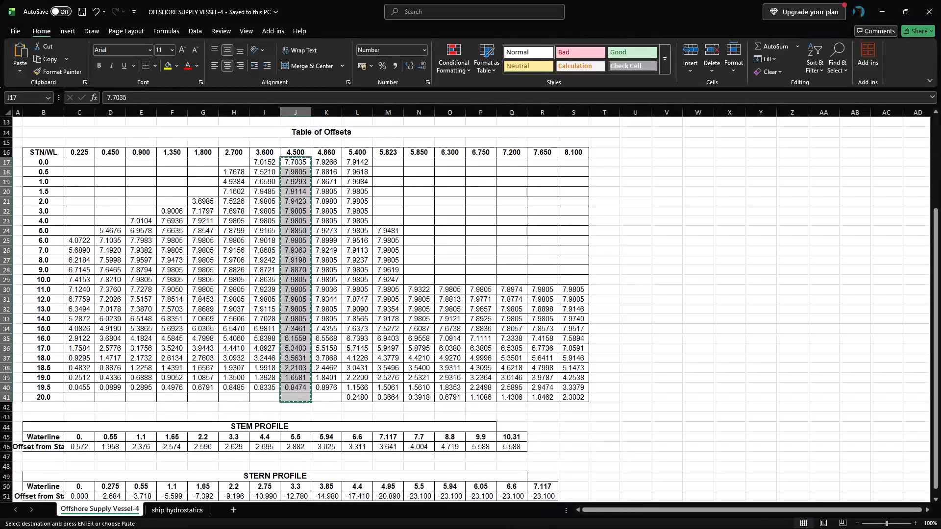
click(259, 161)
drag(259, 161, 267, 286)
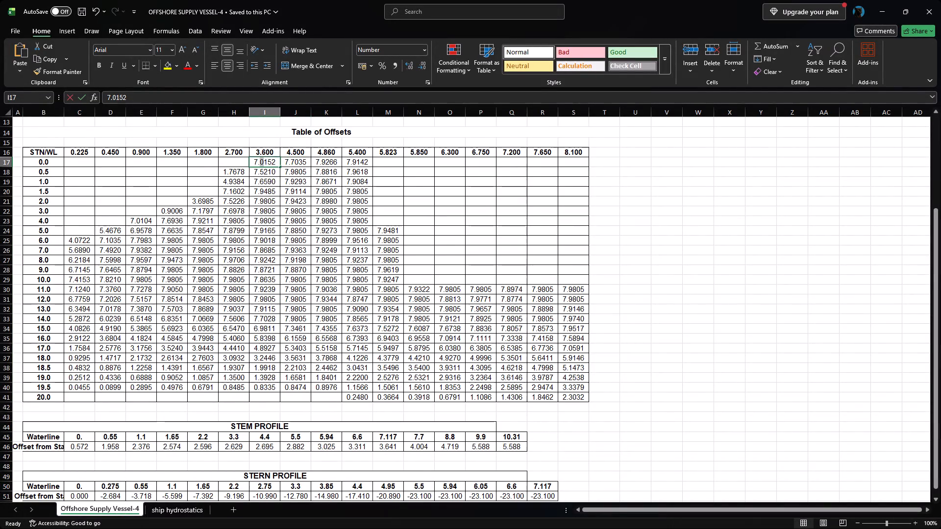
drag(267, 286, 272, 336)
click(269, 298)
click(261, 278)
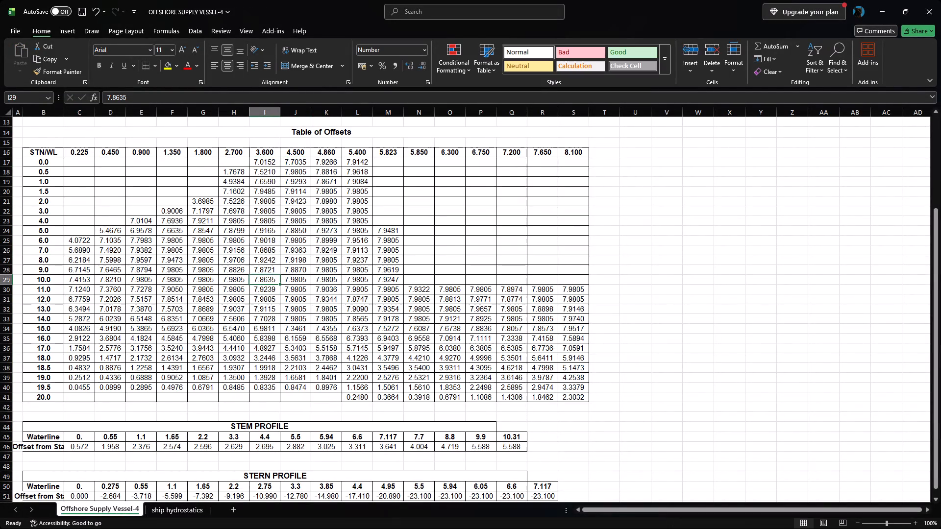
drag(273, 163, 275, 398)
key(ctrl+c)
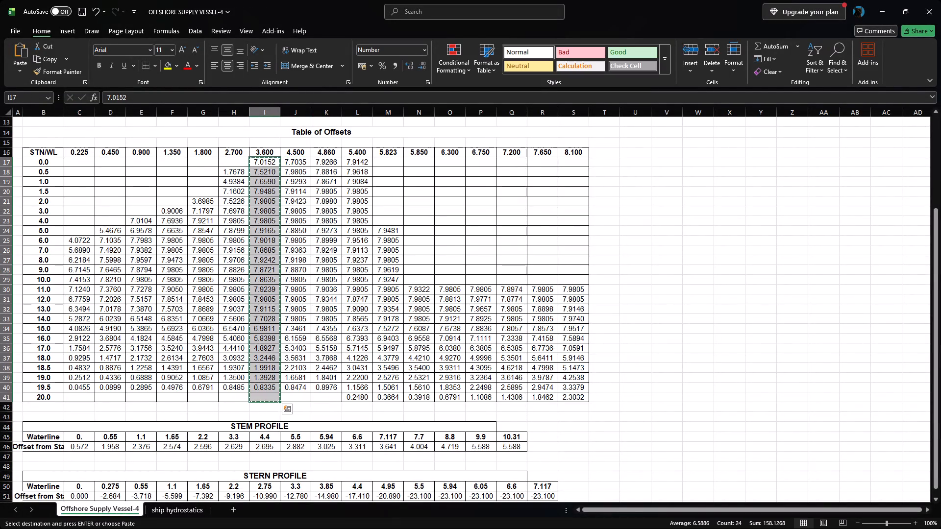
key(alt+Tab)
key(ctrl+v)
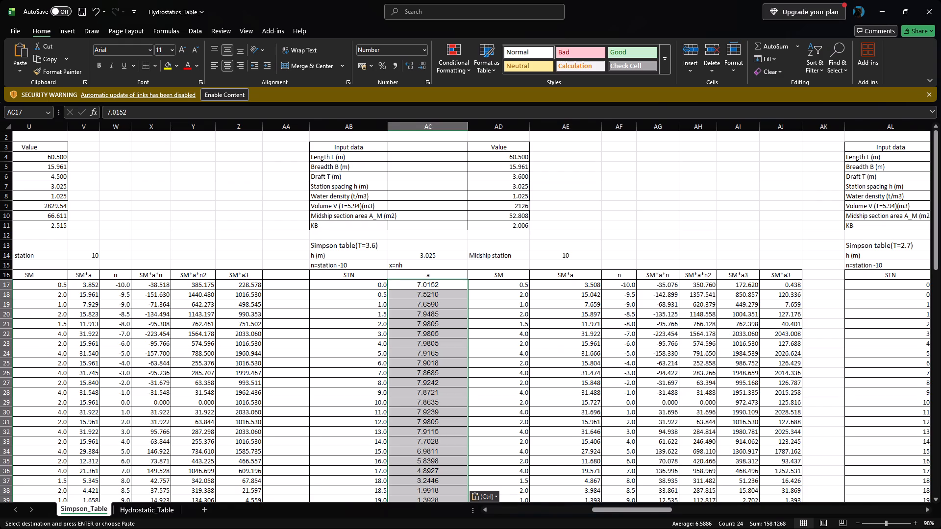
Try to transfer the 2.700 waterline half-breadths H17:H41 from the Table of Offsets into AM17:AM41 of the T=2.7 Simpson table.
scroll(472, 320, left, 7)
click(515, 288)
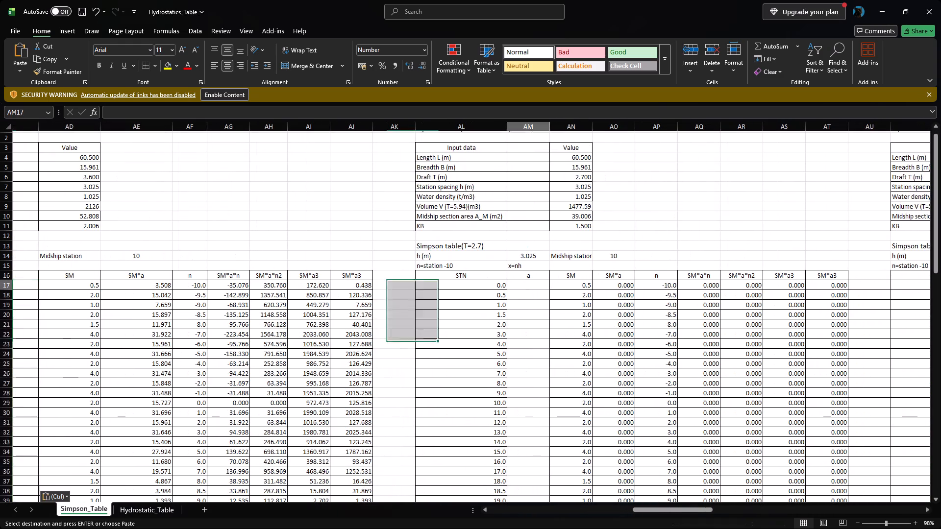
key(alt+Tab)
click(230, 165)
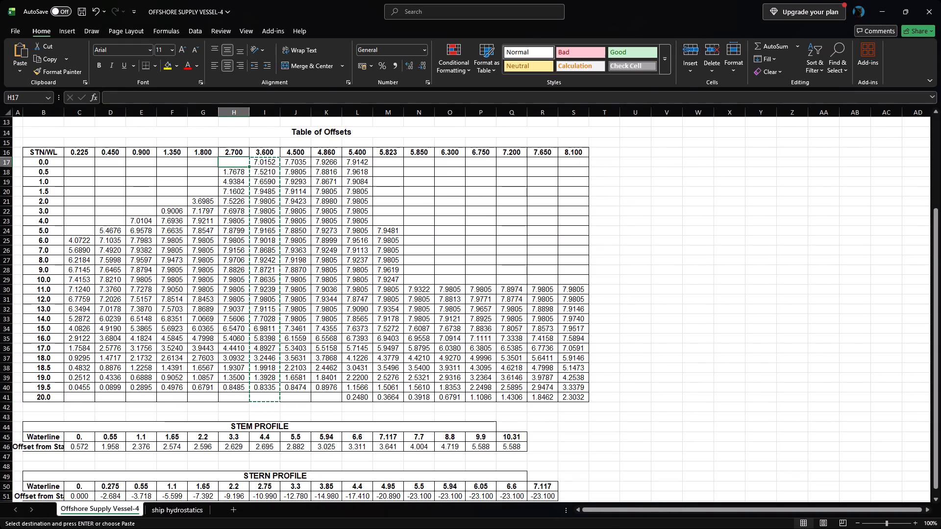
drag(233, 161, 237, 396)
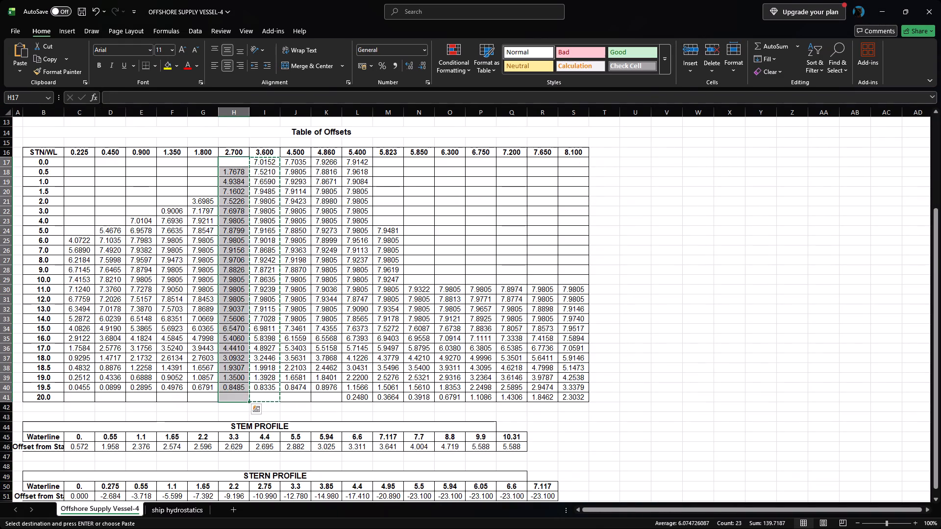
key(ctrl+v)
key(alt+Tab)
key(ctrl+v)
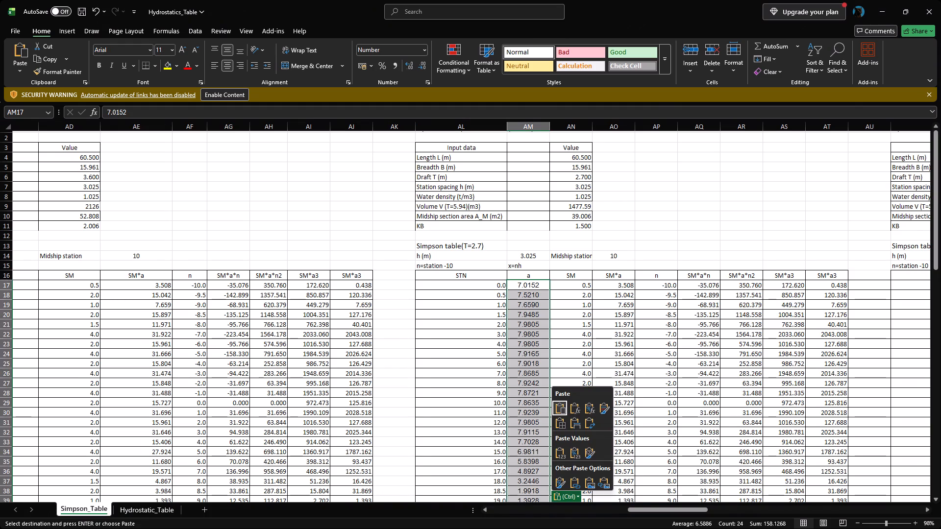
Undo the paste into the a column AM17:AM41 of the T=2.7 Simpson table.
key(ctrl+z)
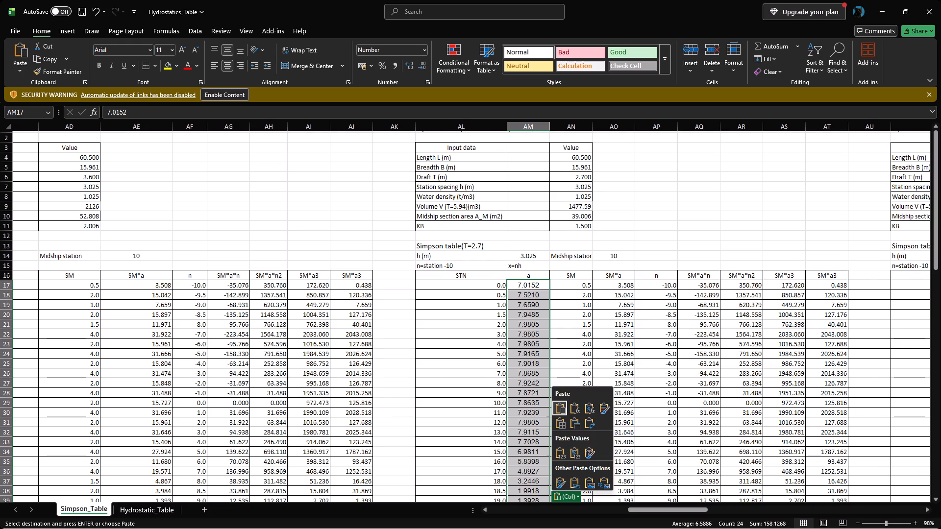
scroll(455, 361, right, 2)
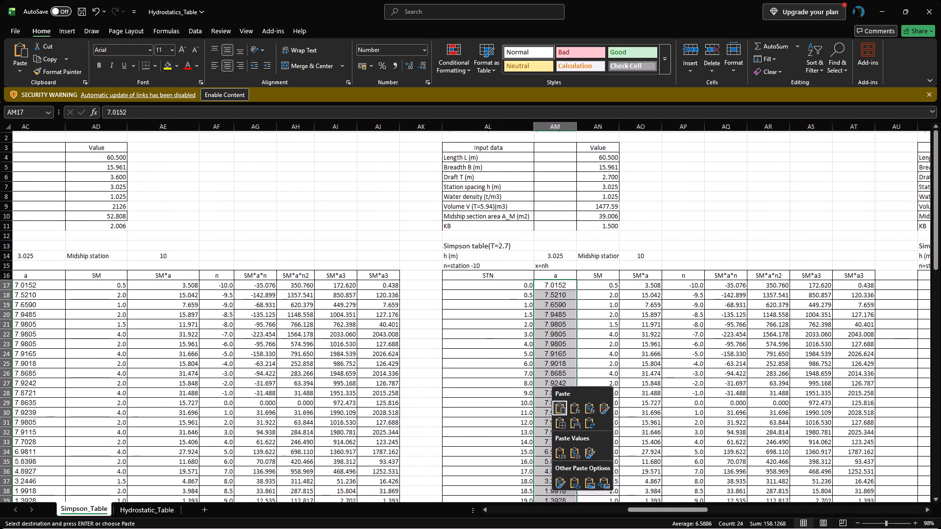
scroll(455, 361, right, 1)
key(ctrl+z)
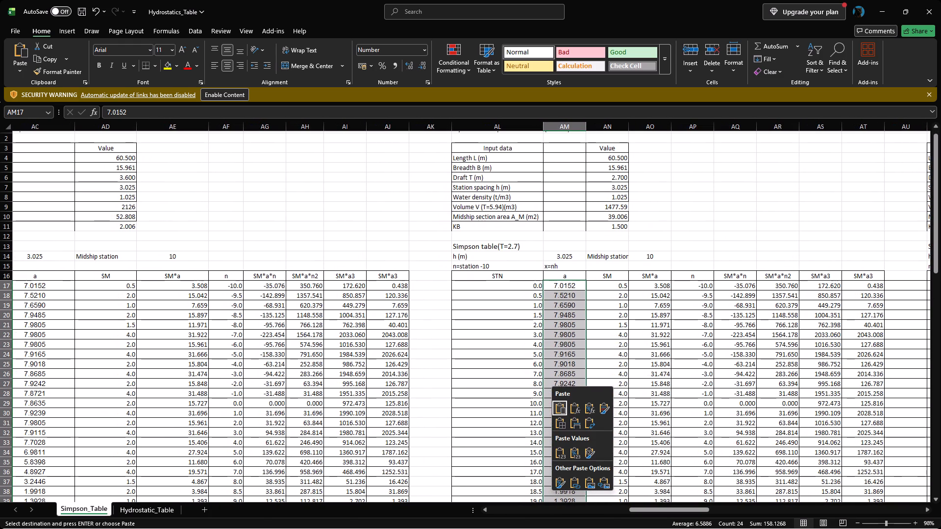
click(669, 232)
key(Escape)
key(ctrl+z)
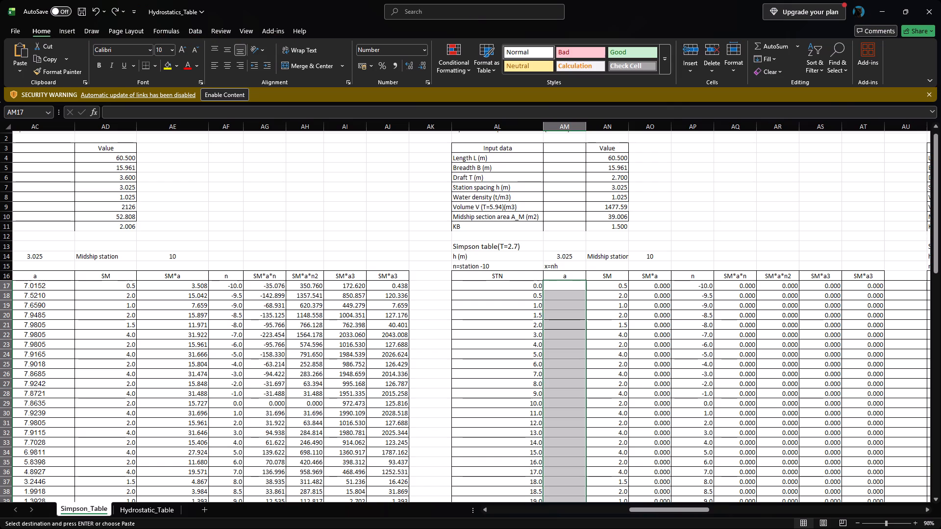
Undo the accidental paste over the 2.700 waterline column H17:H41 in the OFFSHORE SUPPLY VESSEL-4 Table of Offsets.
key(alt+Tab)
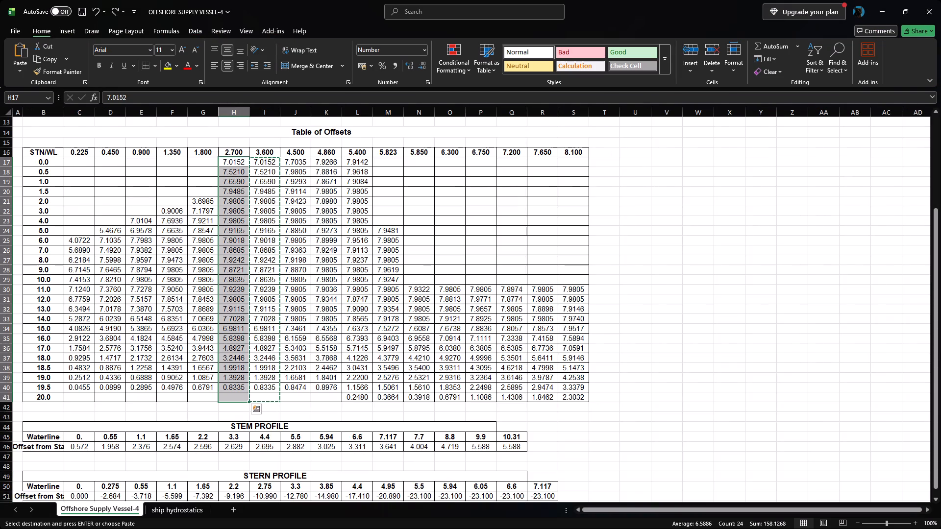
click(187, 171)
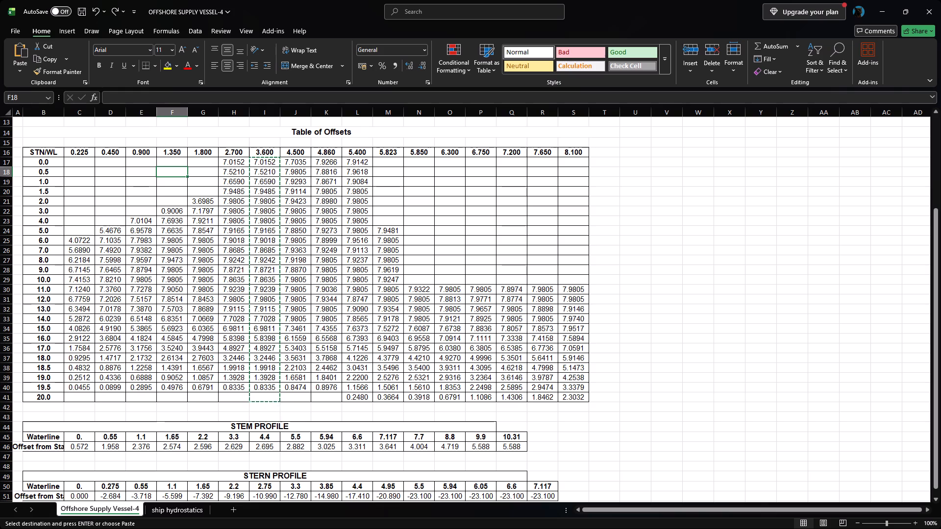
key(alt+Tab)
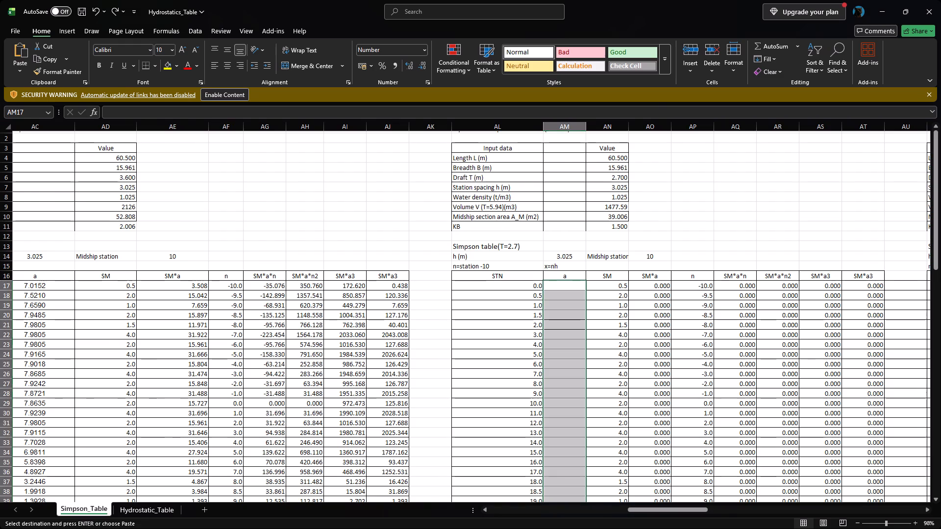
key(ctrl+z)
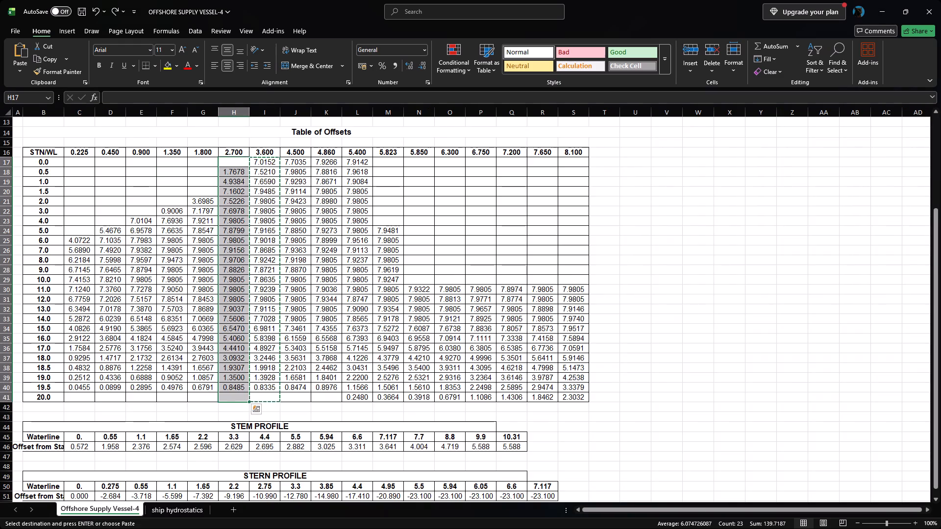
Paste the copied 3.600 waterline half-breadths into AM17:AM41 of the T=2.7 Simpson table in Hydrostatics_Table.
key(alt+Tab)
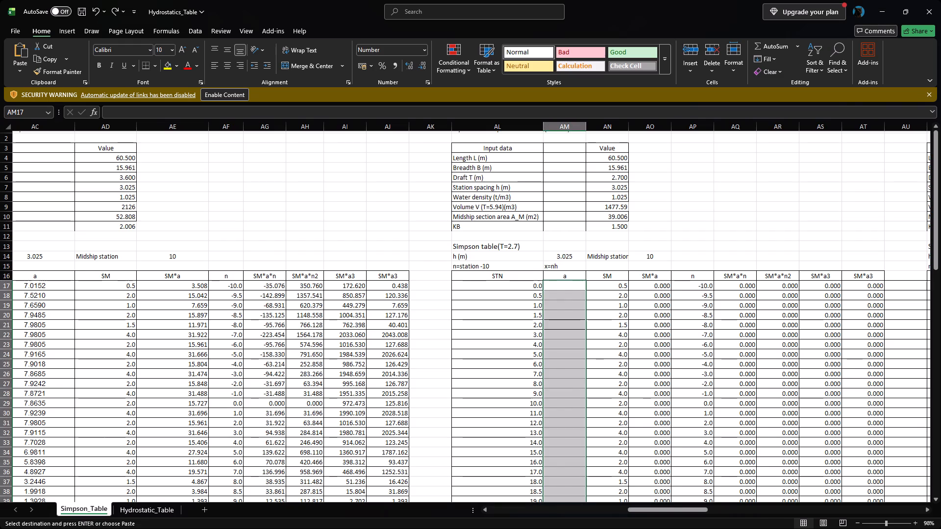
key(ctrl+v)
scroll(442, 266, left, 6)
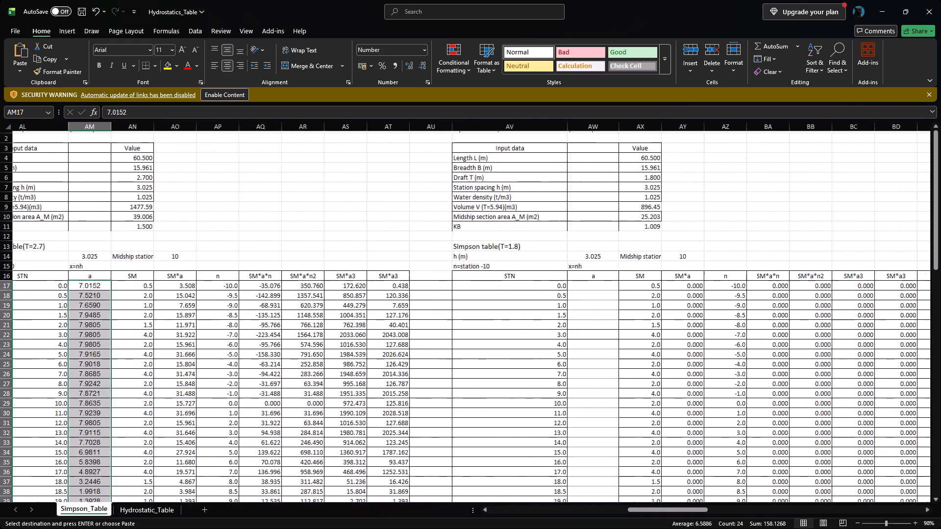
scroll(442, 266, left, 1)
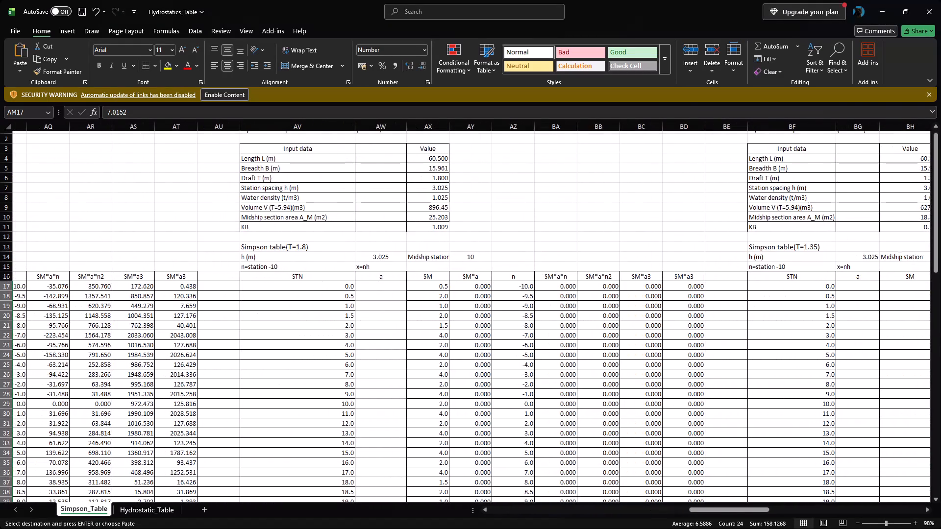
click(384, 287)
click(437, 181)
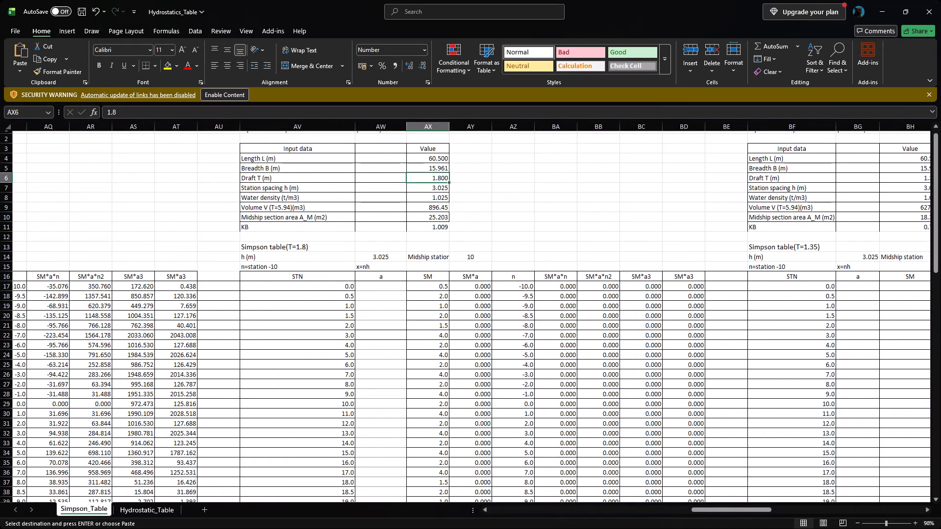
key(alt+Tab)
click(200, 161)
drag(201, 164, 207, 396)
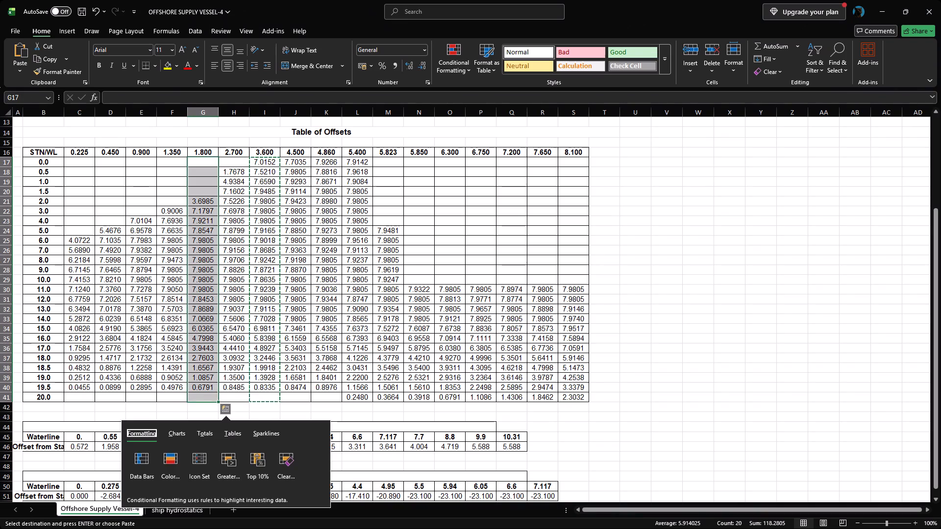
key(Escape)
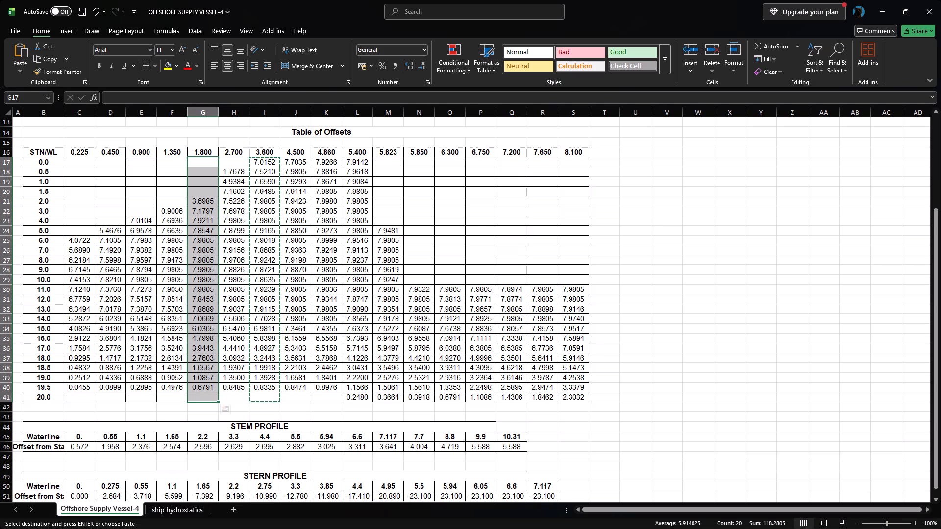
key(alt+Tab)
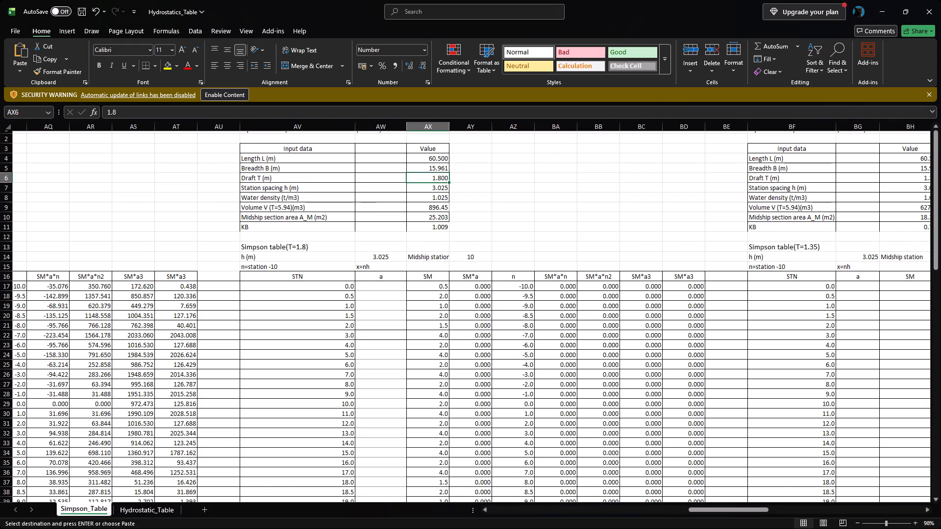
Clear the half-breadth values from AM17:AM41 in the T=2.7 Simpson table.
scroll(271, 242, right, 5)
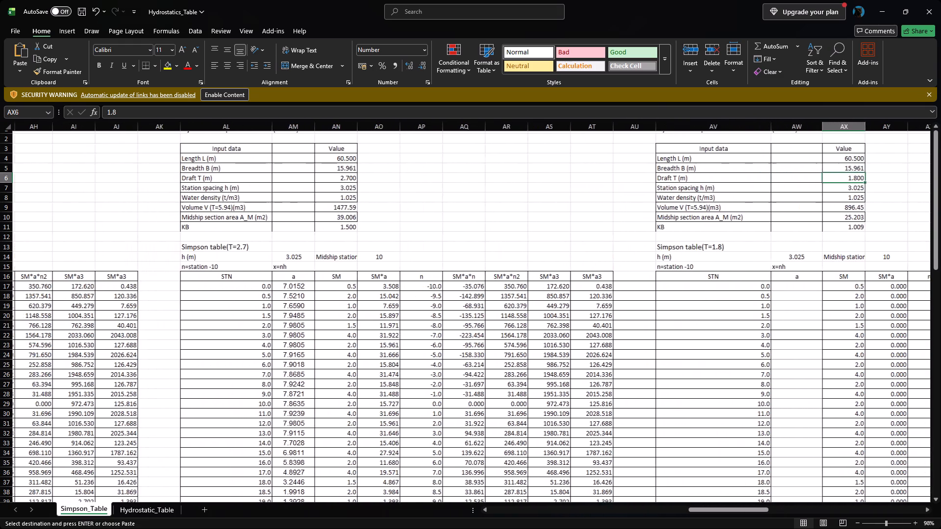
scroll(271, 242, right, 1)
scroll(271, 243, down, 2)
click(297, 195)
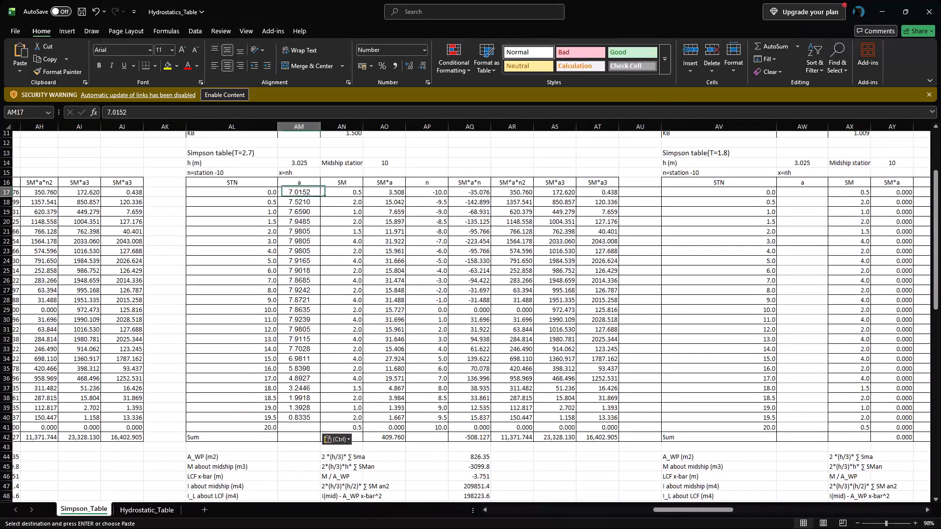
drag(298, 194, 293, 430)
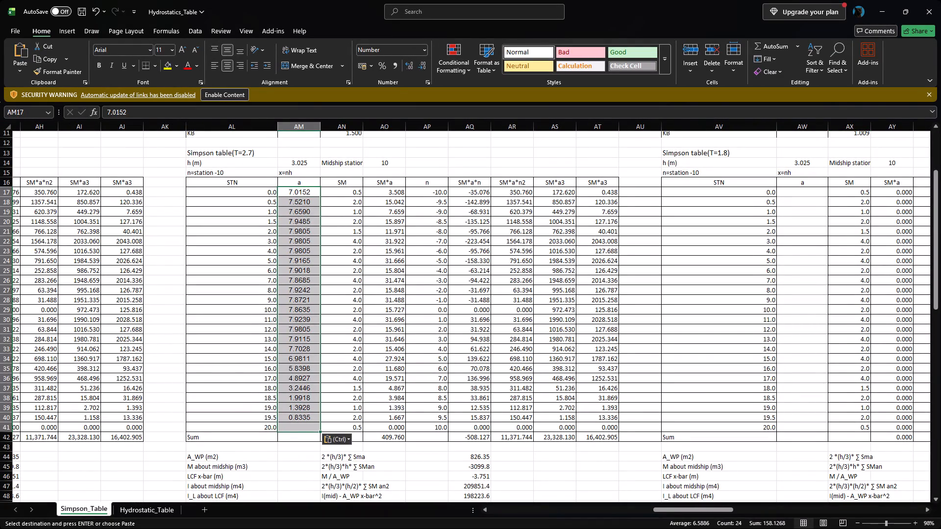
right_click(293, 378)
click(341, 214)
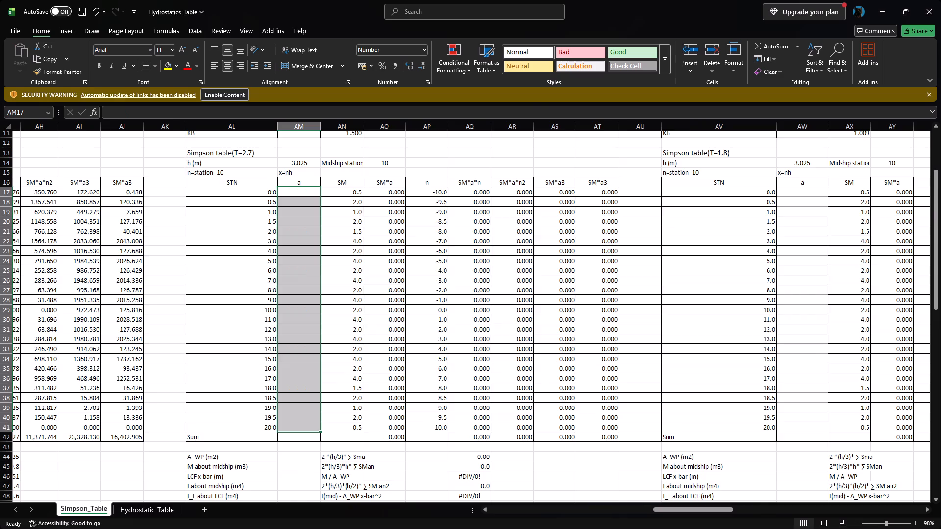
Copy the 2.700 waterline half-breadths H17:H41 from the OFFSHORE SUPPLY VESSEL-4 Table of Offsets into AM17:AM41 of the T=2.7 Simpson table.
key(alt+Tab)
click(243, 160)
drag(231, 164, 236, 370)
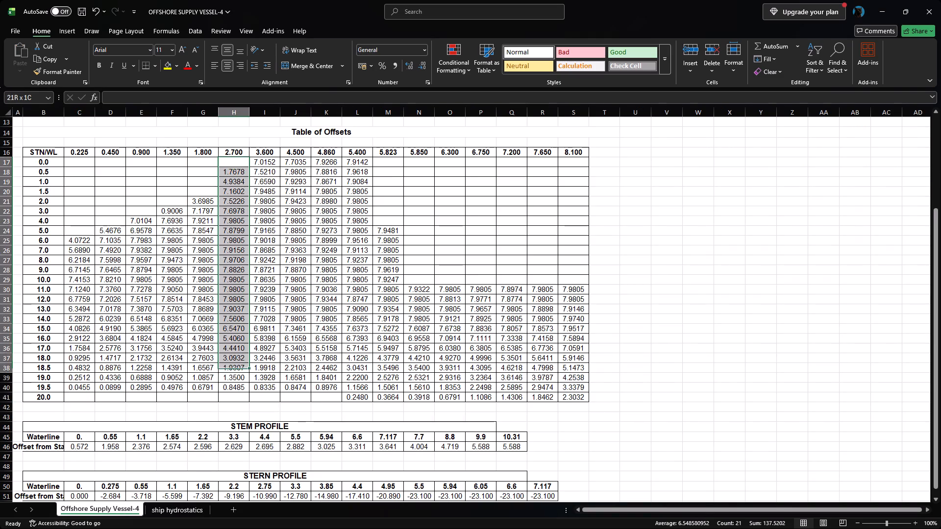
drag(236, 370, 238, 398)
key(ctrl+c)
key(alt+Tab)
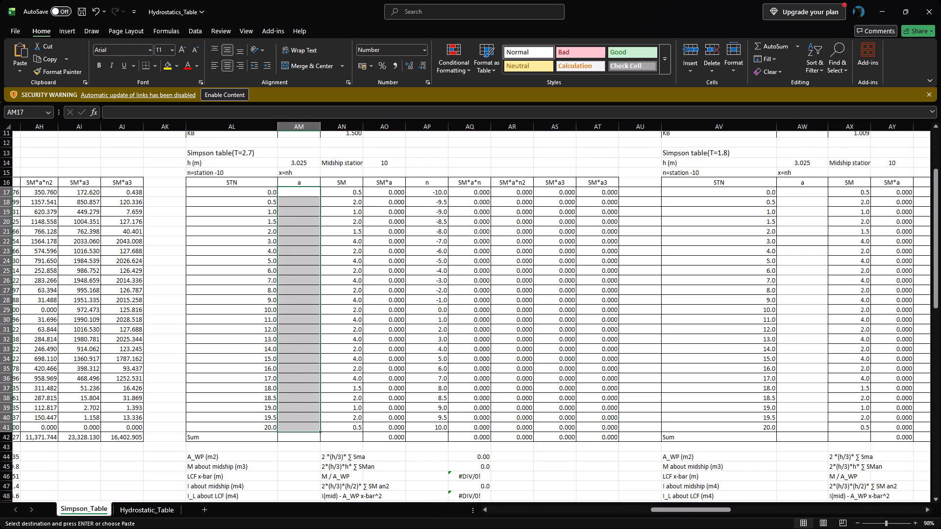
key(ctrl+v)
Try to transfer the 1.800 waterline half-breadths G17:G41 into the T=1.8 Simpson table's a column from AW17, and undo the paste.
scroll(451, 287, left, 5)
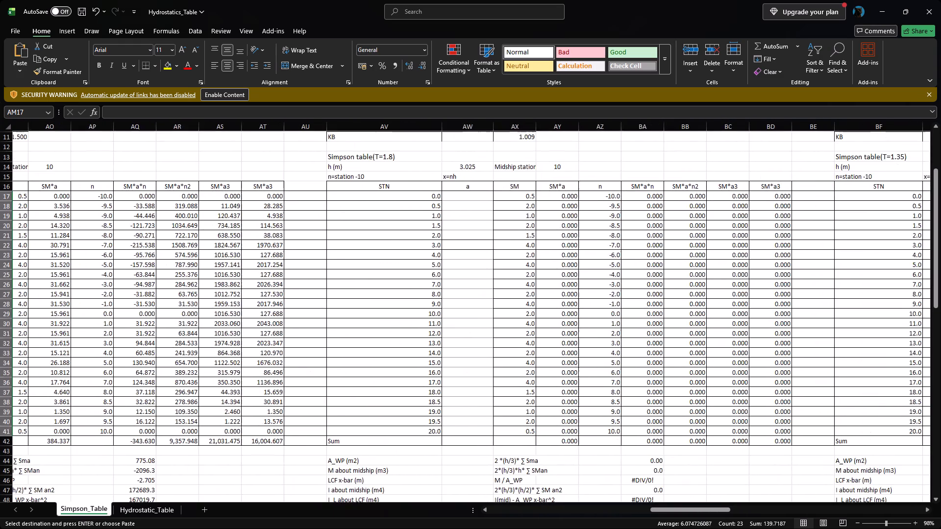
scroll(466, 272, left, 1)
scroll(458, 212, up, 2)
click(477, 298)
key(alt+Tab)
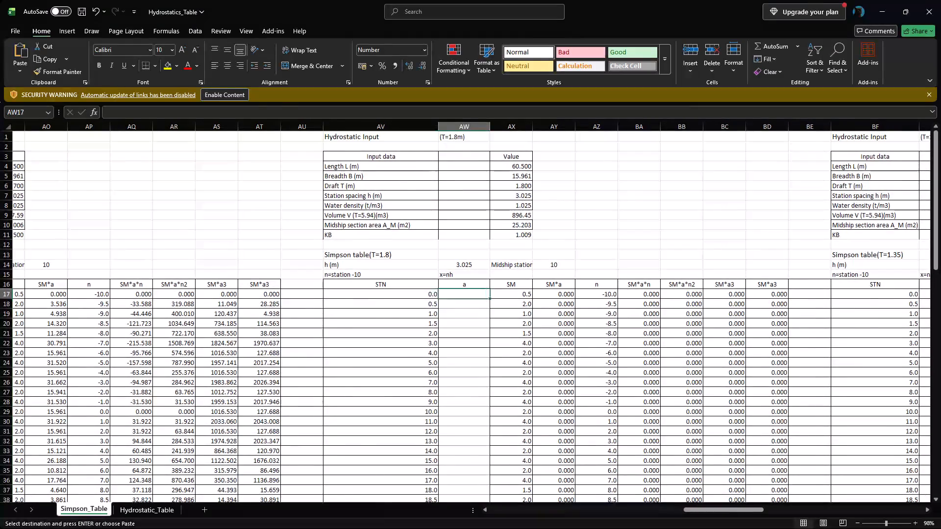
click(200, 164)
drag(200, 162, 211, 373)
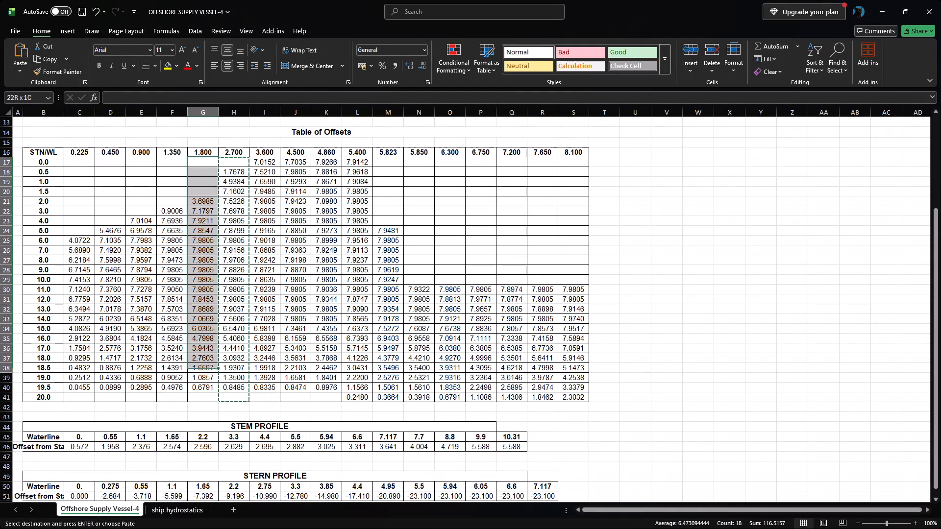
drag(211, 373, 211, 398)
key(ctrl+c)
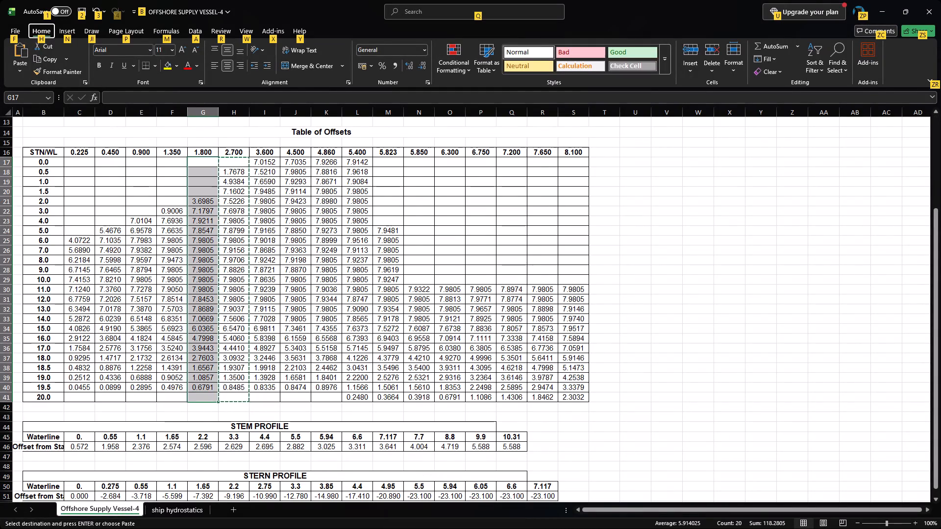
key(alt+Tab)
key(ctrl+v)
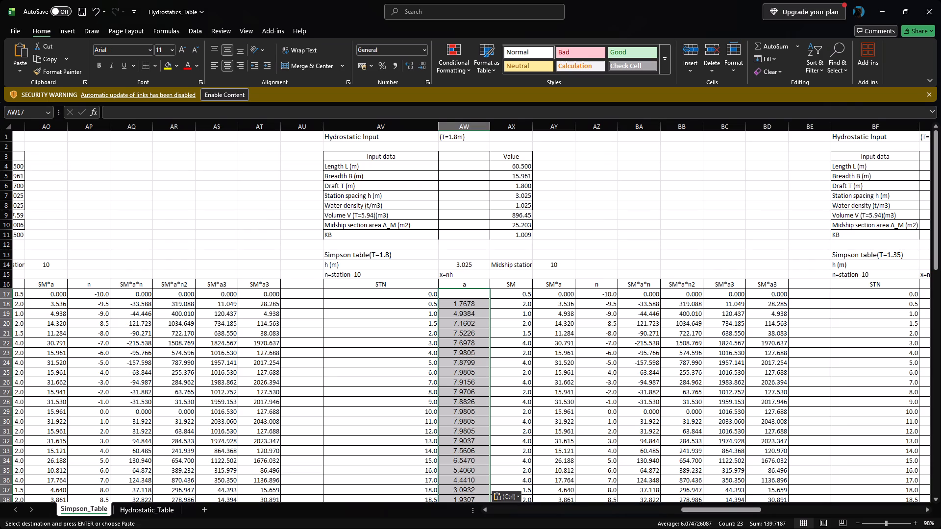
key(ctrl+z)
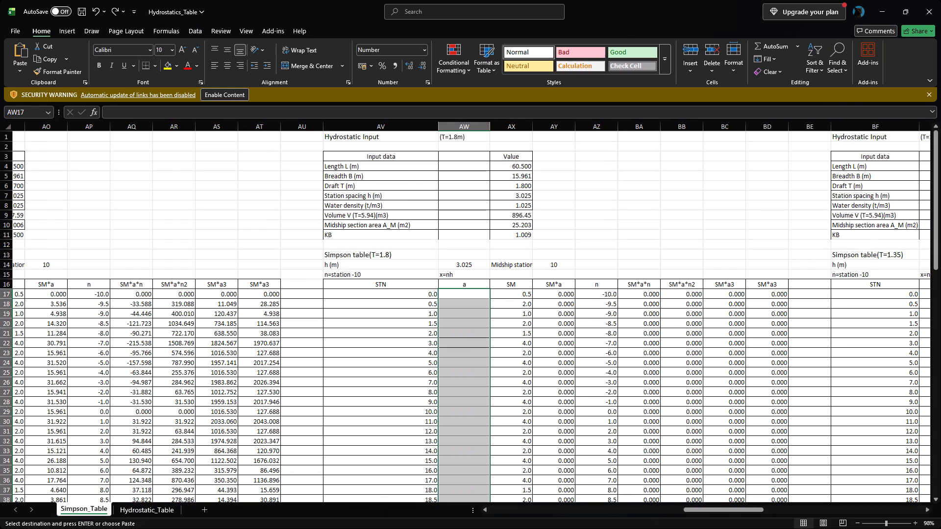
Copy the 1.800 waterline half-breadths G17:G41 from the Table of Offsets into AW17:AW41 of the T=1.8 Simpson table.
key(alt+Tab)
click(167, 170)
drag(204, 160, 219, 359)
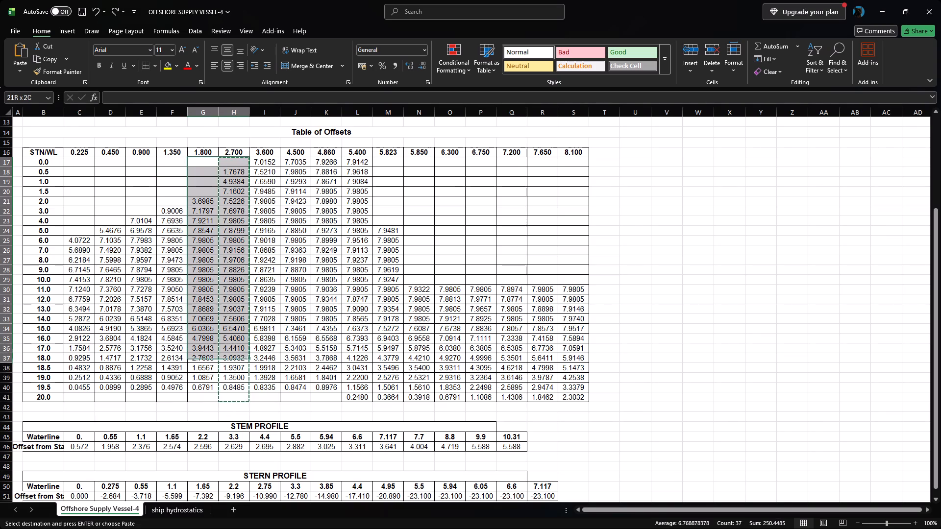
drag(219, 359, 208, 394)
key(ctrl+c)
key(alt+Tab)
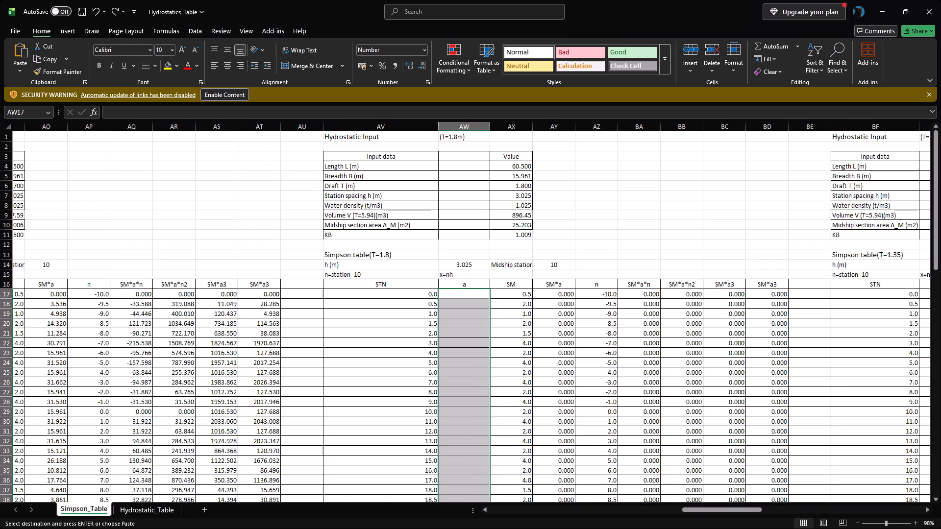
key(ctrl+v)
Copy the 1.350 waterline half-breadths F17:F41 from the Table of Offsets into BG17:BG41 of the T=1.35 Simpson table.
scroll(441, 313, left, 6)
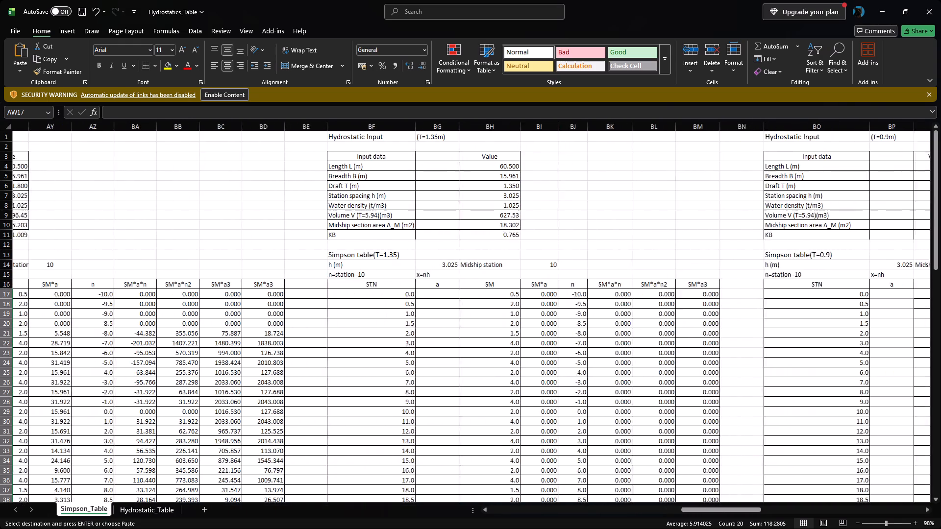
scroll(441, 313, left, 1)
click(404, 296)
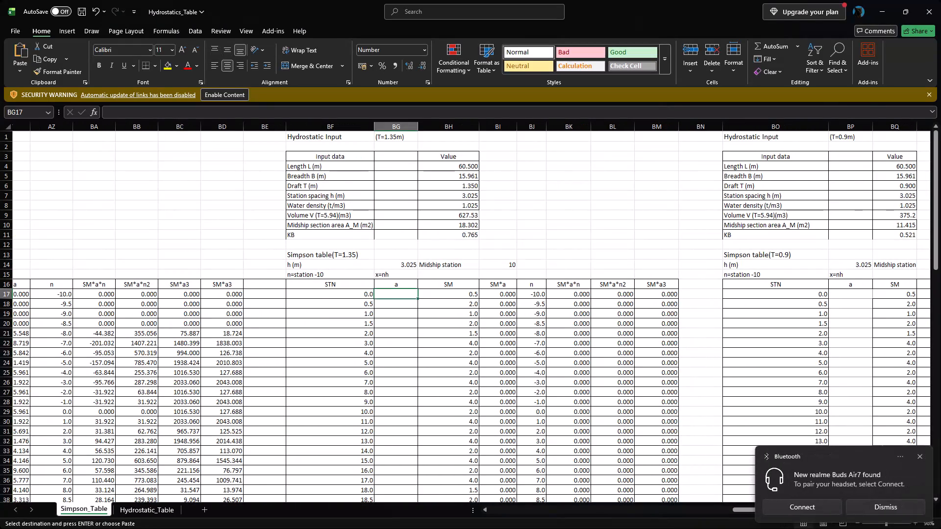
key(alt+Tab)
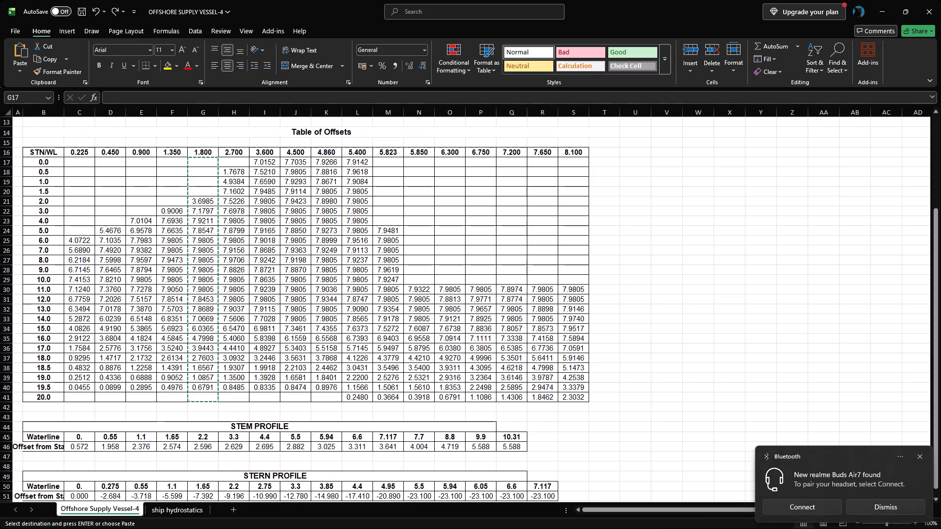
click(173, 161)
drag(172, 161, 175, 388)
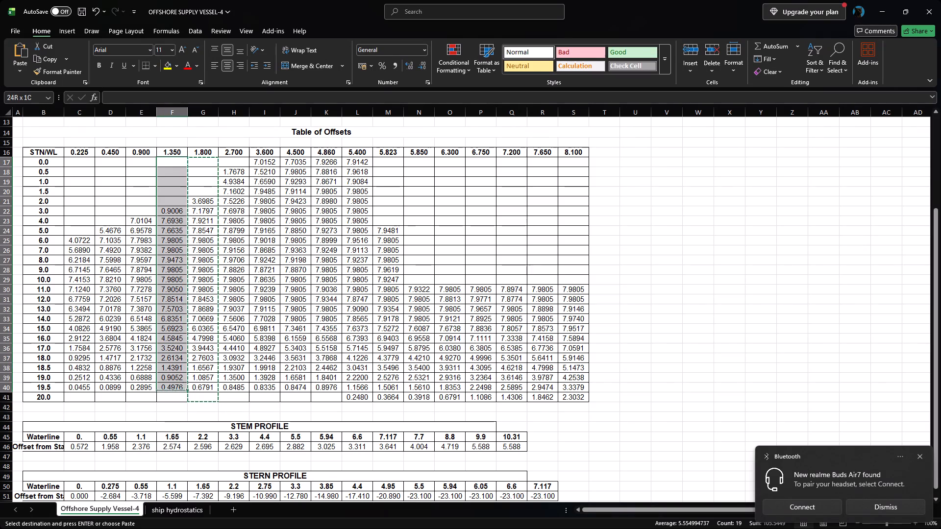
drag(175, 388, 175, 395)
key(ctrl+c)
key(alt+Tab)
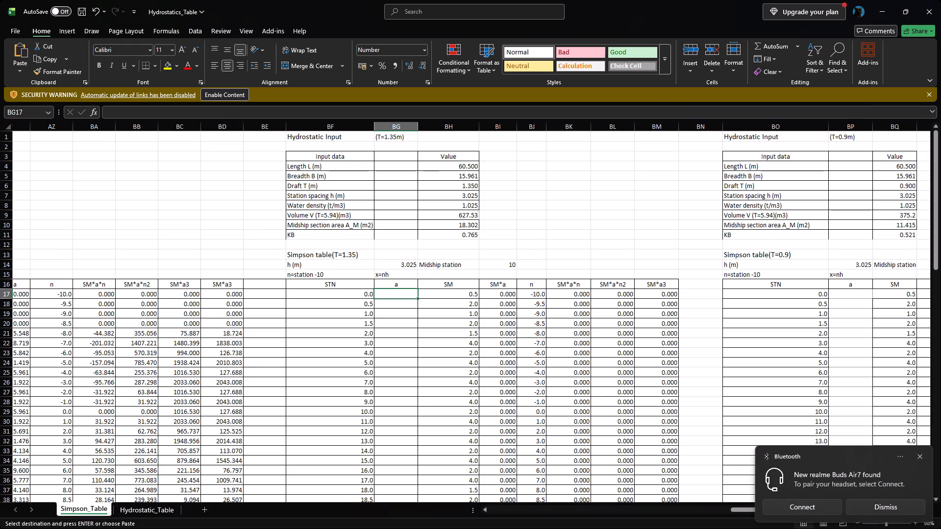
key(ctrl+v)
Copy the 0.900 waterline half-breadths E17:E41 from the Table of Offsets into BP17:BP41 of the T=0.9 Simpson table.
scroll(362, 305, left, 1)
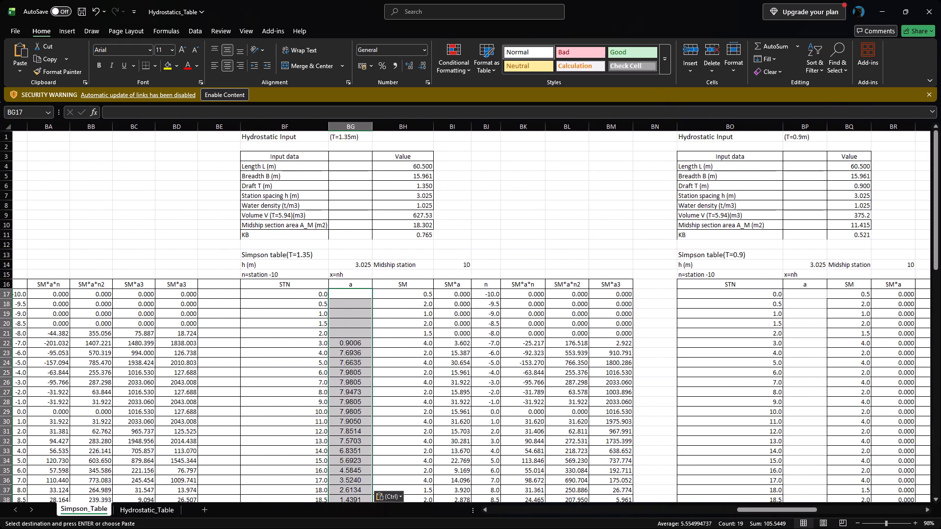
scroll(362, 306, up, 1)
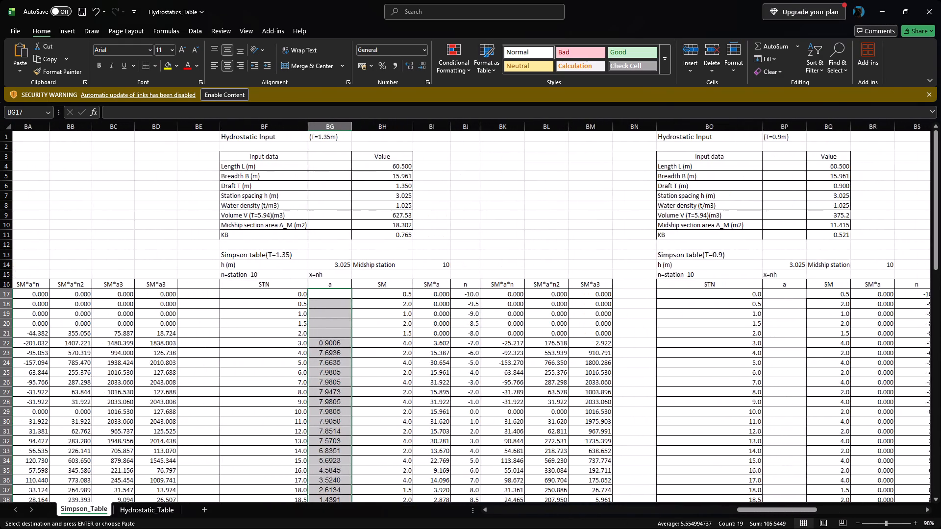
scroll(361, 307, left, 8)
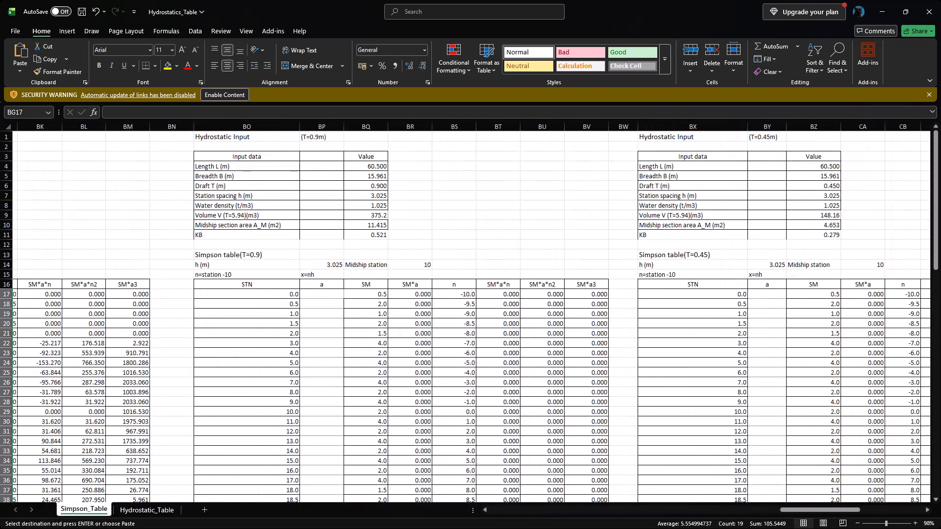
click(337, 298)
key(alt+Tab)
click(142, 159)
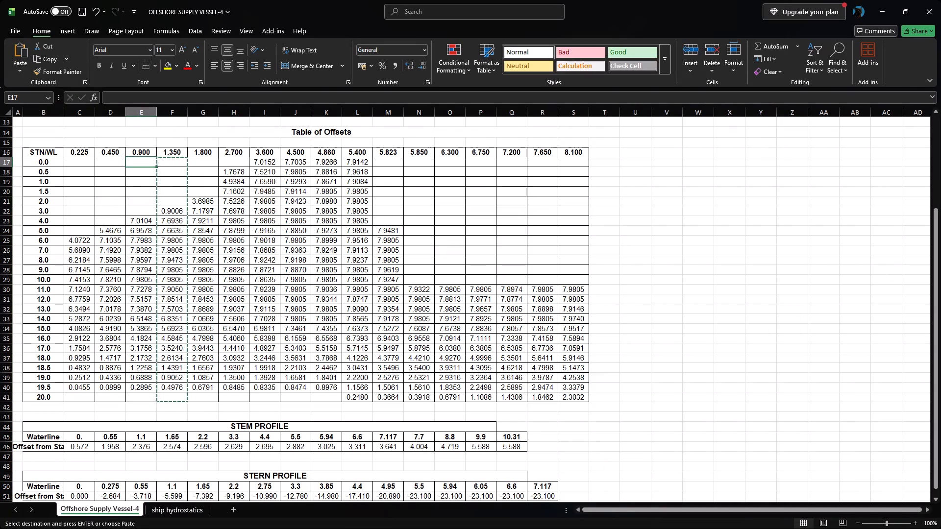
drag(141, 164, 140, 400)
key(ctrl+c)
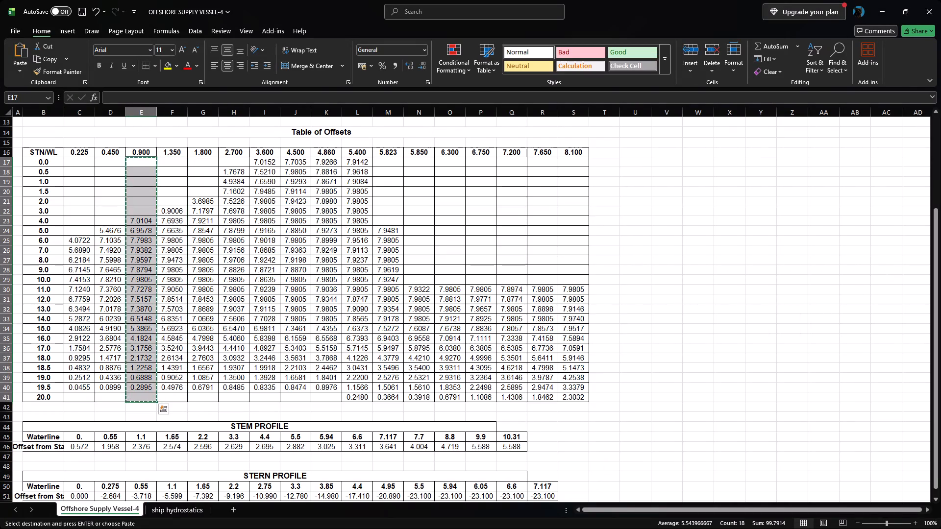
key(alt+Tab)
key(ctrl+v)
Copy the 0.450 waterline half-breadths D17:D41 from the Table of Offsets into BY17:BY41 of the T=0.45 Simpson table.
scroll(402, 291, right, 1)
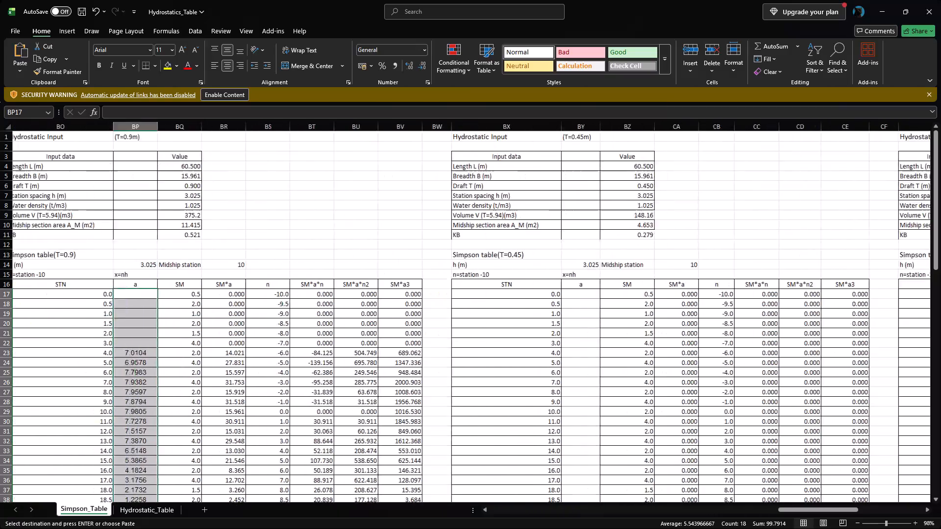
scroll(405, 292, right, 1)
scroll(404, 293, left, 1)
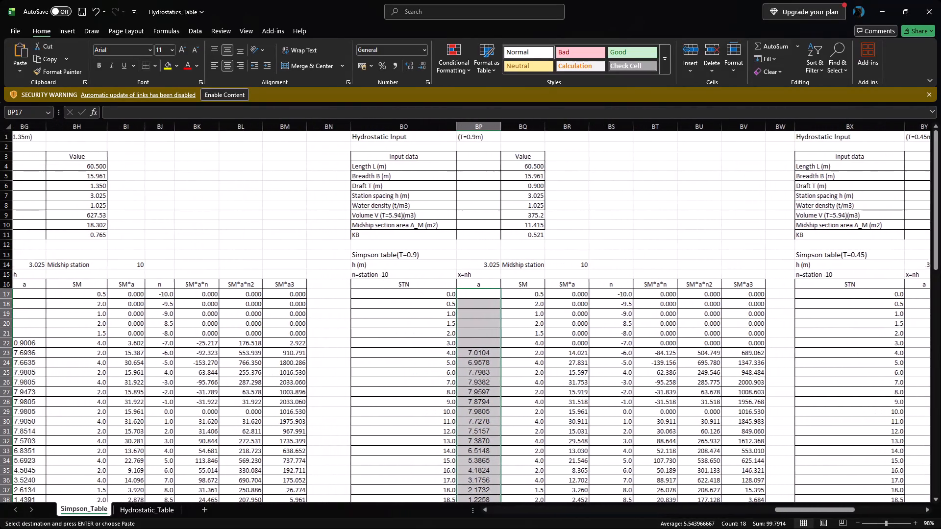
scroll(404, 293, left, 1)
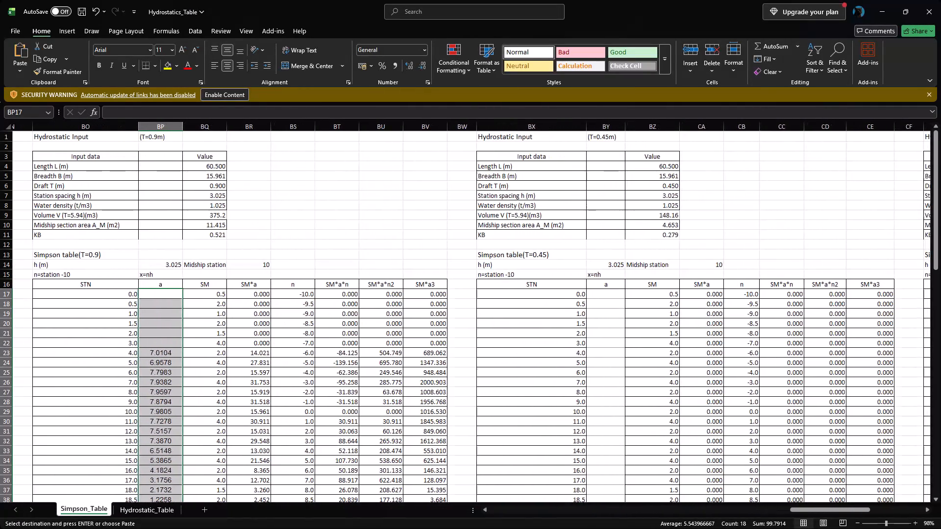
key(alt+Tab)
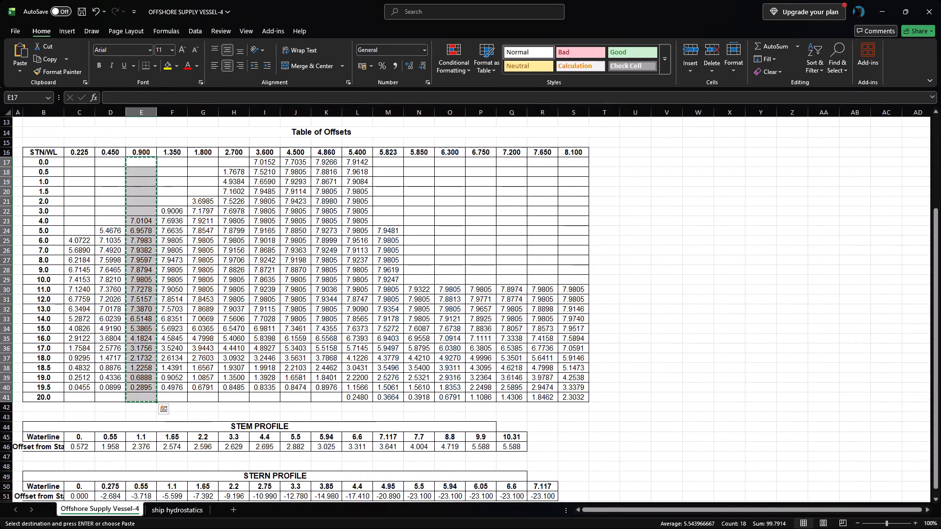
key(alt+Tab)
scroll(423, 293, left, 3)
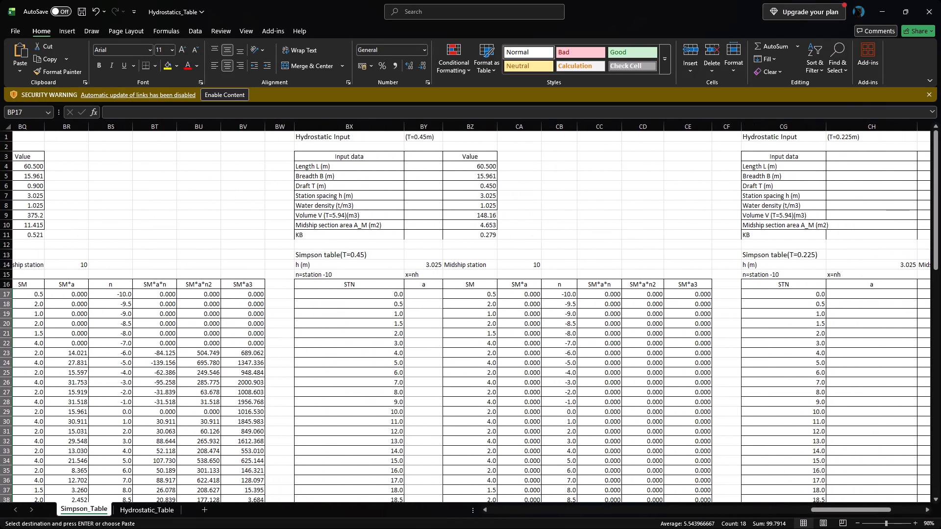
click(424, 297)
key(alt+Tab)
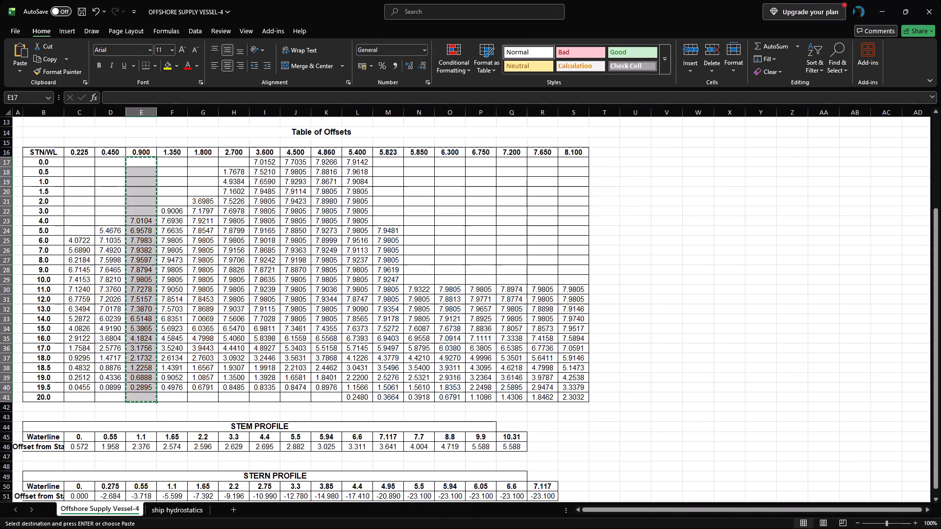
key(alt+Tab)
key(alt+Tab)
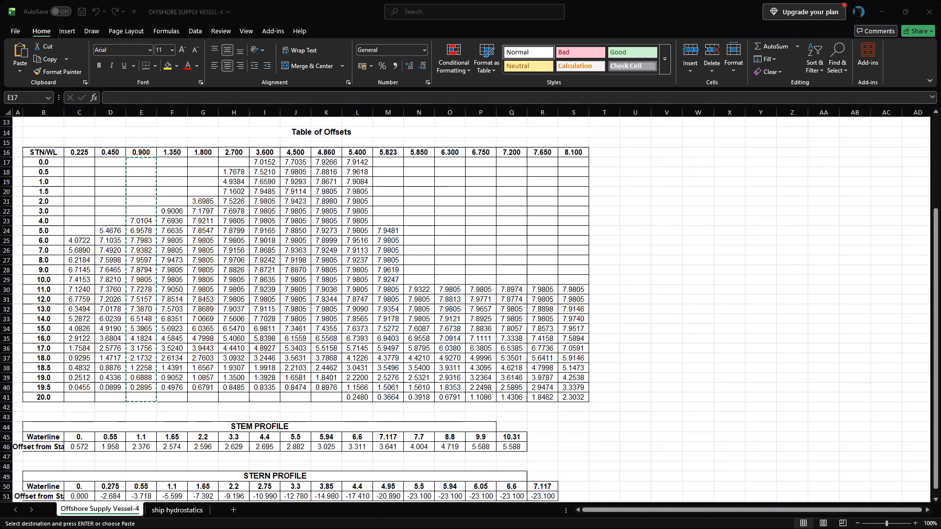
click(112, 164)
drag(111, 163, 107, 390)
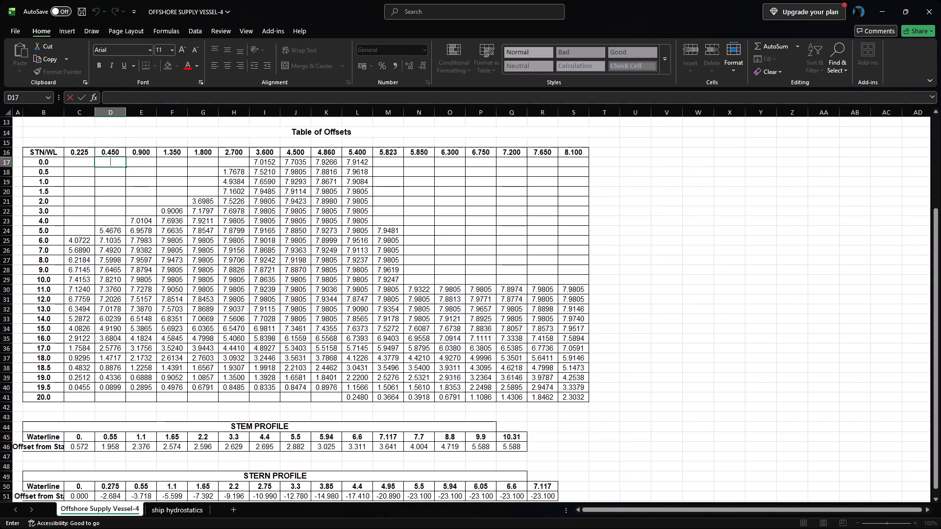
click(126, 227)
drag(116, 162, 109, 399)
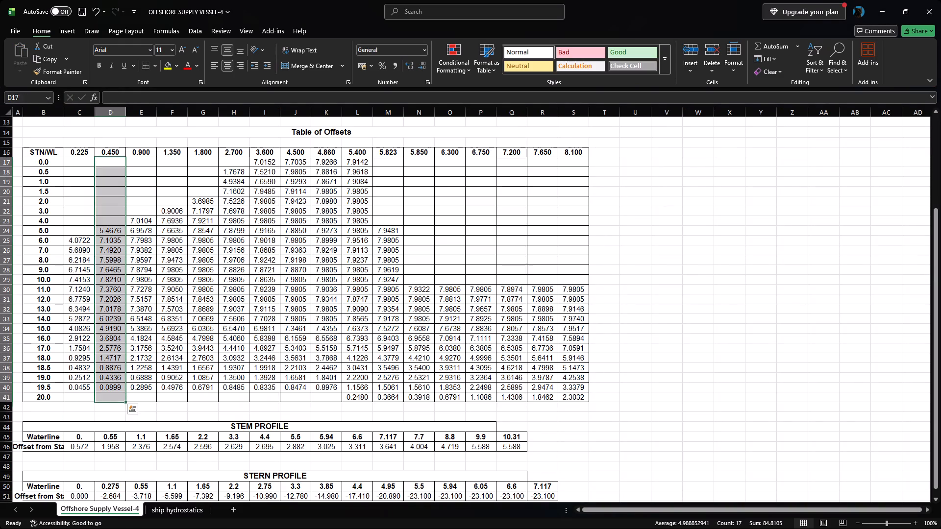
click(111, 396)
drag(101, 162, 108, 305)
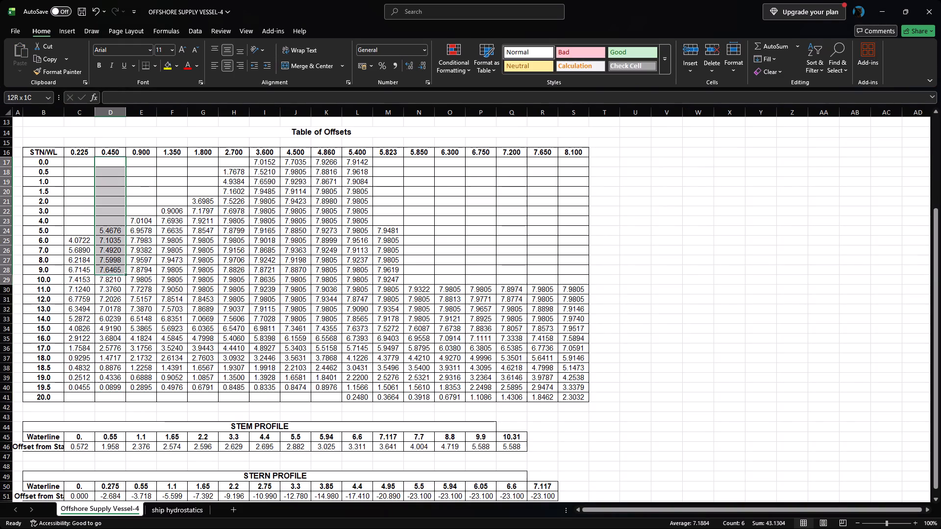
drag(108, 305, 108, 396)
key(ctrl+c)
key(alt+Tab)
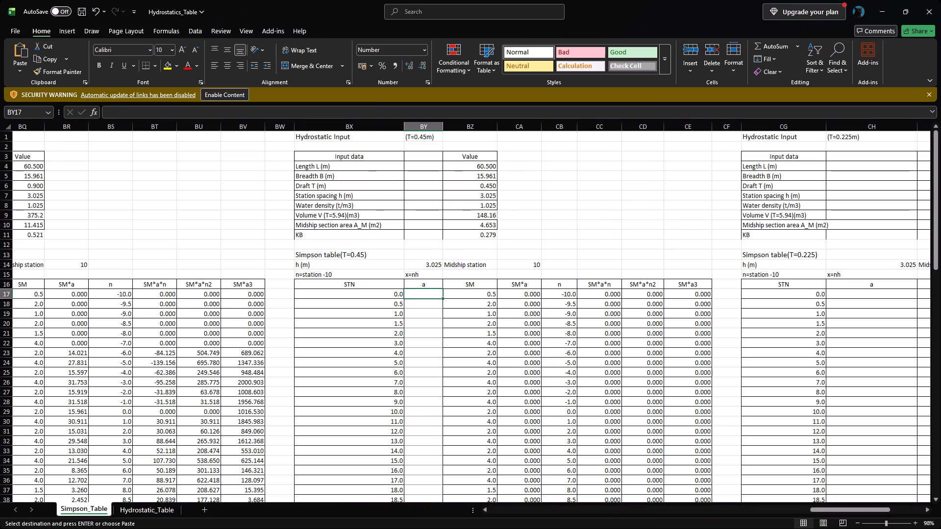
key(ctrl+v)
click(534, 263)
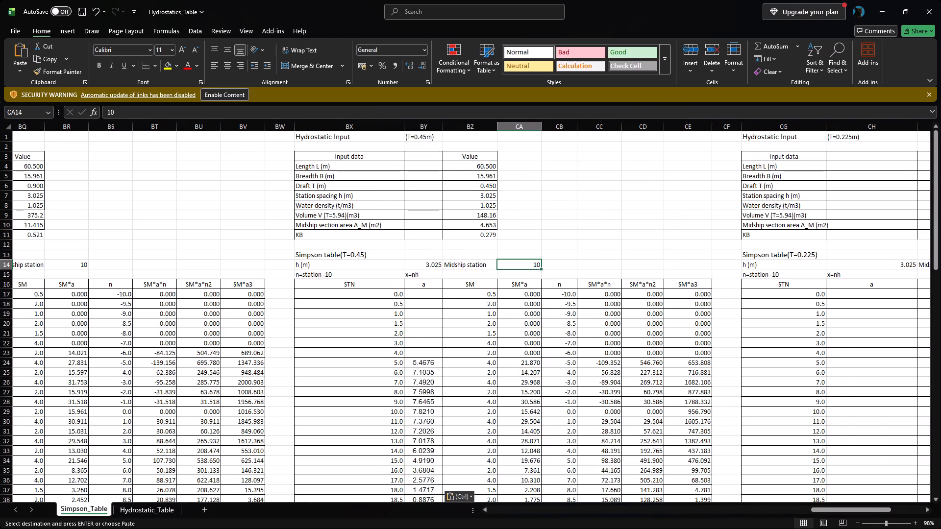
Copy the 0.225 waterline half-breadths C17:C41 from the Table of Offsets into CH17:CH41 of the T=0.225 Simpson table.
scroll(616, 334, left, 4)
click(577, 296)
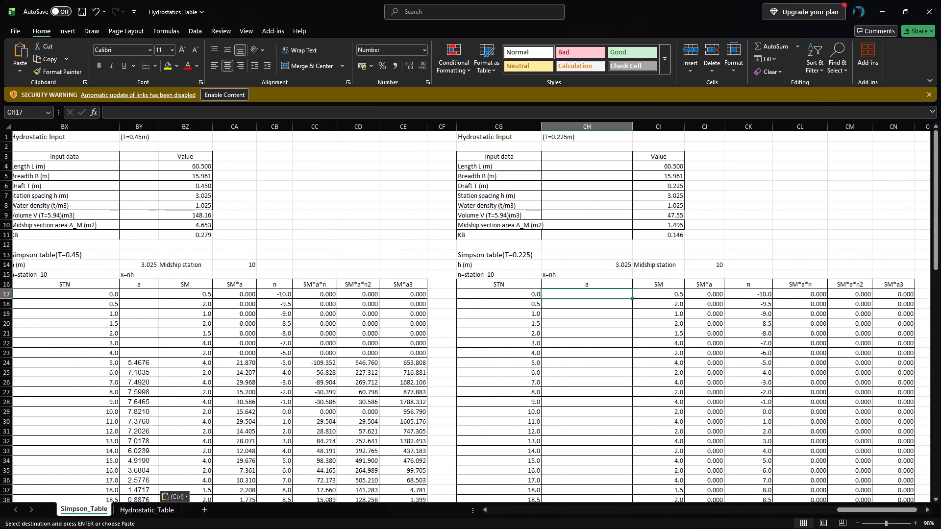
key(alt+Tab)
click(77, 162)
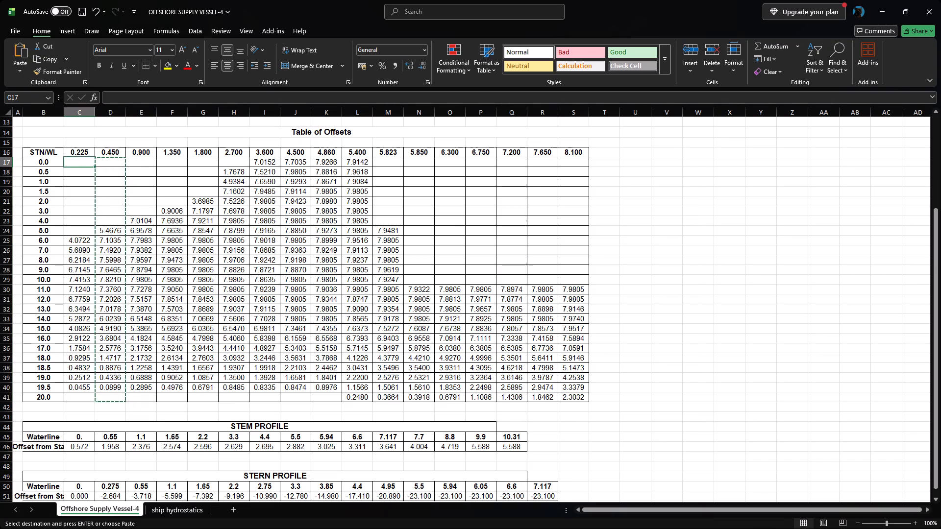
drag(77, 162, 78, 398)
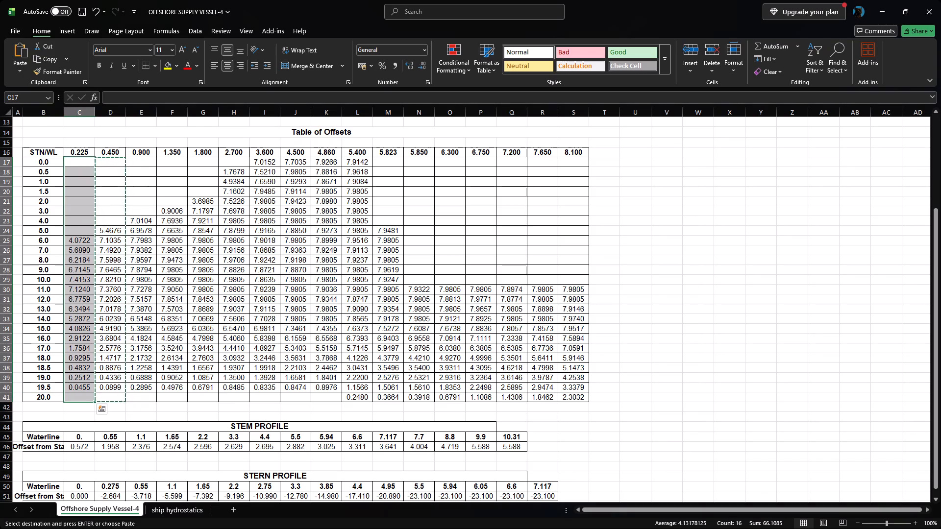
key(ctrl+c)
key(alt+Tab)
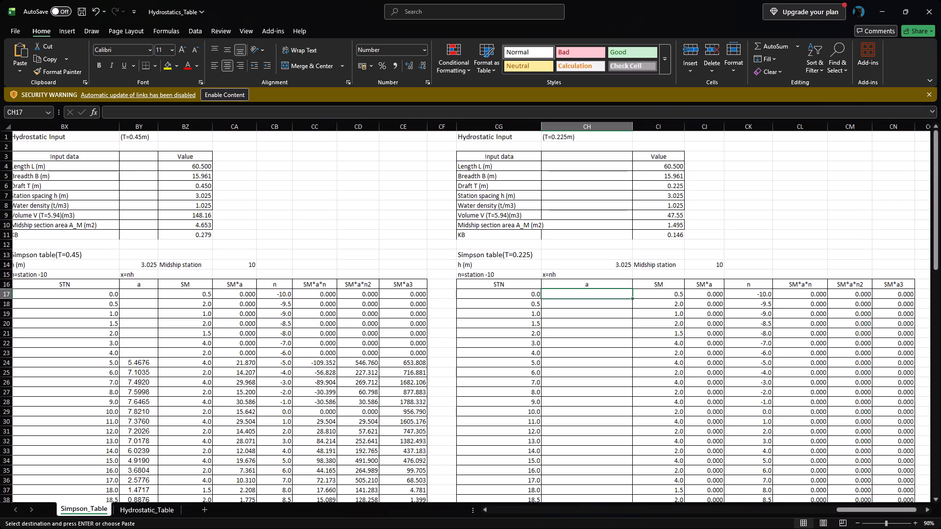
key(ctrl+v)
scroll(387, 351, left, 8)
scroll(387, 351, right, 4)
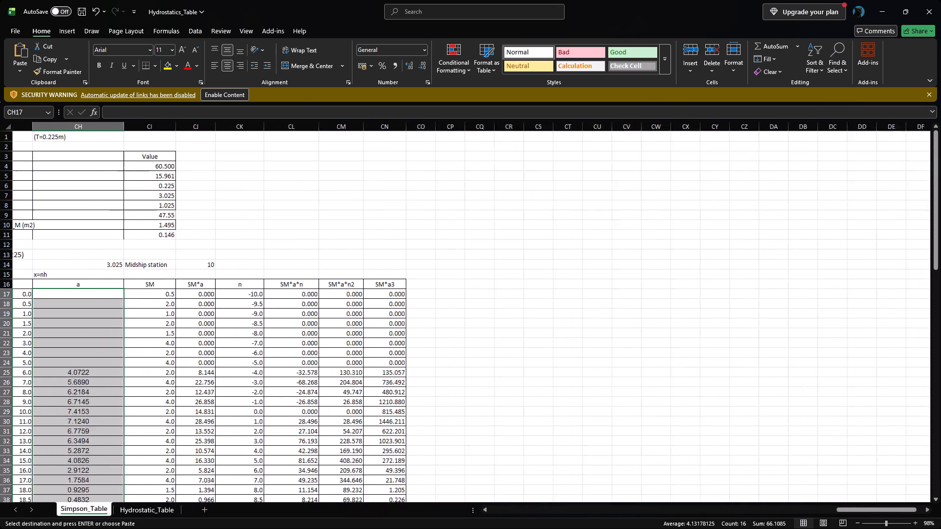
click(561, 326)
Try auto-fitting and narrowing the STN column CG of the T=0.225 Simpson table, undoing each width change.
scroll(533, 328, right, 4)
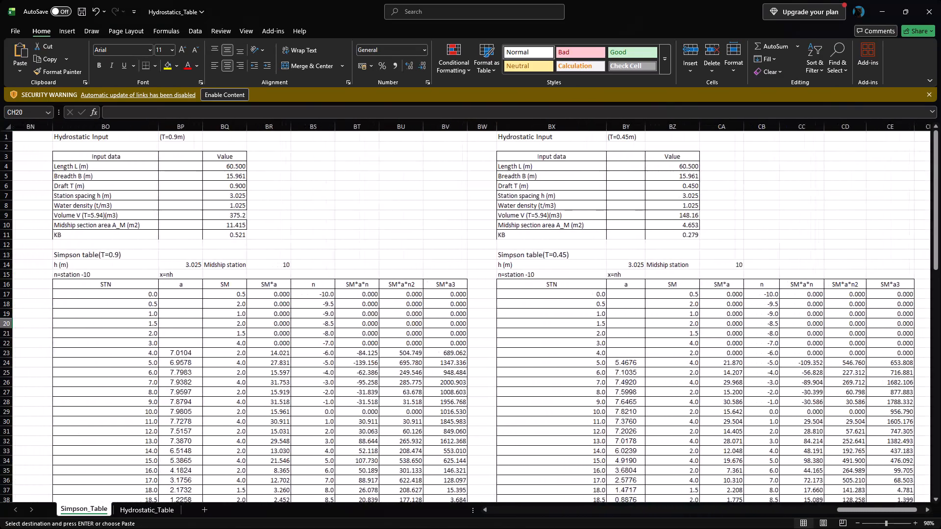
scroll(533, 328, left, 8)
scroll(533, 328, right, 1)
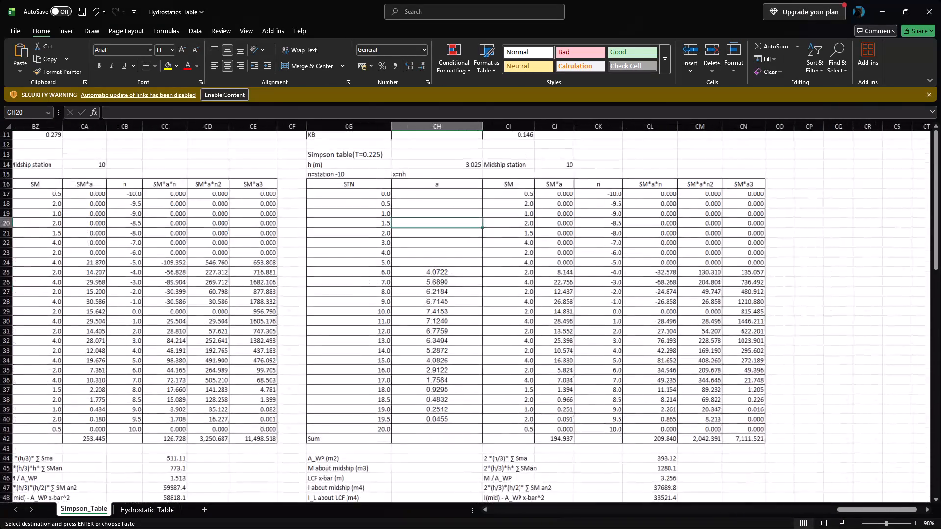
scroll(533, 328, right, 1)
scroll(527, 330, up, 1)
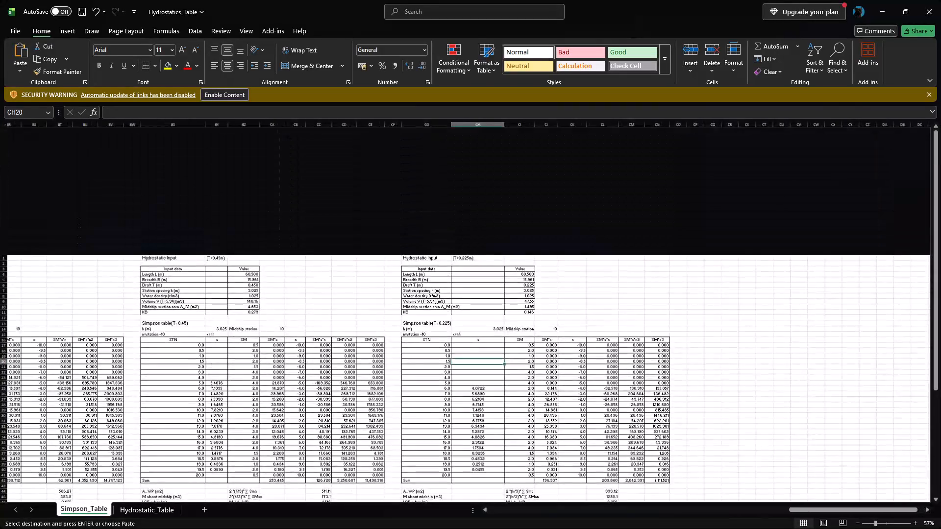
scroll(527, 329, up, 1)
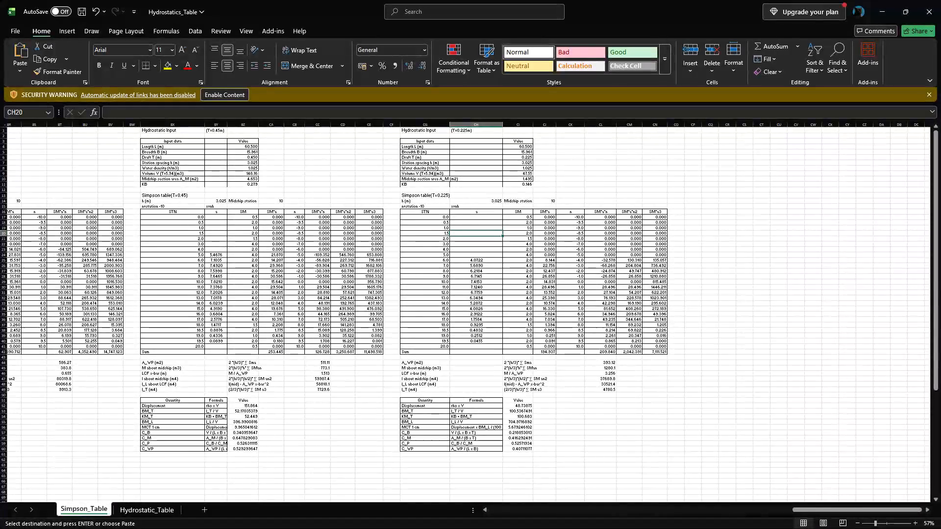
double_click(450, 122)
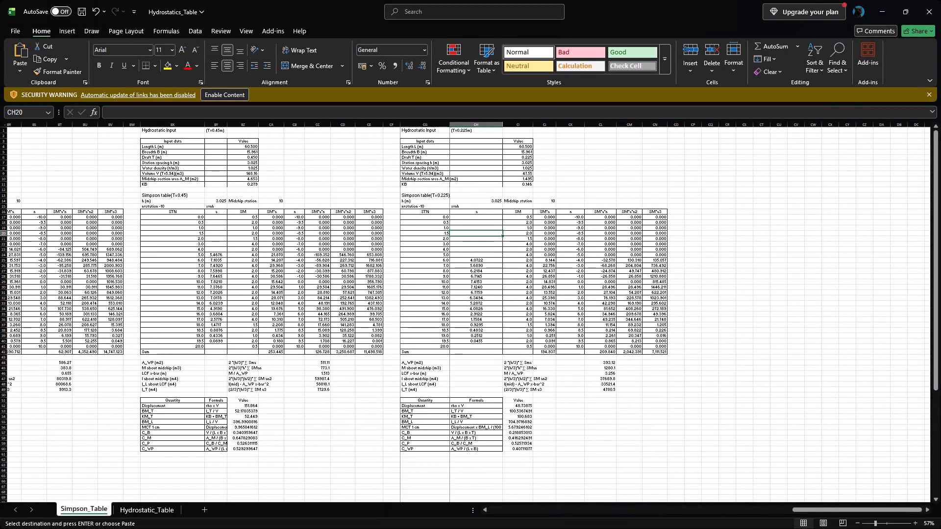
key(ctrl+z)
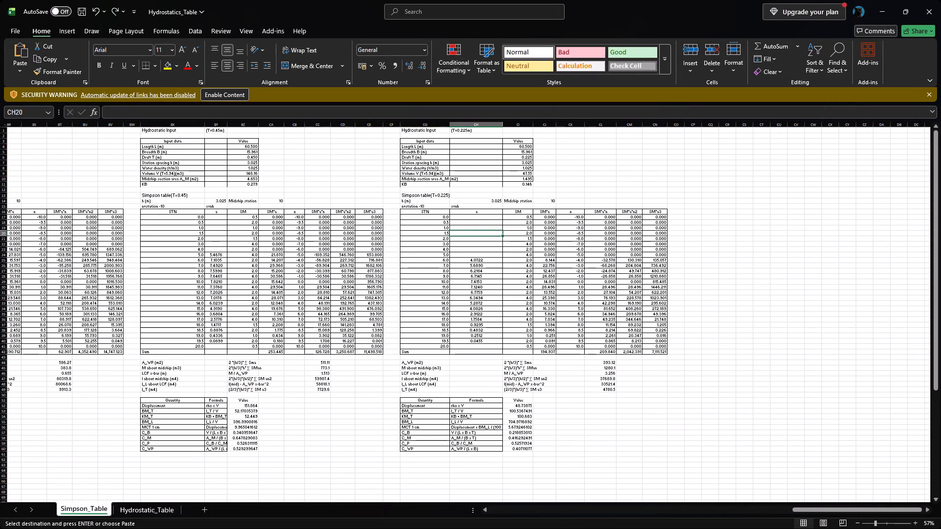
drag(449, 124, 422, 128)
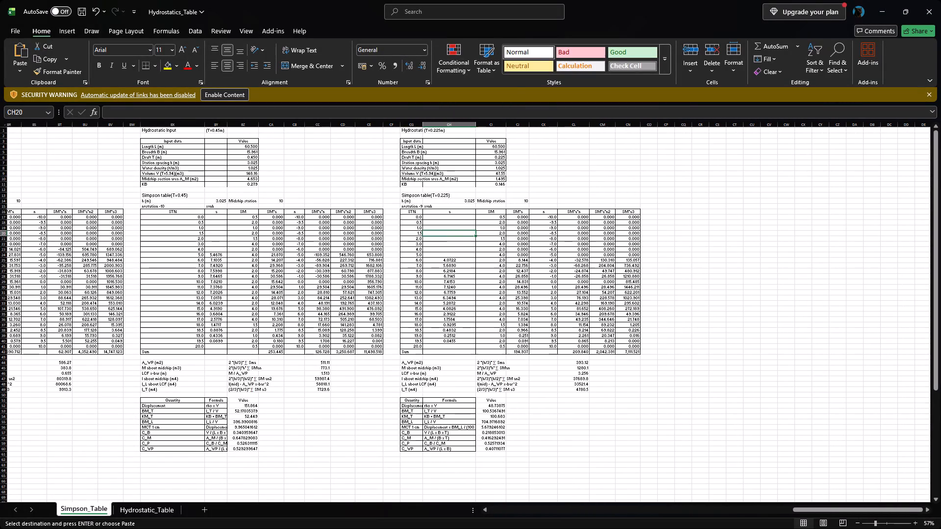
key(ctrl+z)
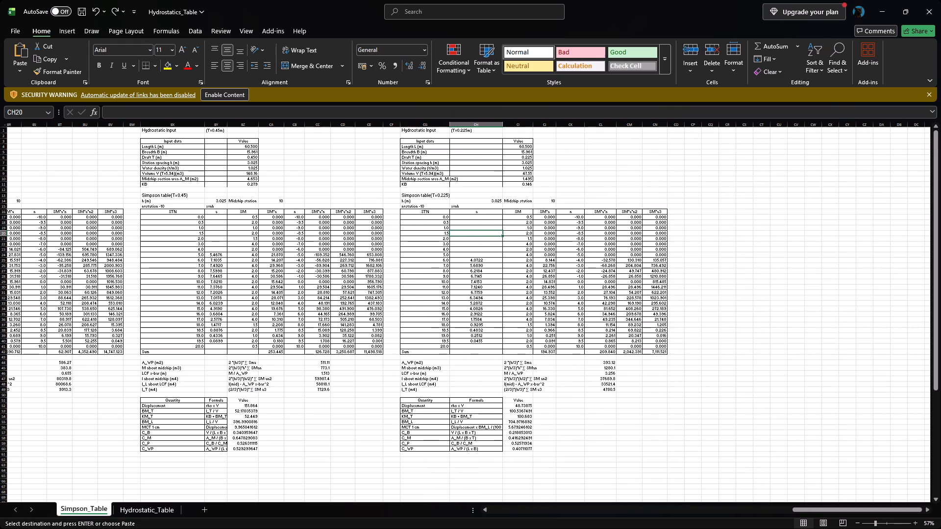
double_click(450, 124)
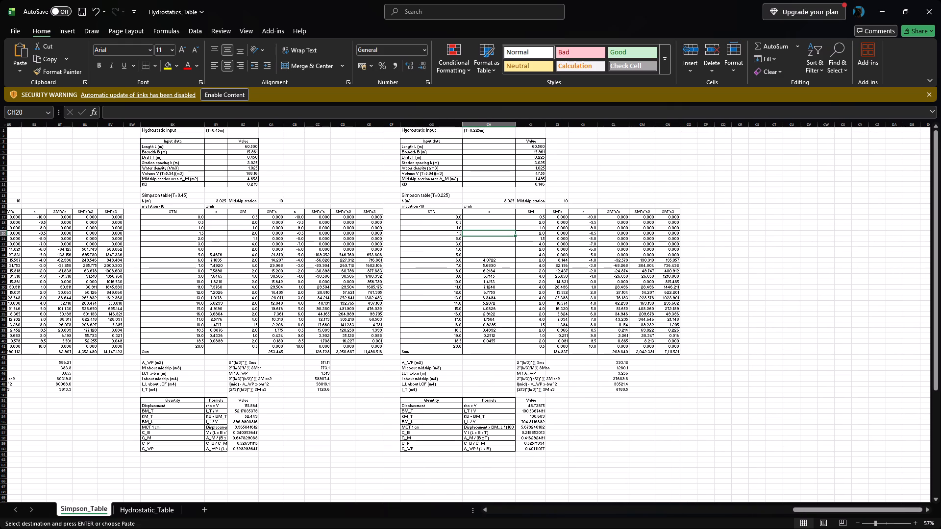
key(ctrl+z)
Look back across the Simpson tables from T=0.225 to the T=5.94 and T=5.4 tables.
scroll(651, 256, right, 11)
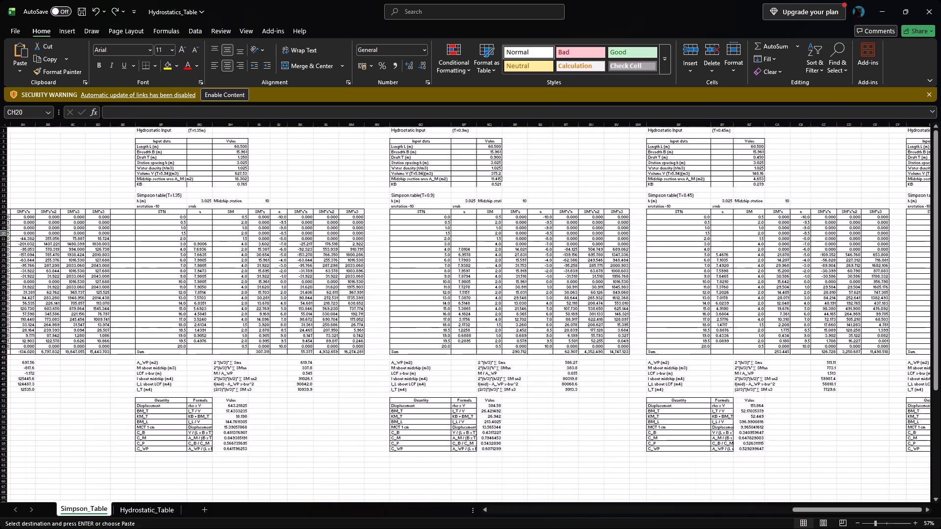
scroll(635, 253, right, 8)
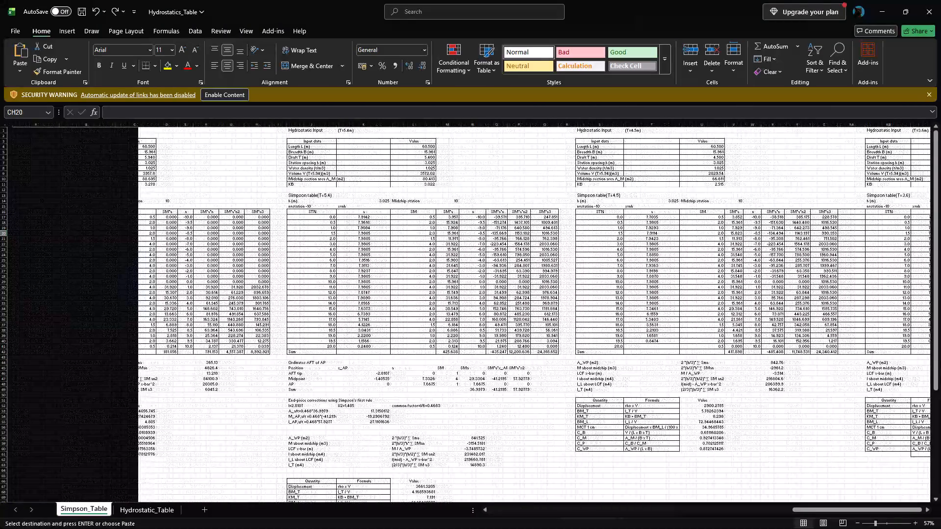
scroll(330, 355, up, 1)
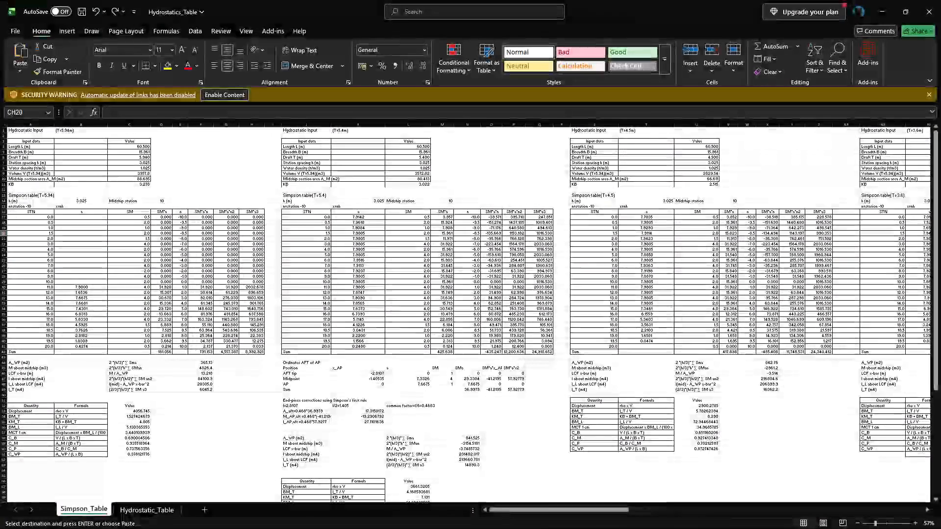
scroll(289, 352, up, 2)
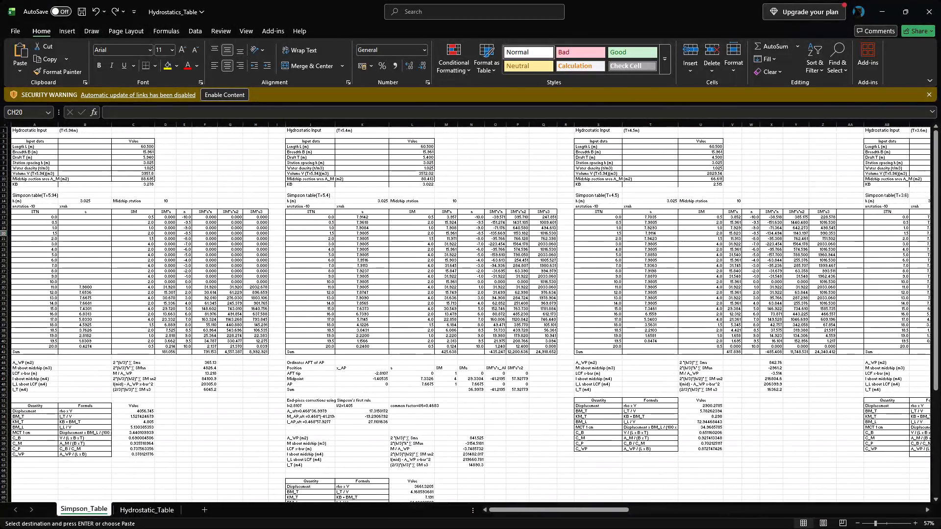
scroll(304, 300, right, 4)
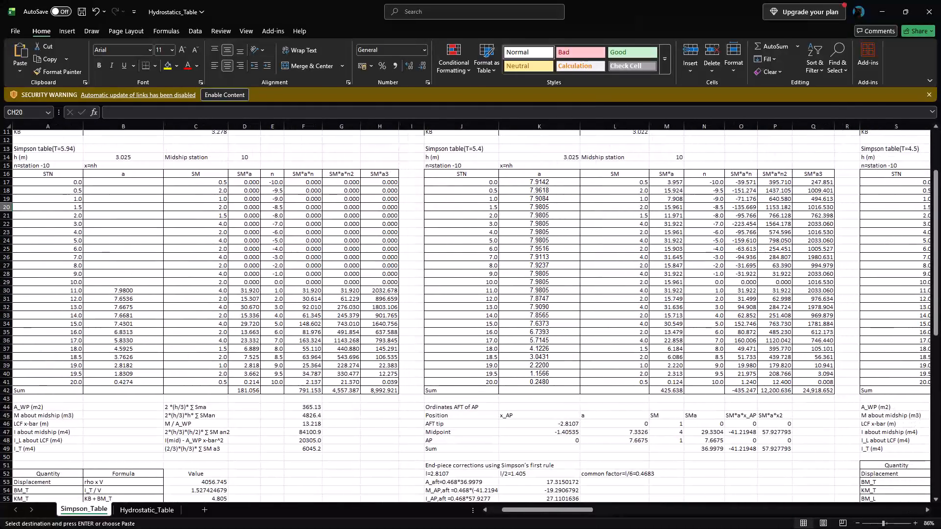
scroll(304, 300, up, 1)
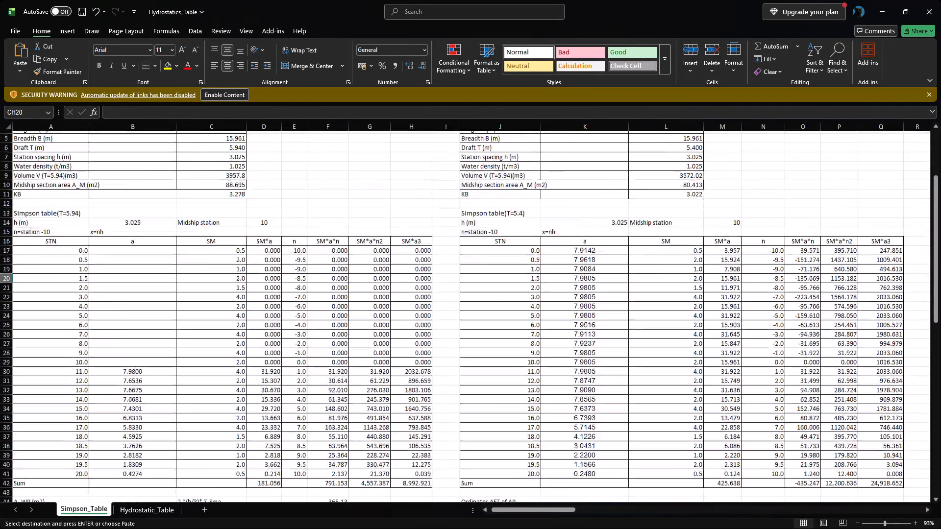
scroll(304, 300, up, 2)
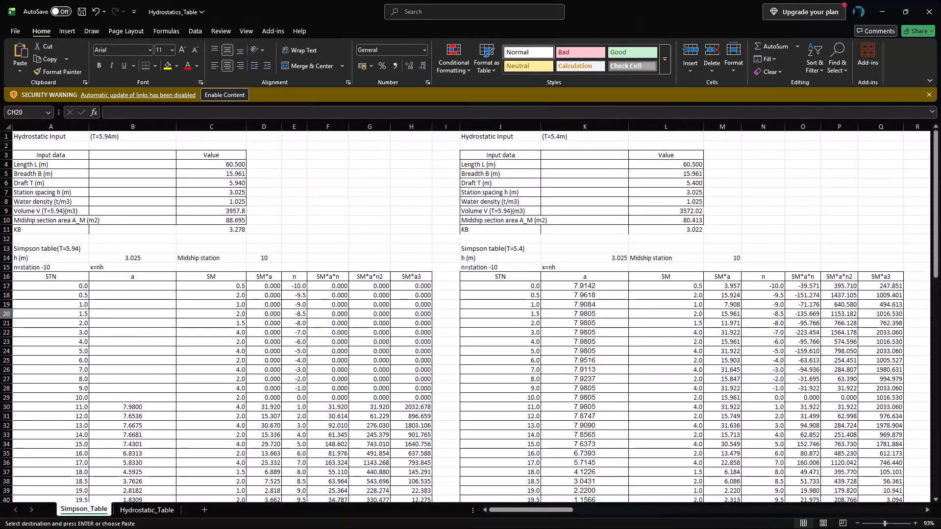
Compare the T=5.94 Simpson table's half-breadths with the Table of Offsets, checking its 5.823 and 5.850 waterline columns.
key(alt+Tab)
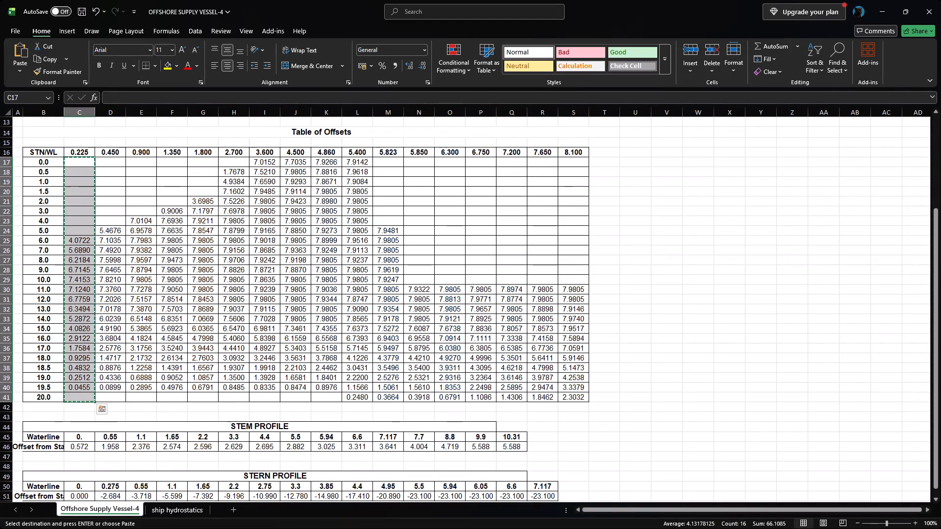
click(391, 162)
scroll(393, 165, up, 5)
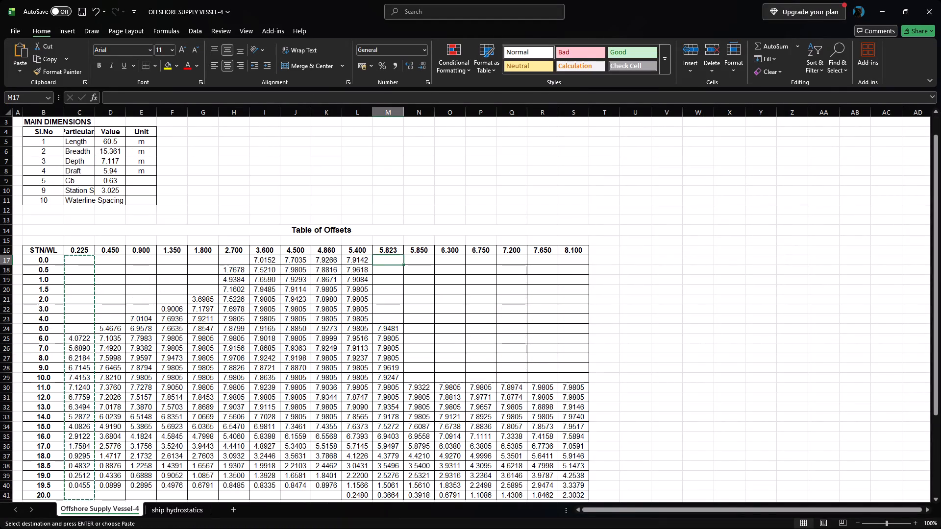
scroll(393, 165, down, 4)
key(alt+Tab)
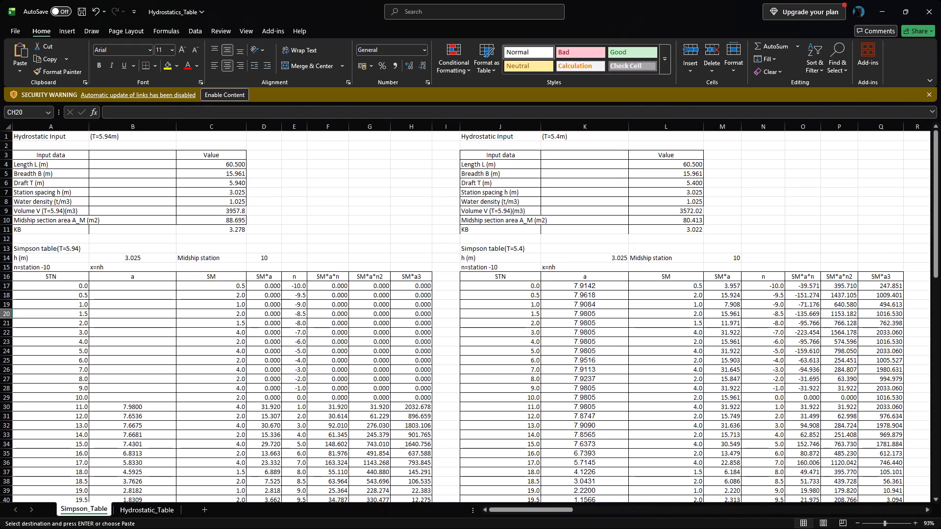
key(alt+Tab)
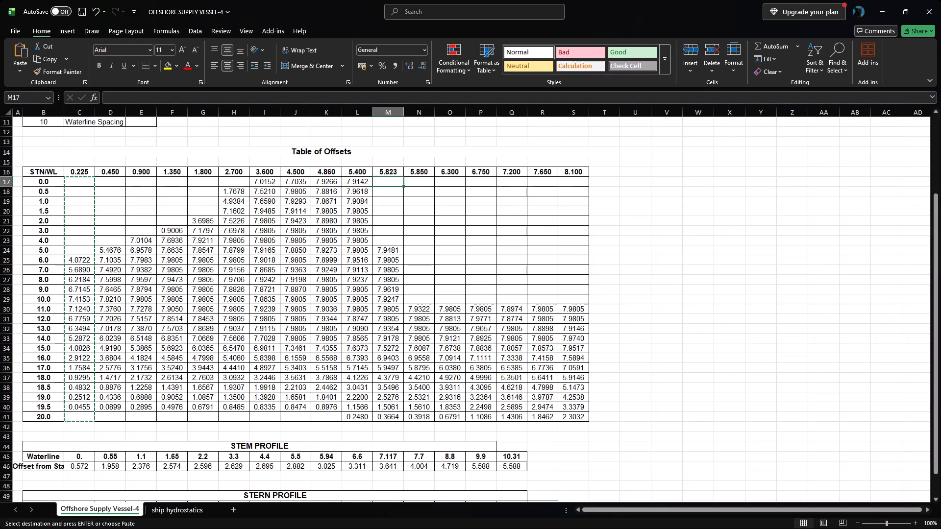
scroll(393, 165, down, 2)
key(alt+Tab)
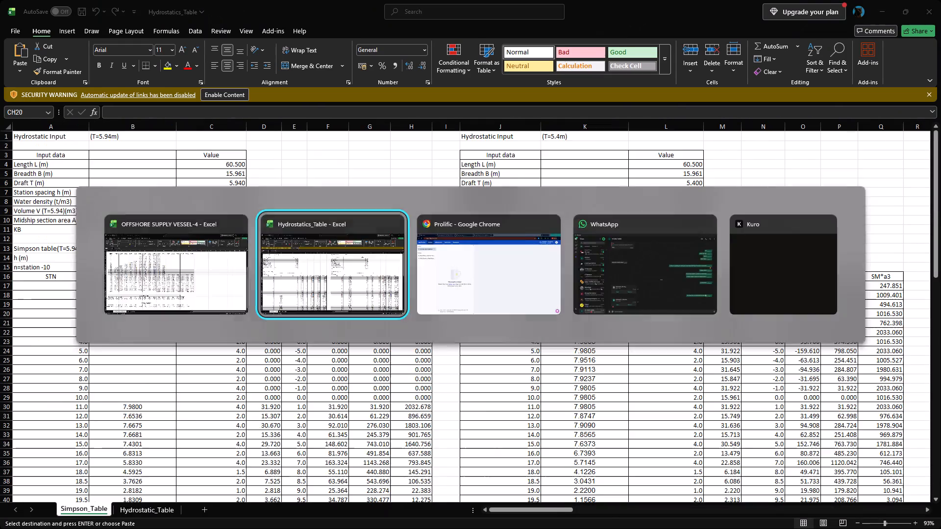
scroll(282, 252, down, 5)
scroll(281, 255, up, 5)
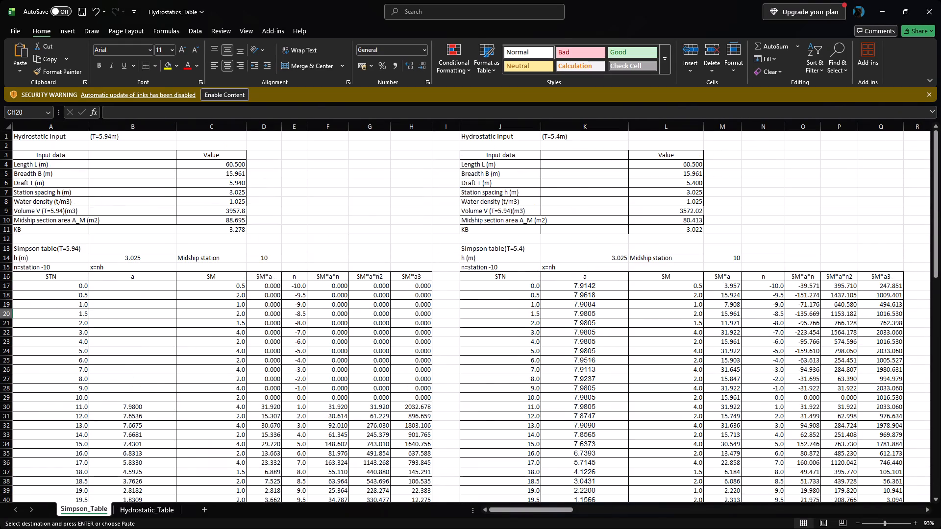
key(alt+Tab)
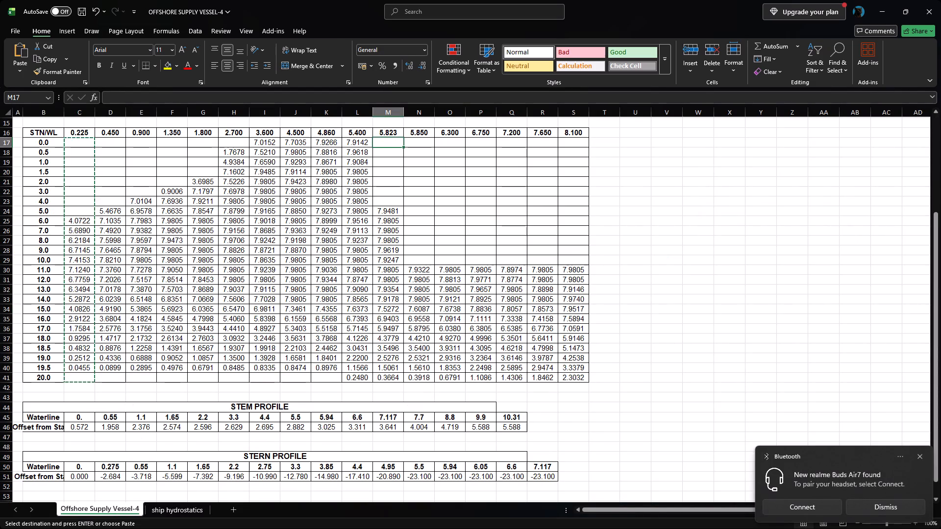
key(alt+Tab)
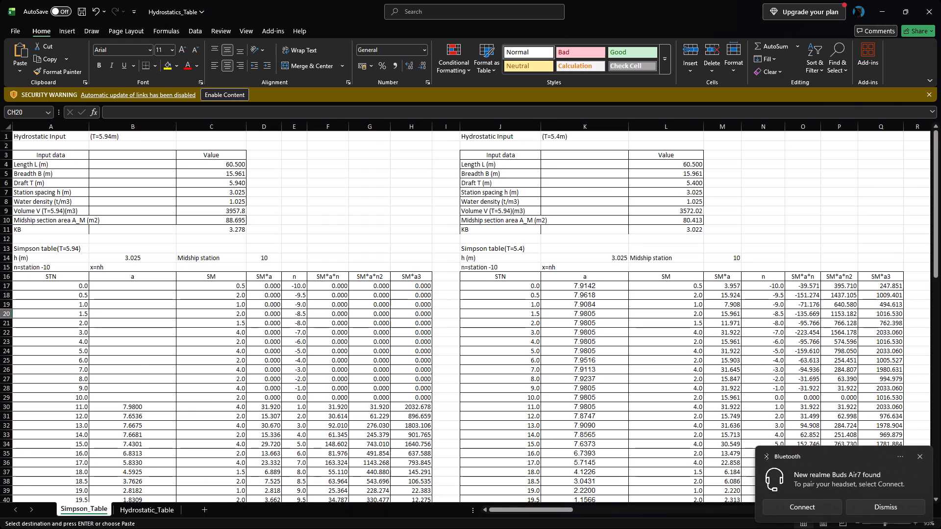
scroll(264, 268, down, 2)
key(alt+Tab)
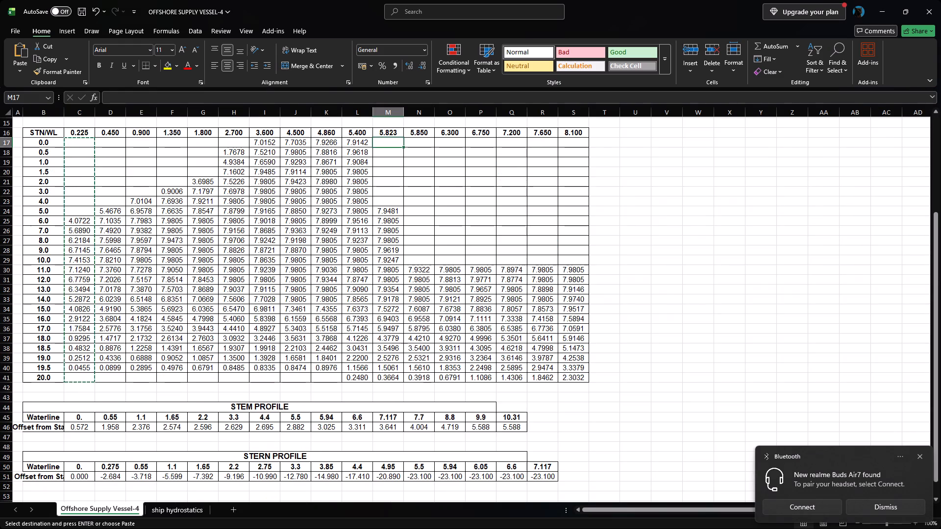
click(416, 142)
key(alt+Tab)
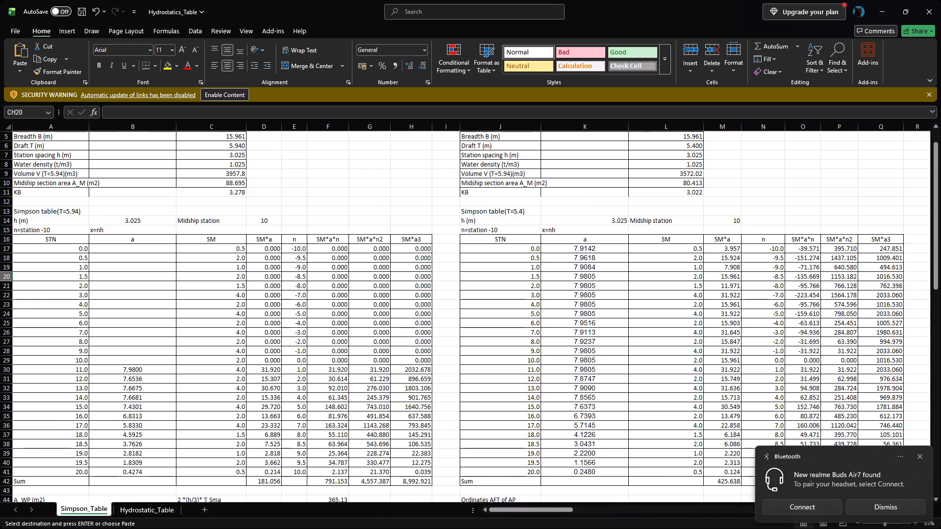
click(919, 455)
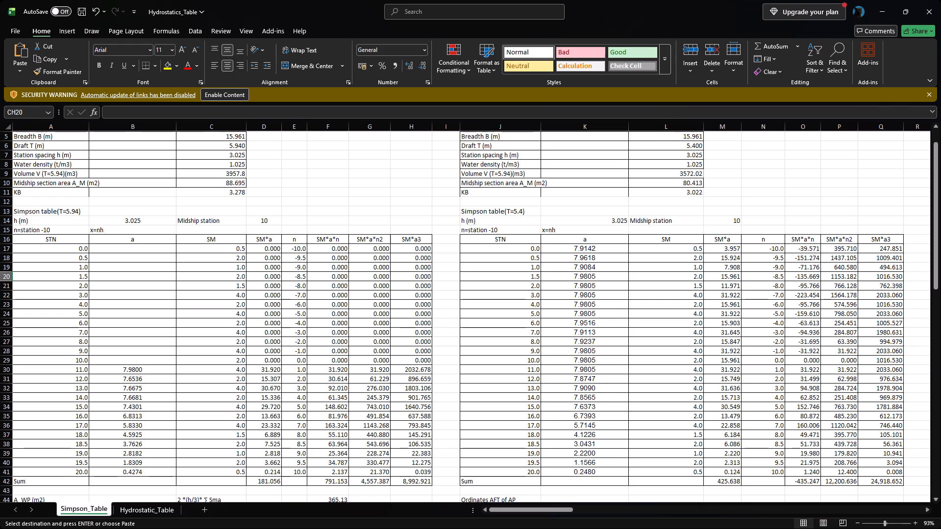
Examine the T=5.94 waterplane results, including the A_WP formula, against the T=5.4 table's ordinates aft of AP.
scroll(169, 356, up, 5)
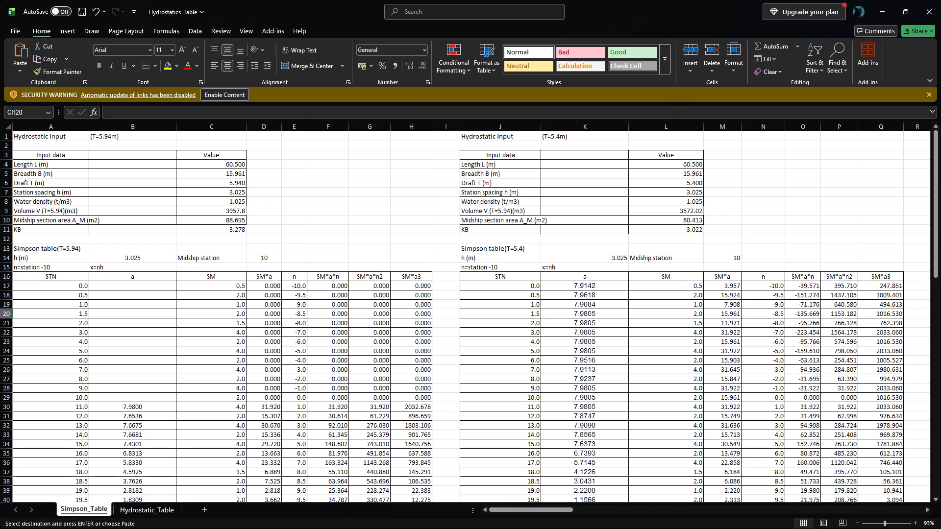
scroll(394, 307, down, 4)
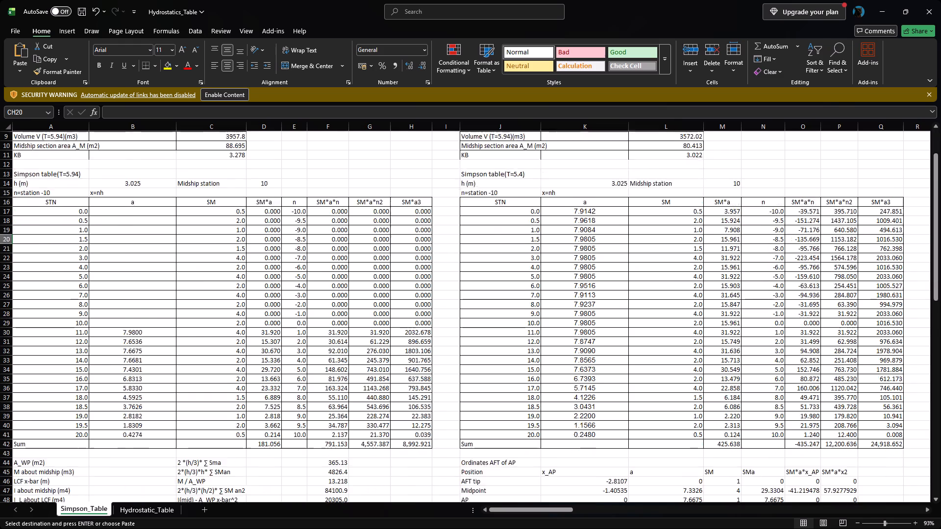
scroll(394, 307, down, 9)
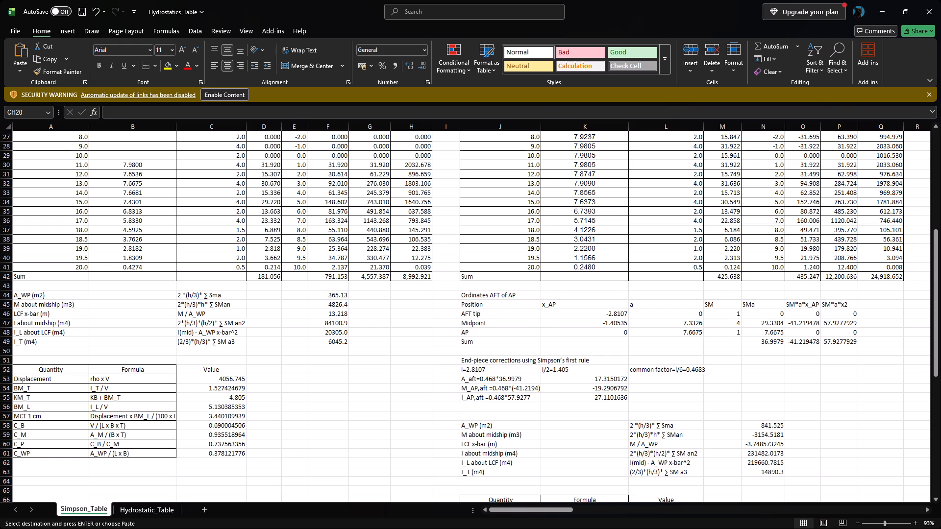
click(341, 294)
click(398, 323)
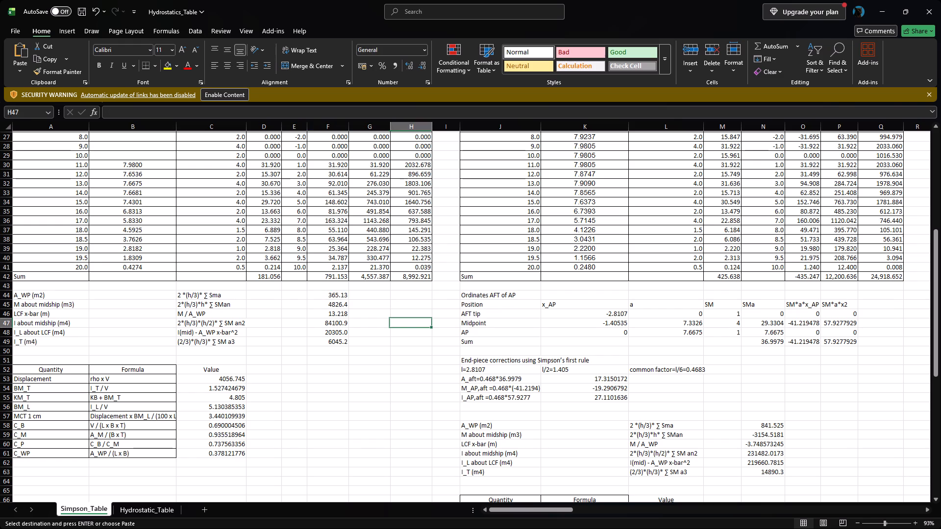
click(337, 297)
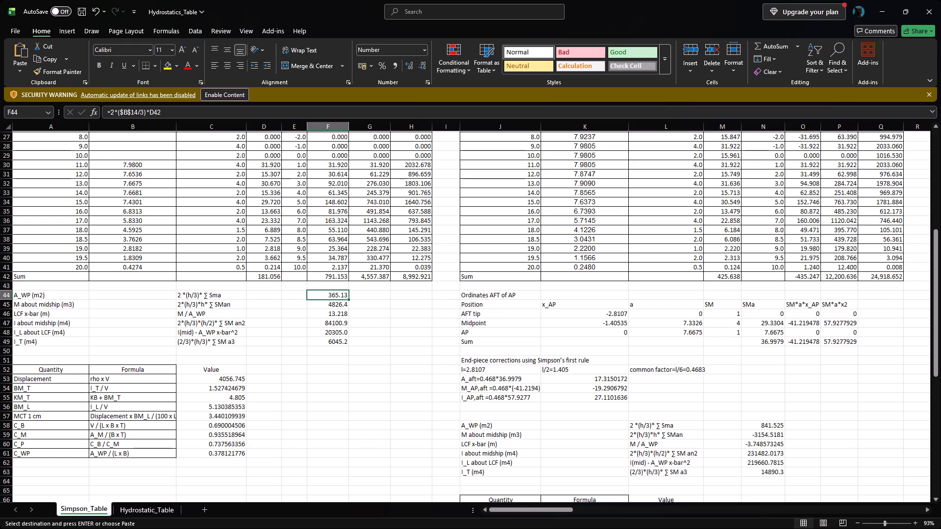
click(383, 308)
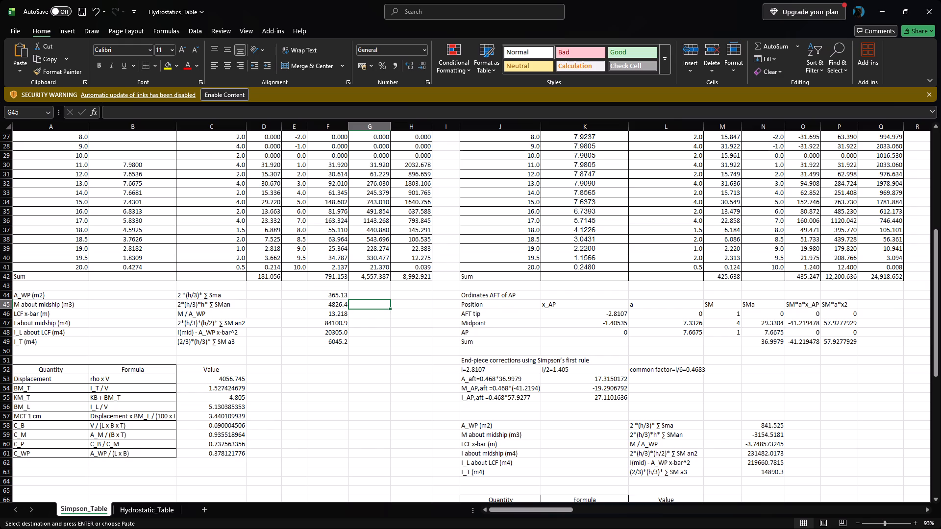
click(819, 326)
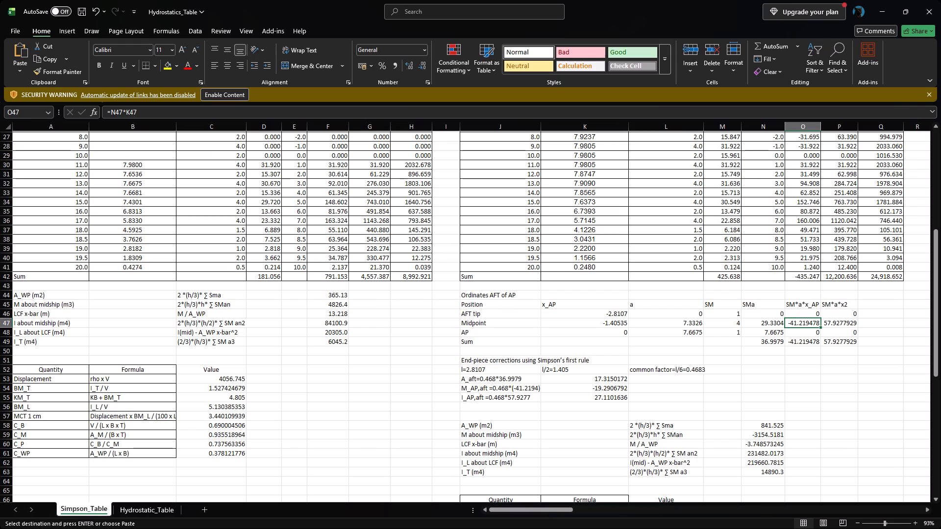
click(854, 400)
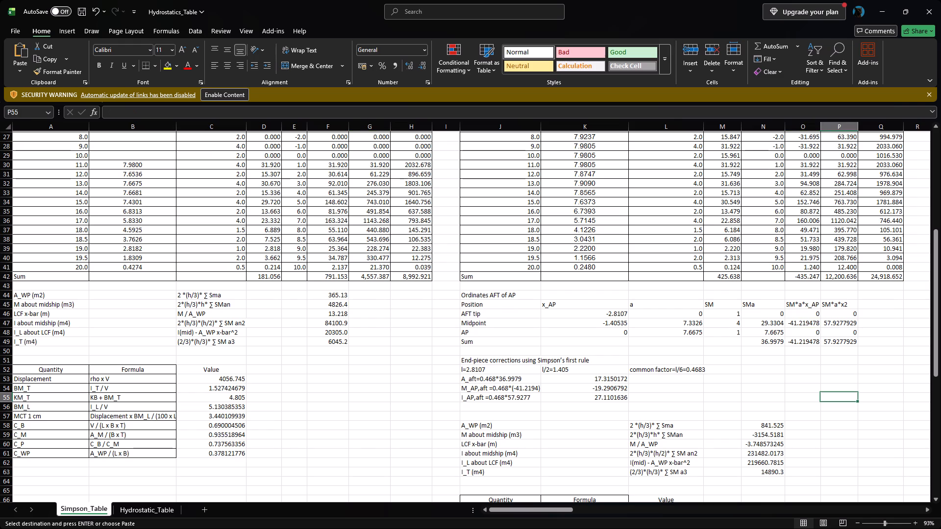
Review the displacement, BM, KM, MCT and form coefficient results below the T=5.94 and T=5.4 Simpson tables.
scroll(821, 379, up, 3)
scroll(821, 378, down, 7)
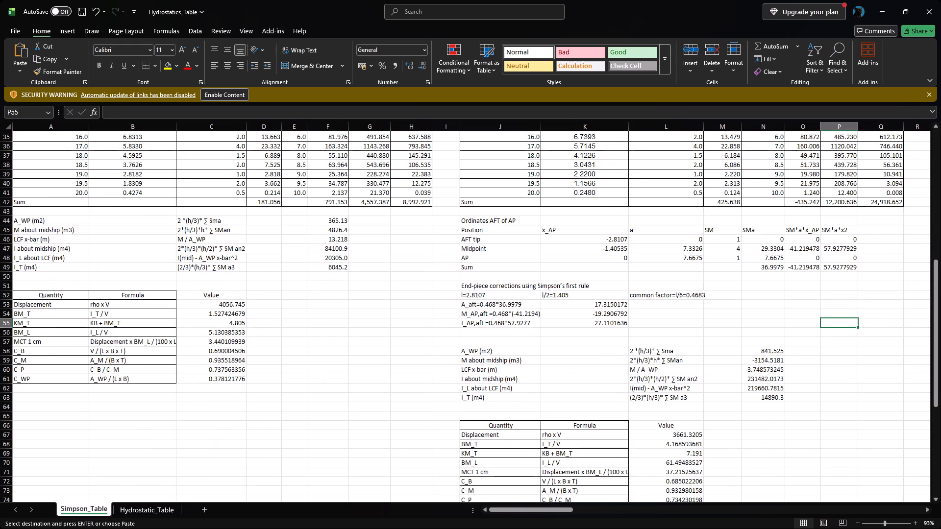
scroll(821, 378, down, 8)
scroll(819, 374, up, 2)
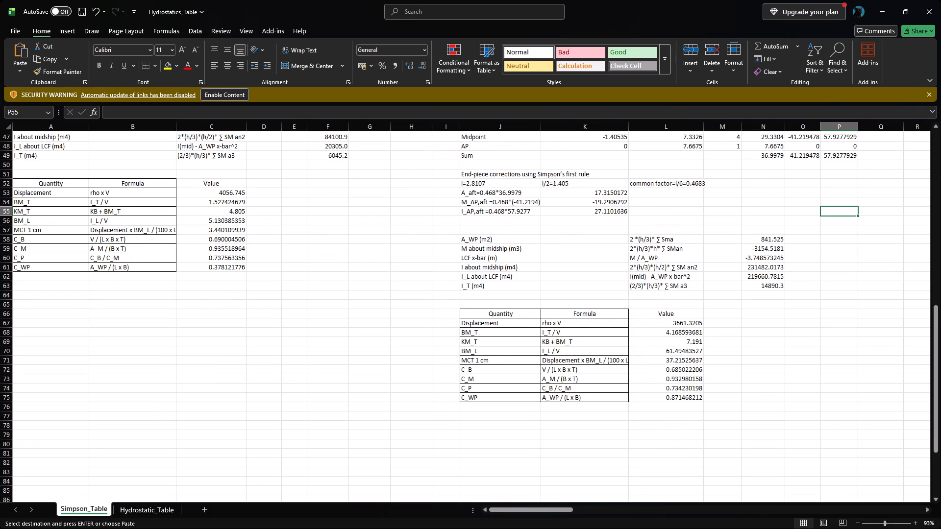
scroll(819, 374, up, 6)
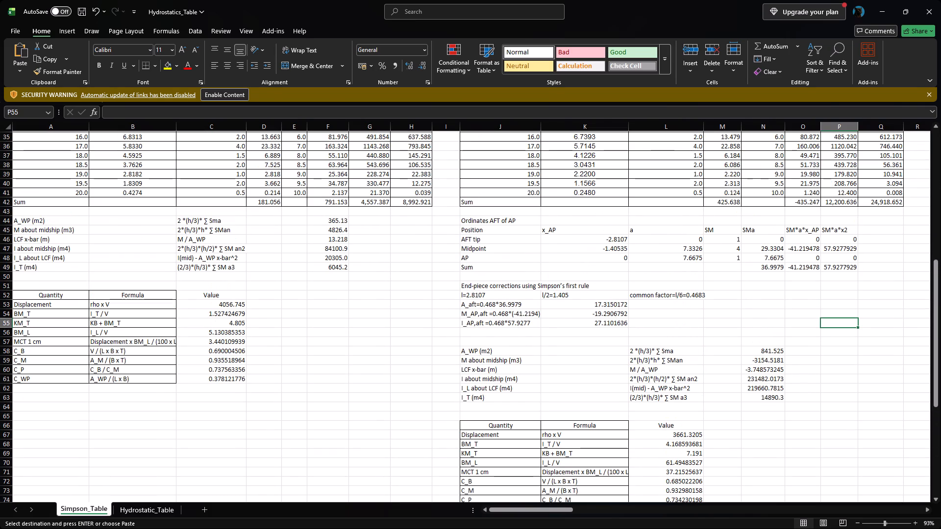
drag(189, 296, 228, 385)
click(229, 381)
click(333, 335)
scroll(334, 335, up, 9)
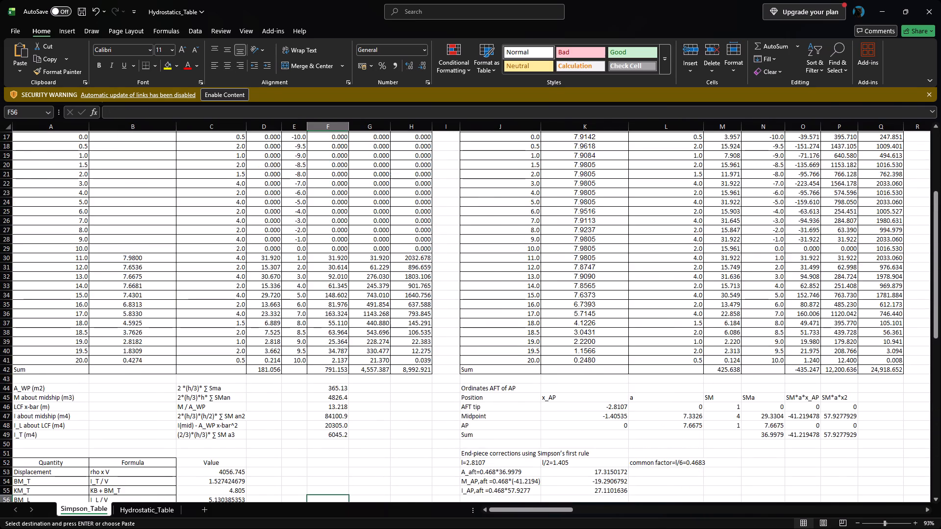
scroll(335, 335, up, 16)
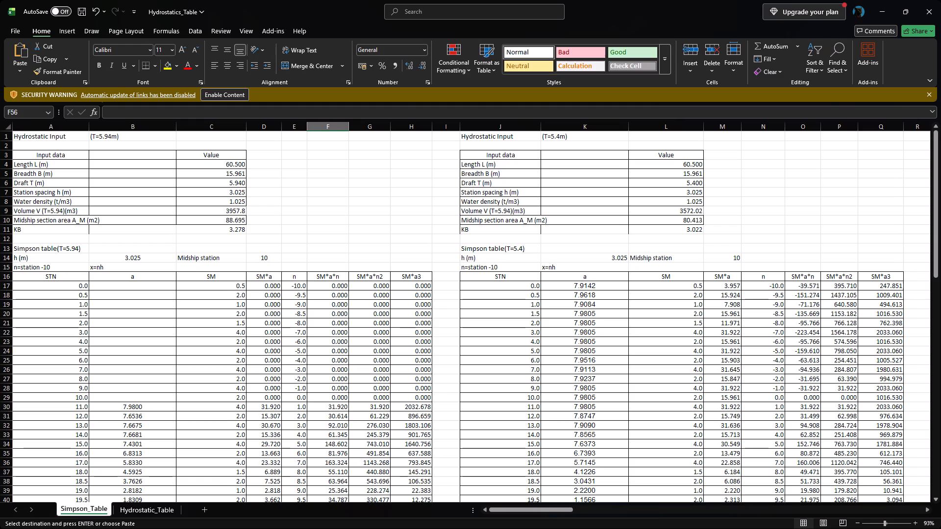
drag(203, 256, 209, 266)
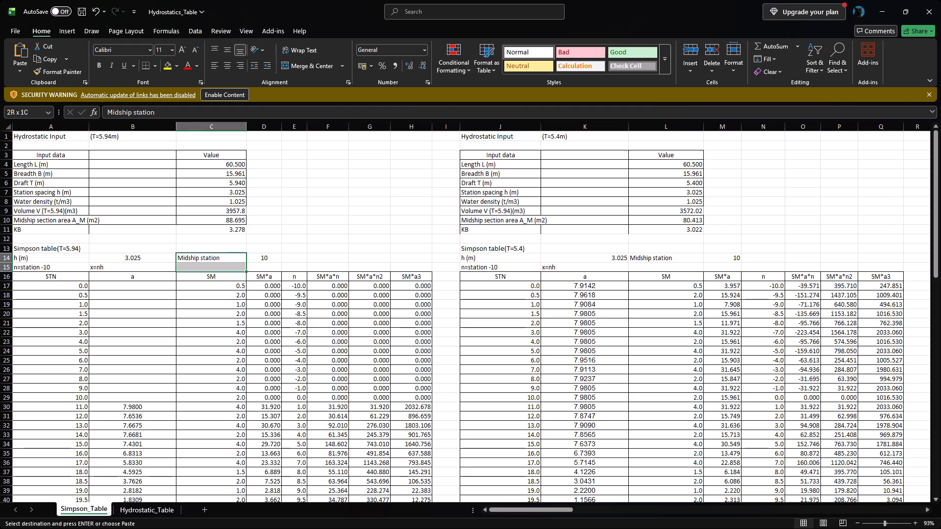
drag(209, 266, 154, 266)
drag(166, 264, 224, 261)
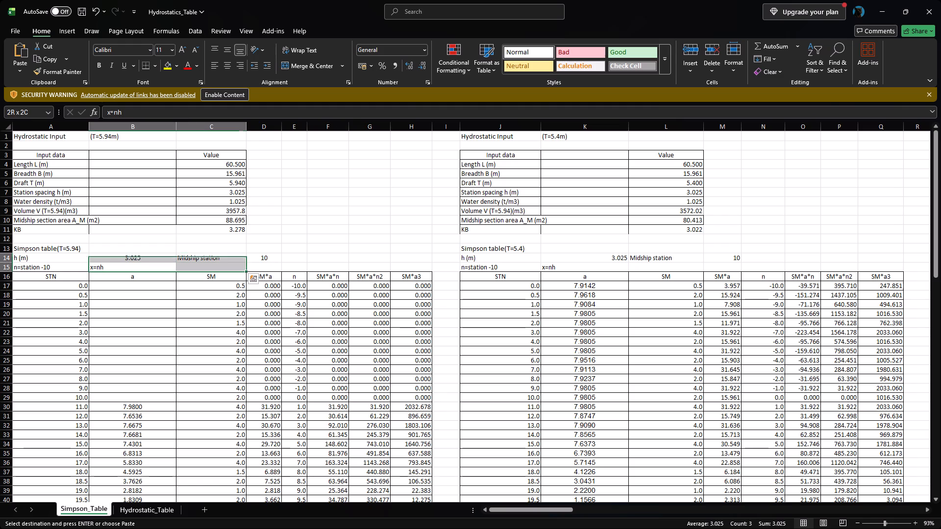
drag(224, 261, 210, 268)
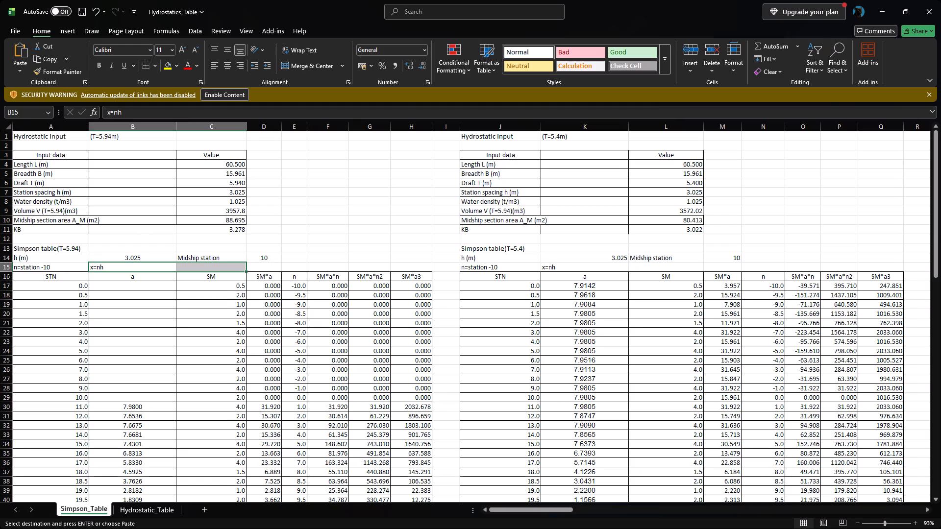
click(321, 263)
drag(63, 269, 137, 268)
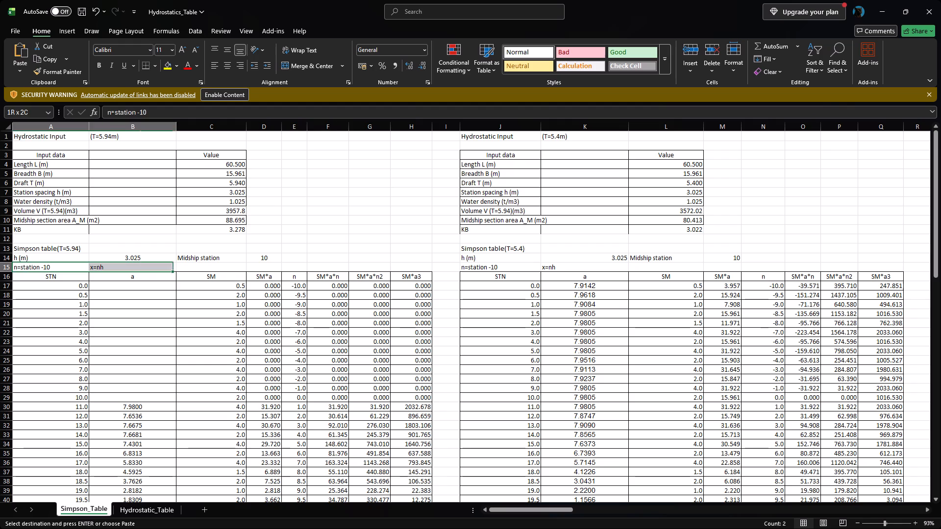
Clear the "n=station -10" and "x=nh" notes in row 15 across all Simpson tables, from T=5.94 to T=0.225.
drag(137, 268, 934, 267)
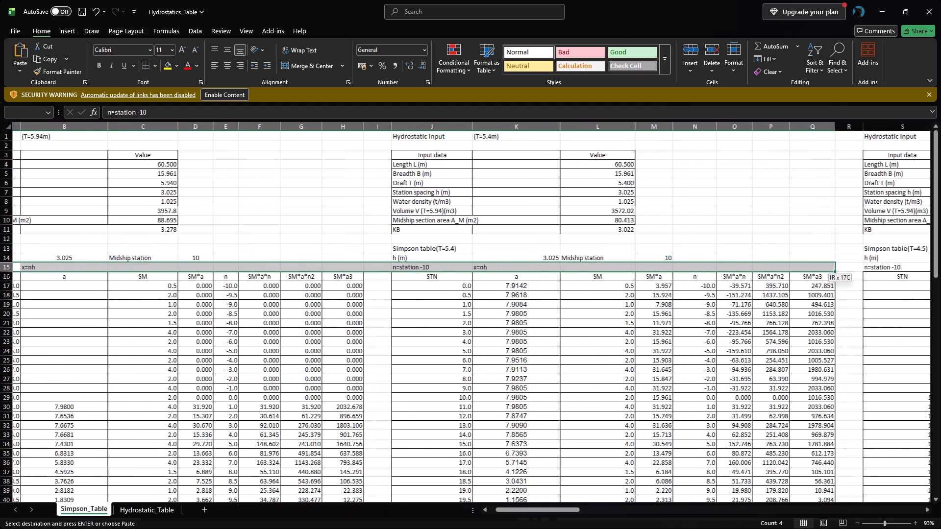
drag(934, 267, 886, 264)
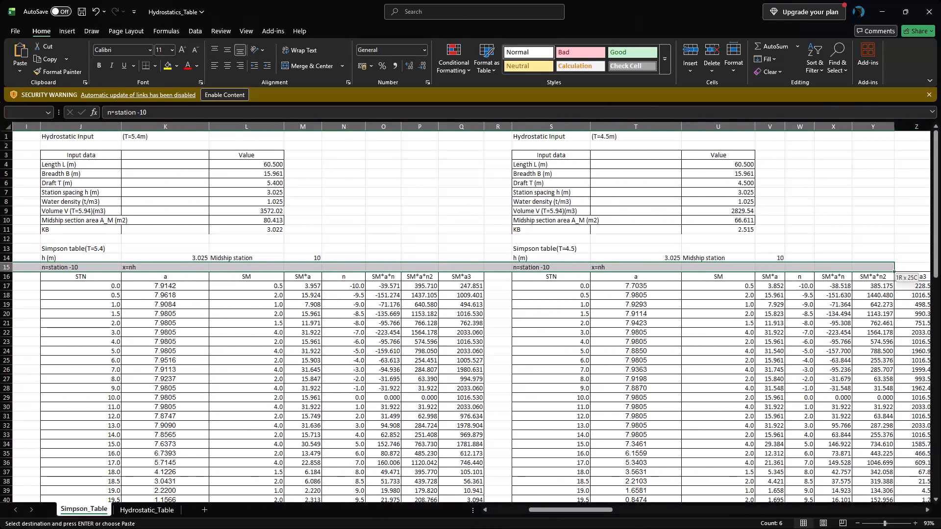
drag(886, 264, 725, 268)
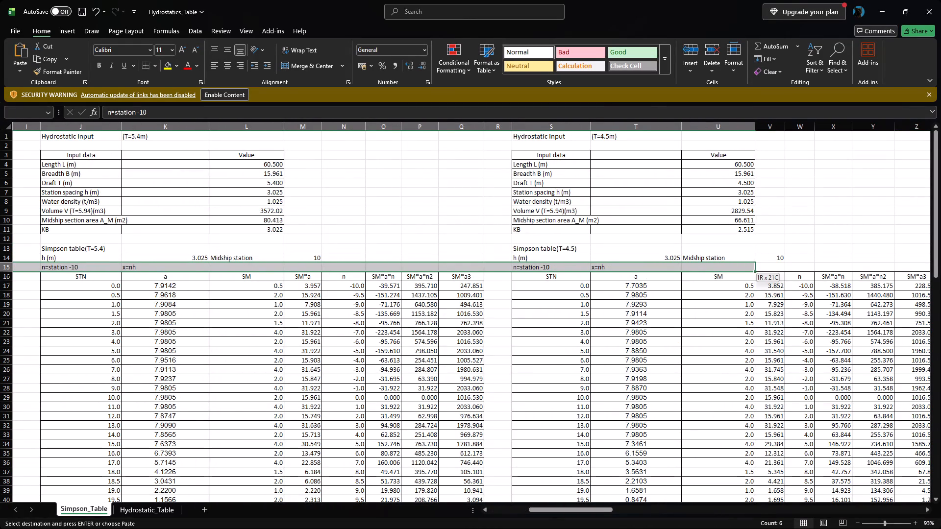
drag(725, 268, 912, 268)
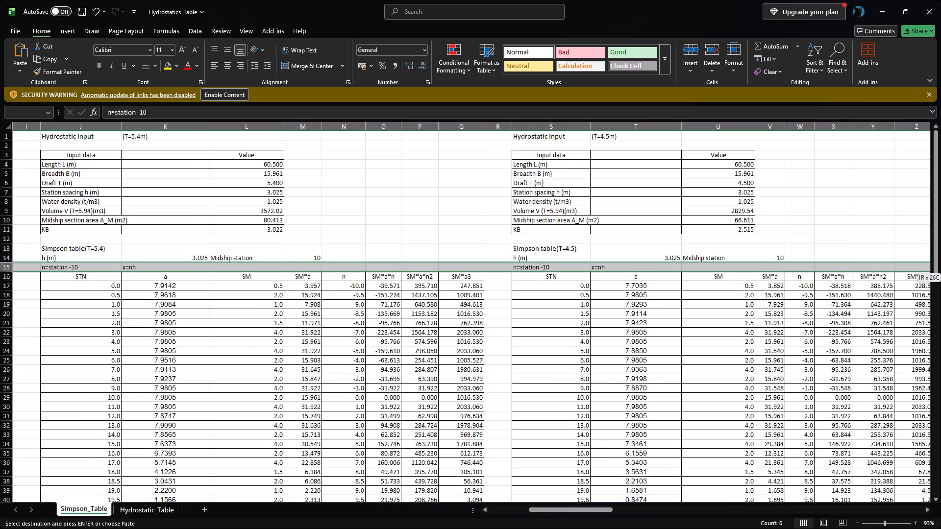
drag(912, 268, 934, 269)
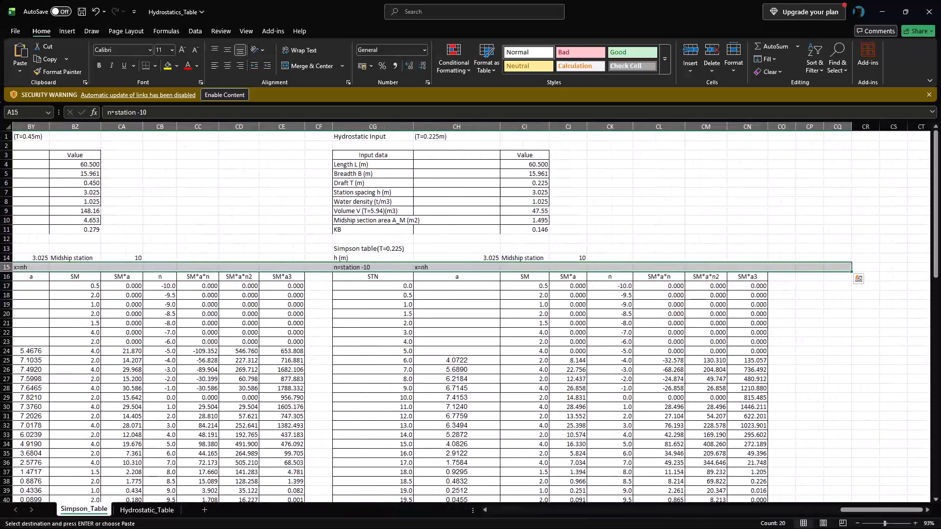
right_click(840, 270)
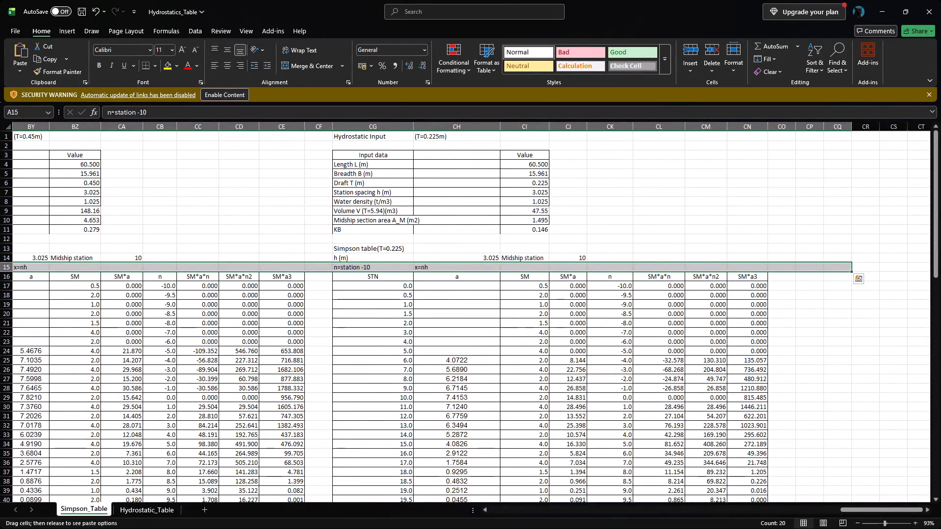
right_click(825, 265)
click(862, 344)
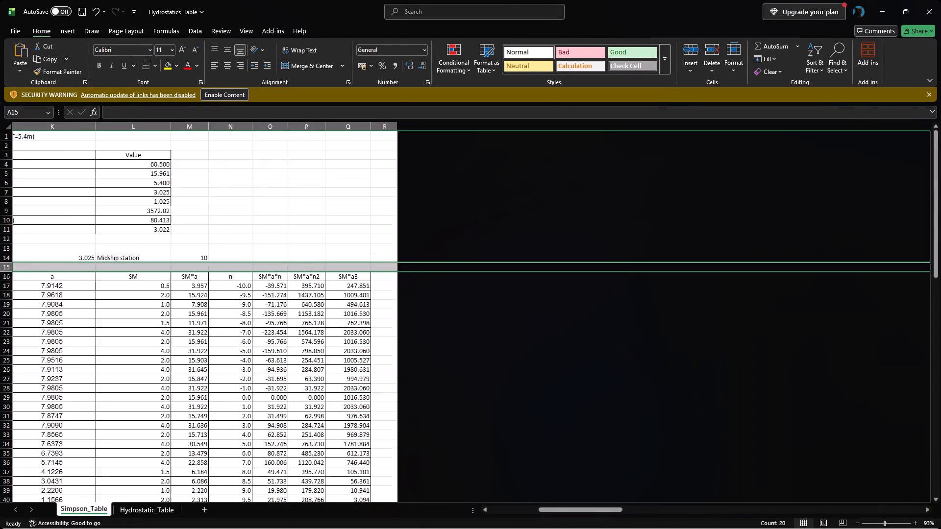
scroll(733, 340, right, 20)
scroll(733, 340, right, 8)
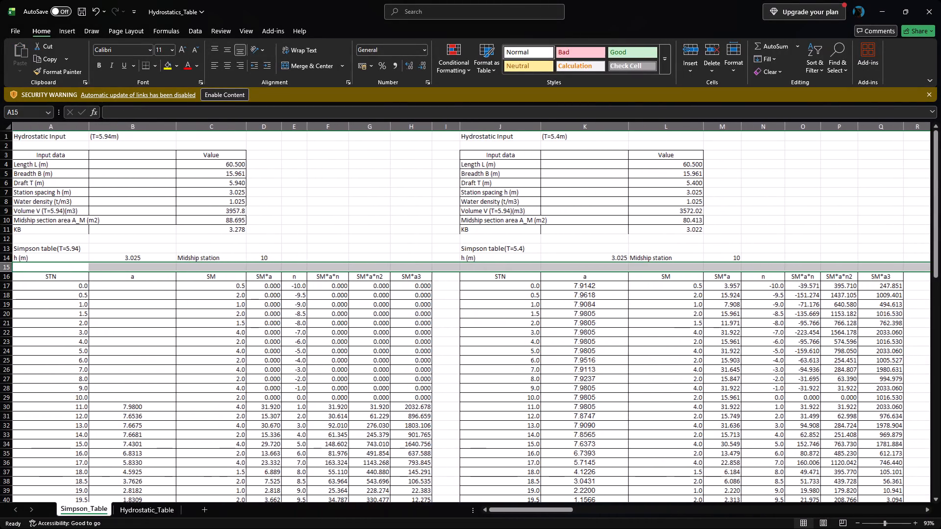
click(399, 263)
click(410, 257)
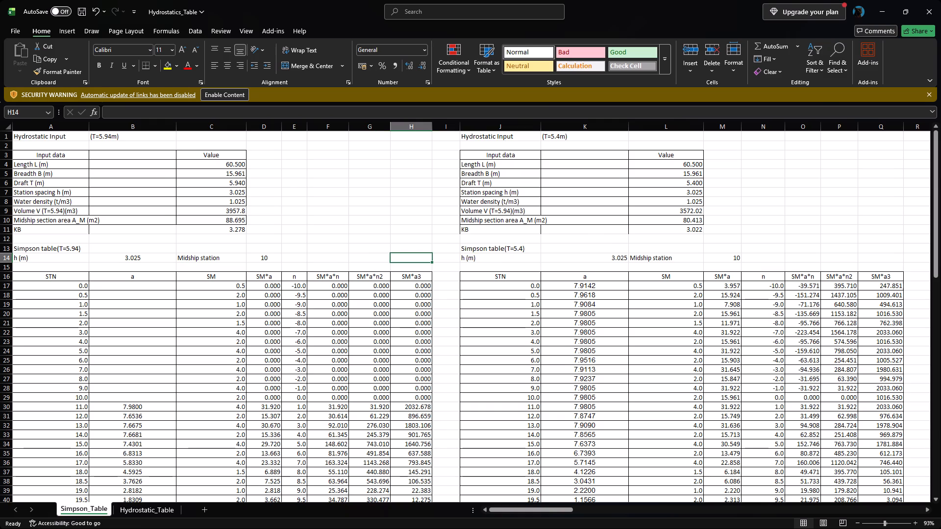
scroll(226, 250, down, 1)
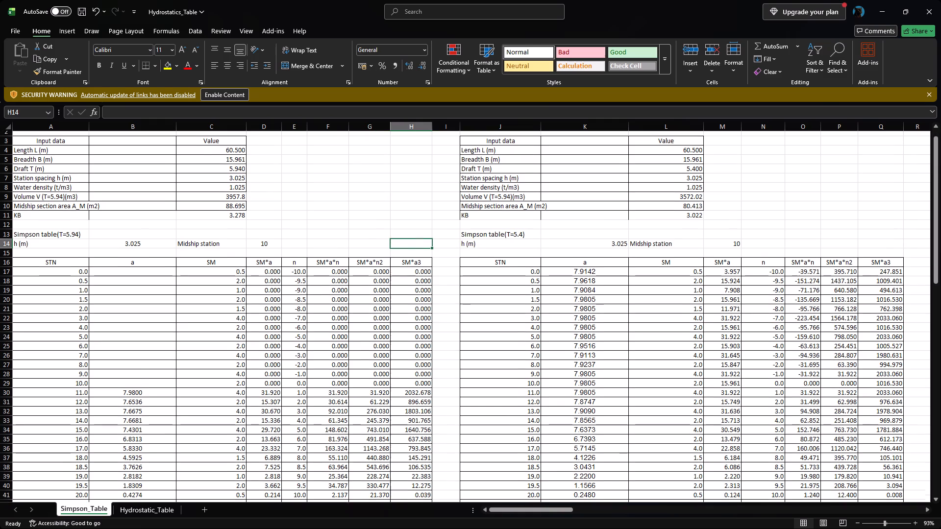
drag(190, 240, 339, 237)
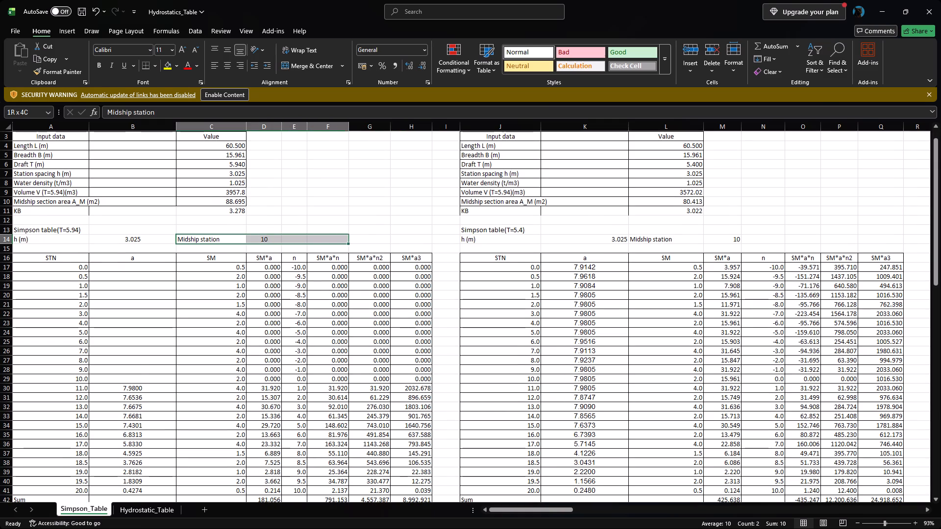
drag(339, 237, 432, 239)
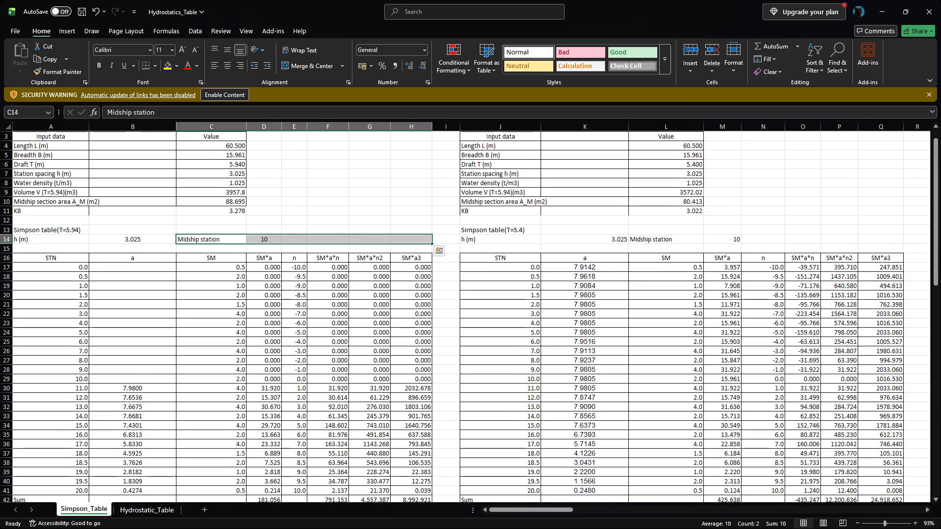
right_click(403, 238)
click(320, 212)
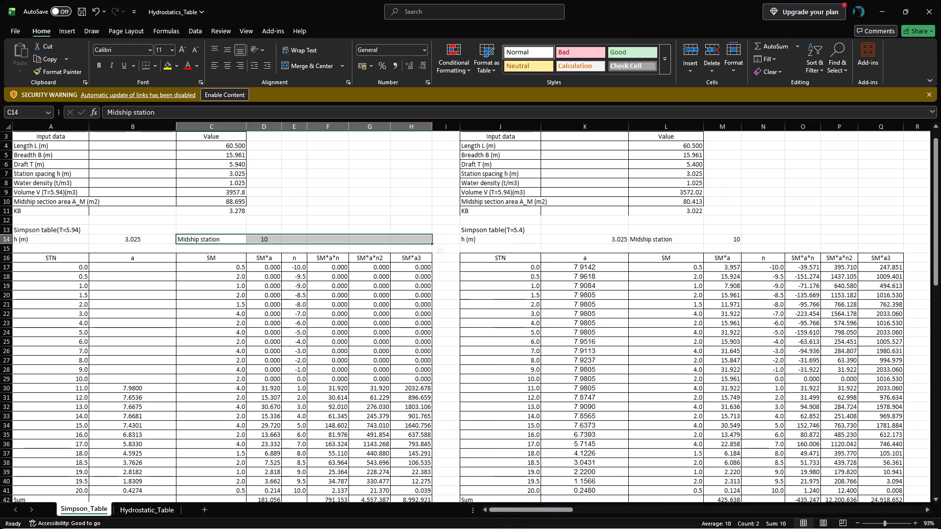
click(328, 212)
Remove all borders from rows 15 to 42 across every Simpson table, from T=5.94 to T=0.225.
scroll(329, 212, down, 2)
scroll(330, 212, up, 7)
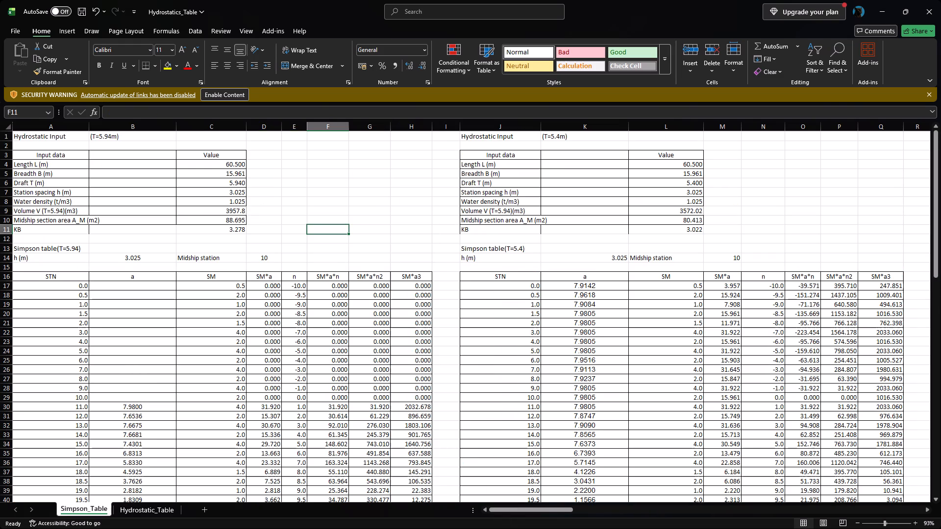
scroll(333, 210, up, 1)
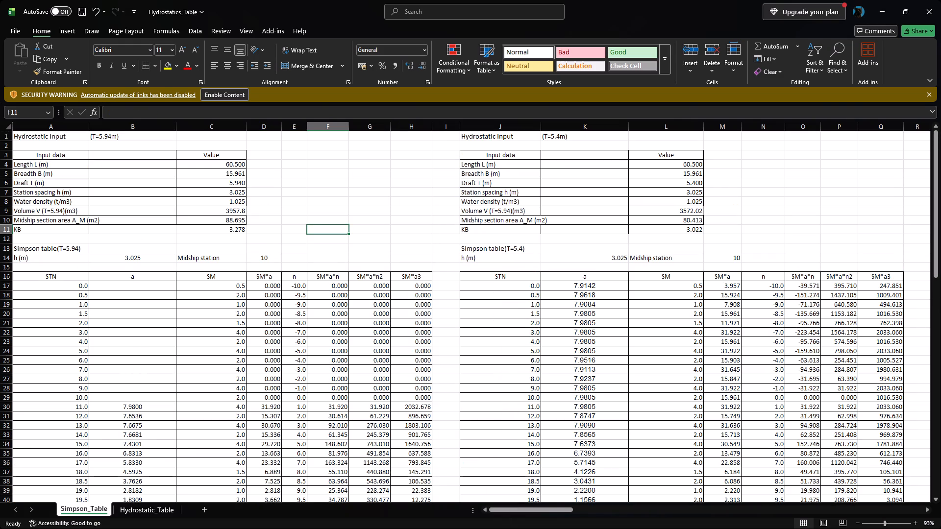
scroll(334, 209, down, 3)
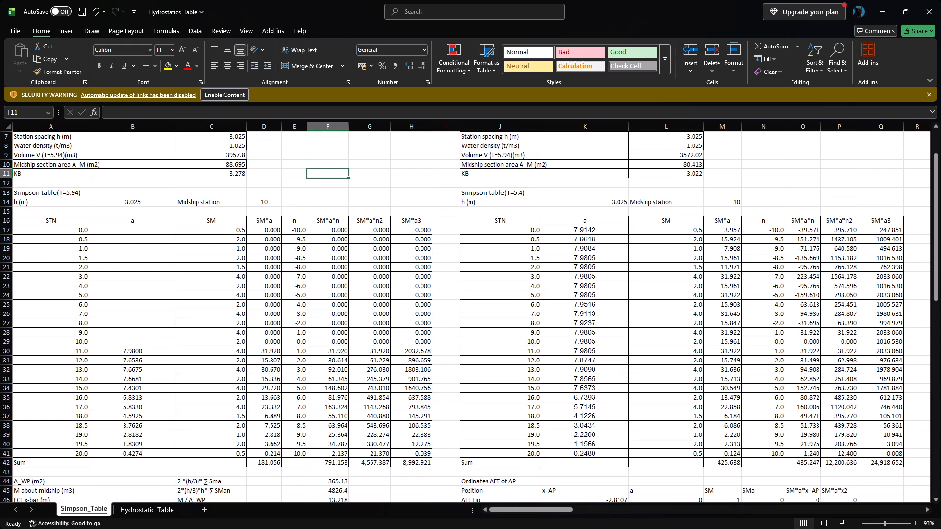
scroll(31, 211, down, 10)
scroll(31, 211, up, 10)
drag(32, 212, 940, 459)
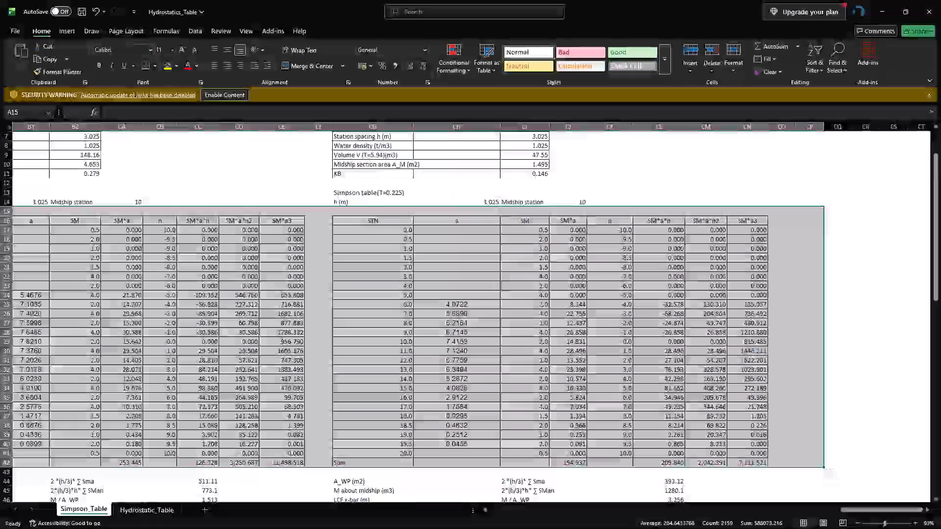
right_drag(715, 326, 711, 330)
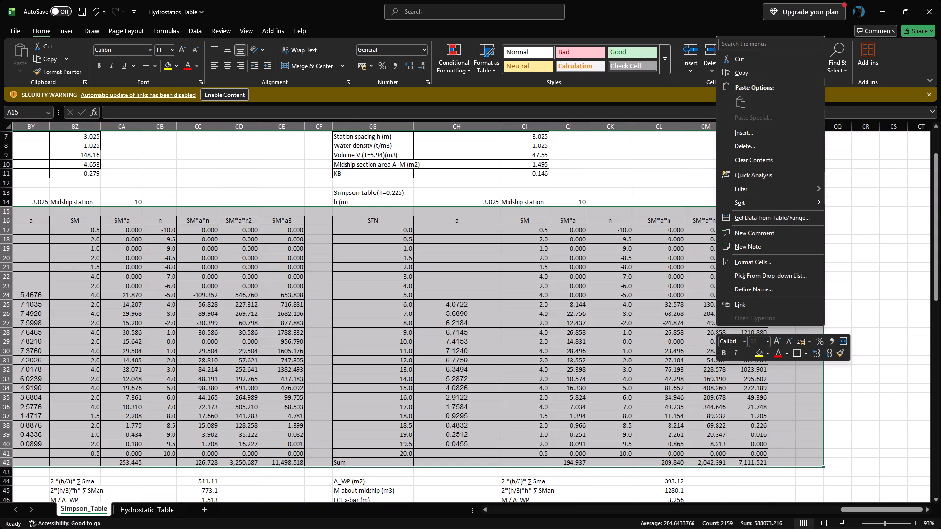
scroll(434, 238, up, 1)
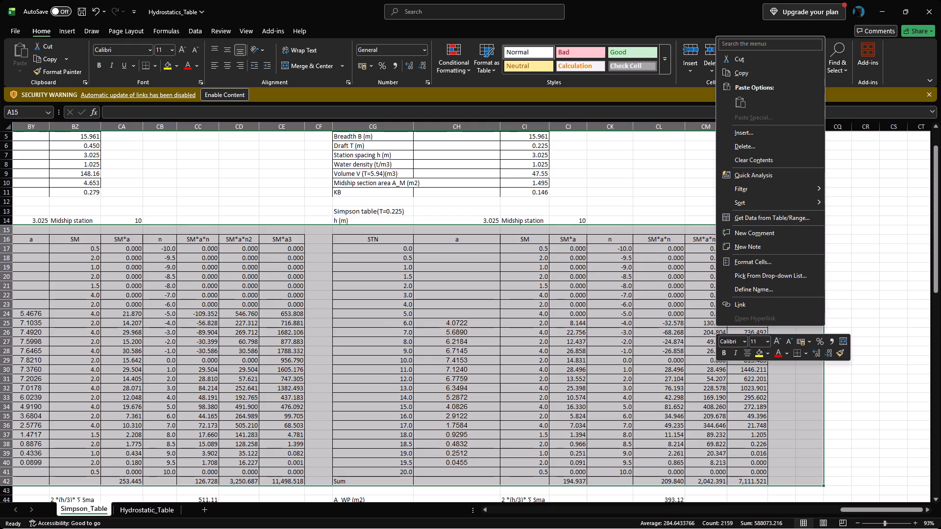
click(806, 352)
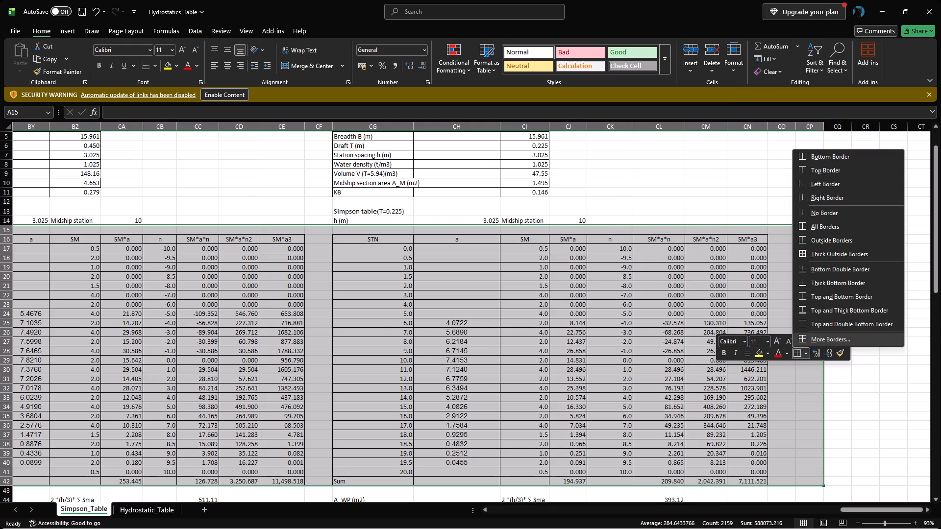
click(824, 212)
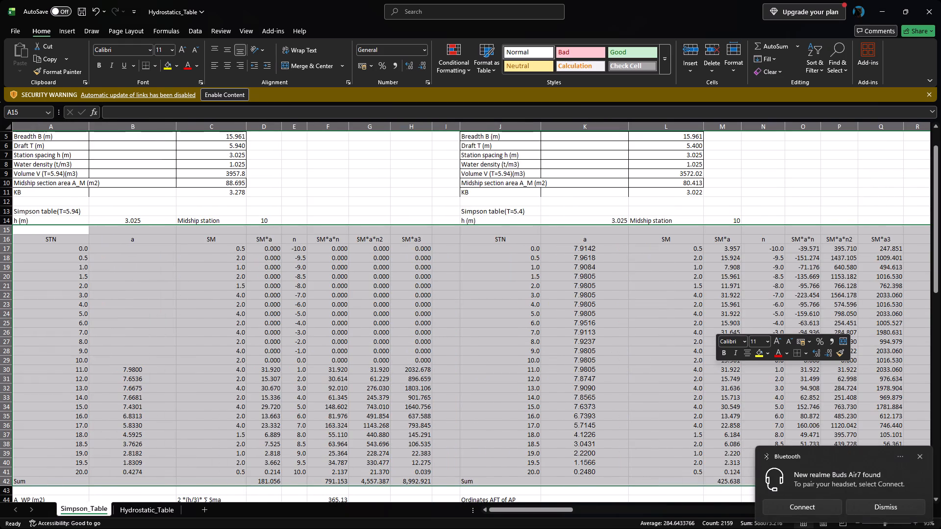
click(397, 207)
Look over the T=5.94 and T=5.4 Simpson tables and the results below them to check their border formatting.
scroll(407, 240, down, 2)
scroll(408, 241, up, 7)
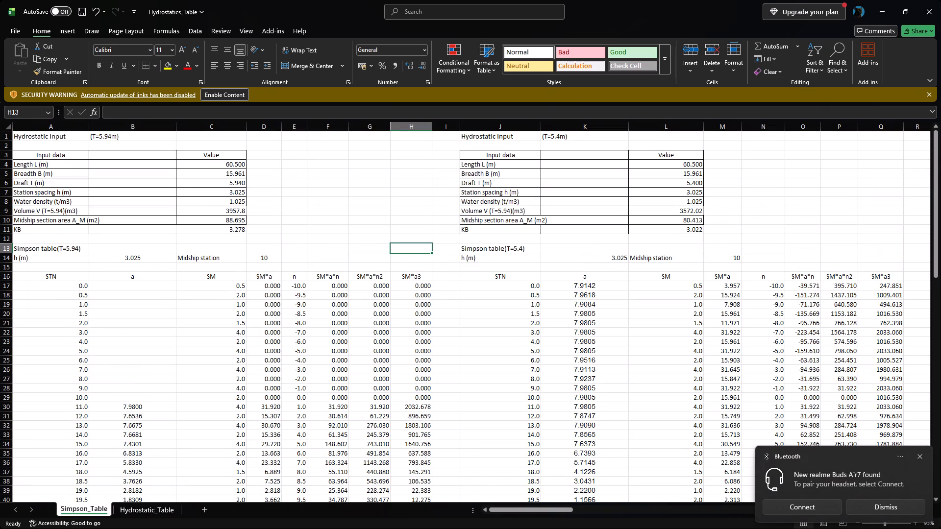
scroll(411, 239, down, 15)
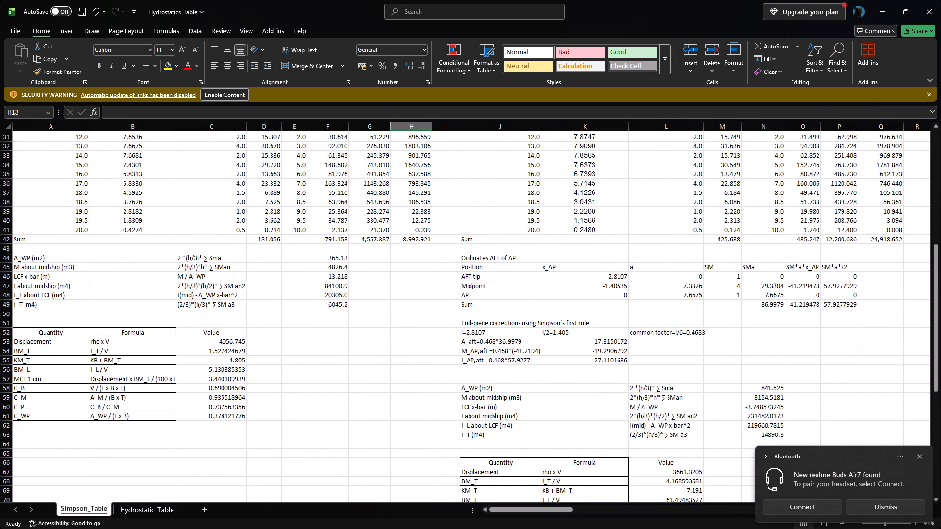
scroll(411, 238, down, 5)
scroll(411, 238, up, 12)
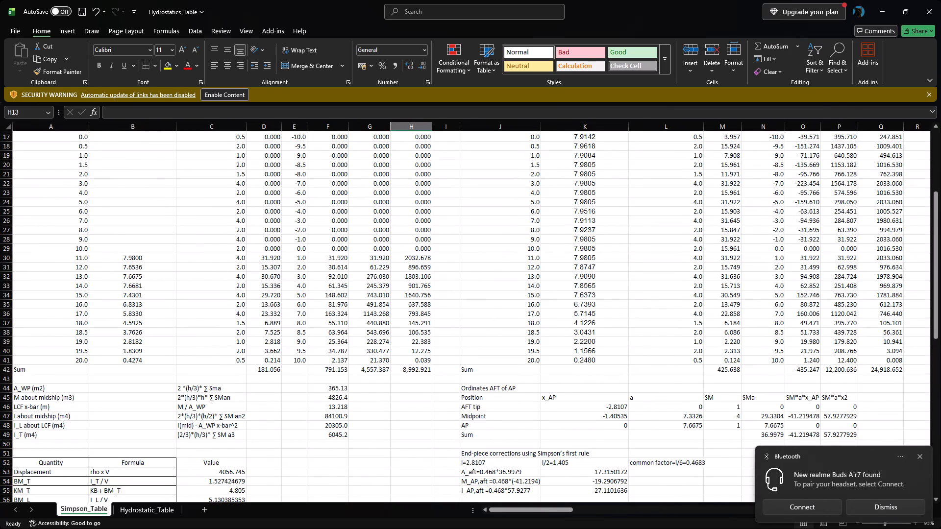
scroll(411, 238, up, 4)
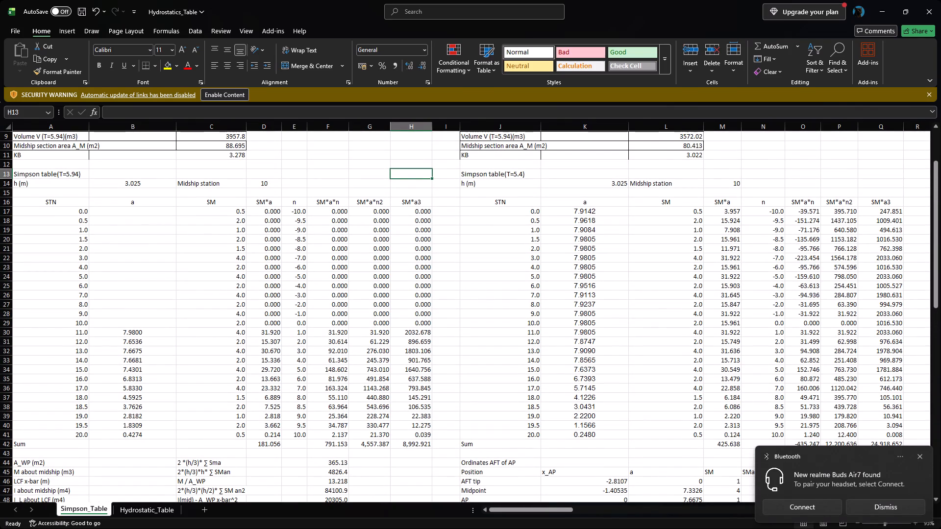
scroll(411, 238, up, 4)
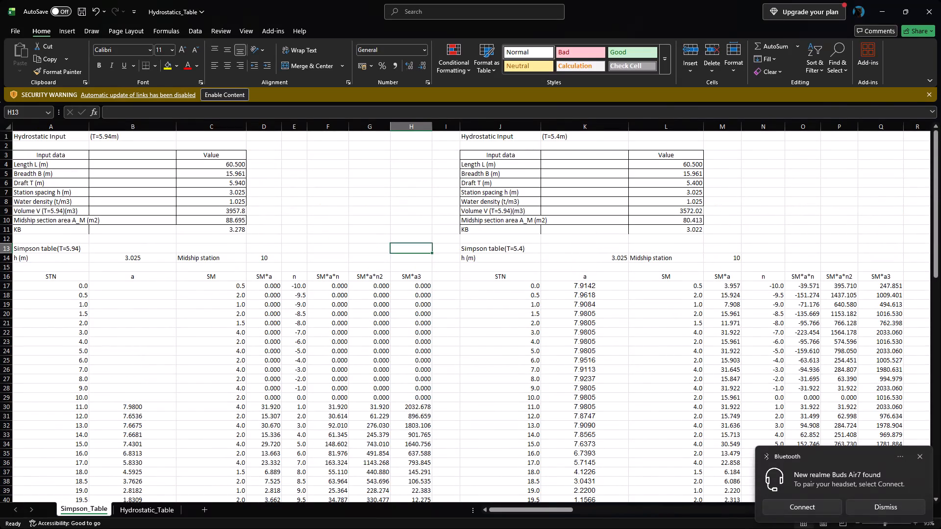
Apply all borders to the T=5.94 results table, covering its Quantity, Formula and Value columns from Displacement to C_WP.
click(341, 216)
scroll(339, 216, down, 10)
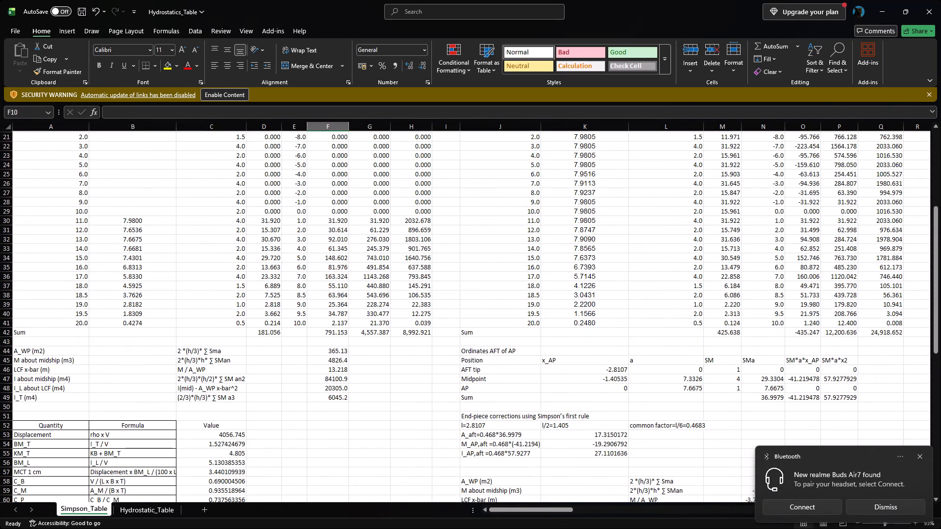
scroll(339, 215, down, 4)
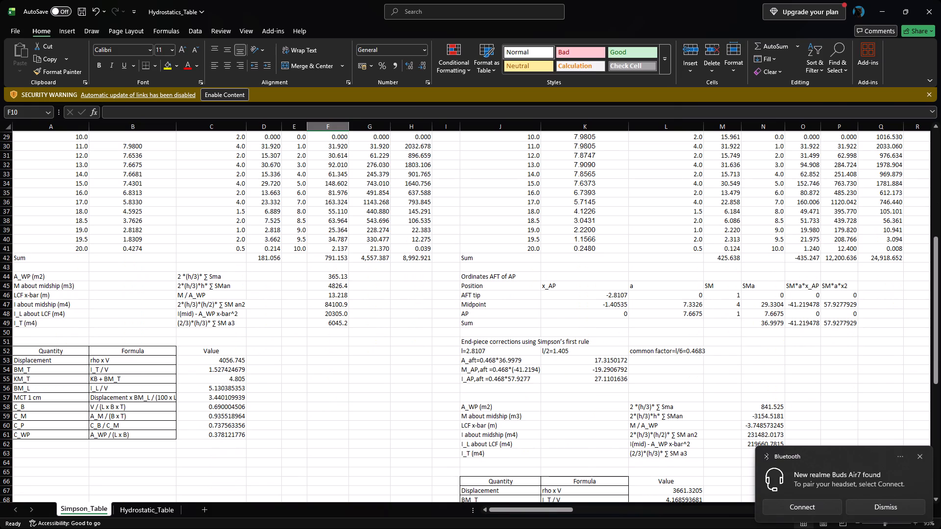
scroll(338, 214, down, 4)
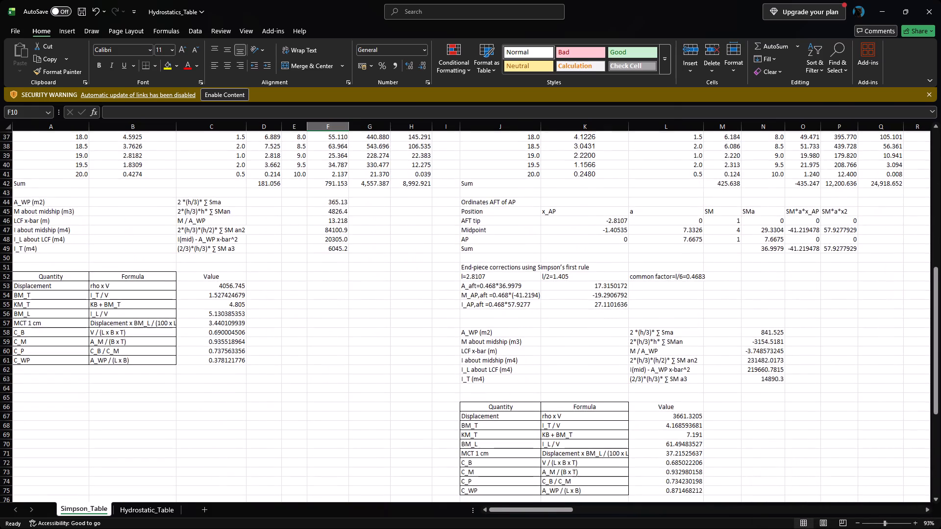
scroll(338, 214, down, 4)
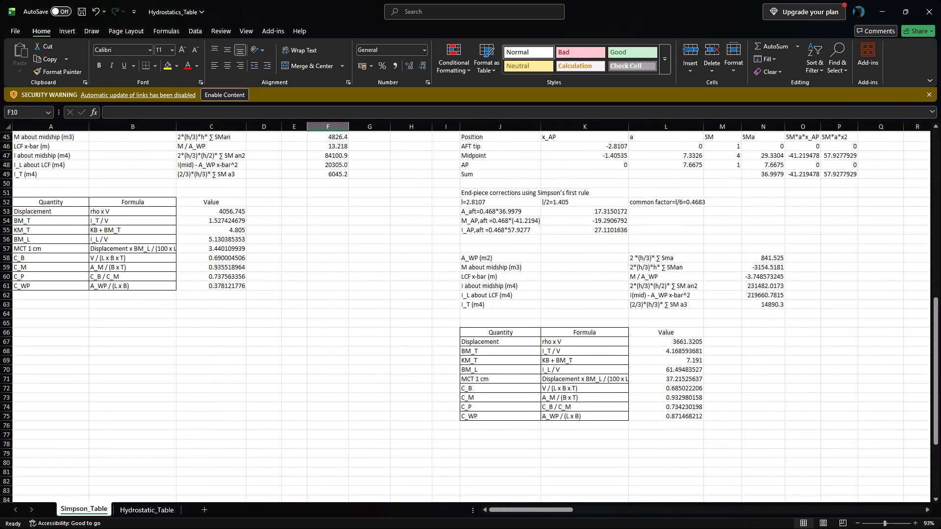
drag(62, 203, 231, 286)
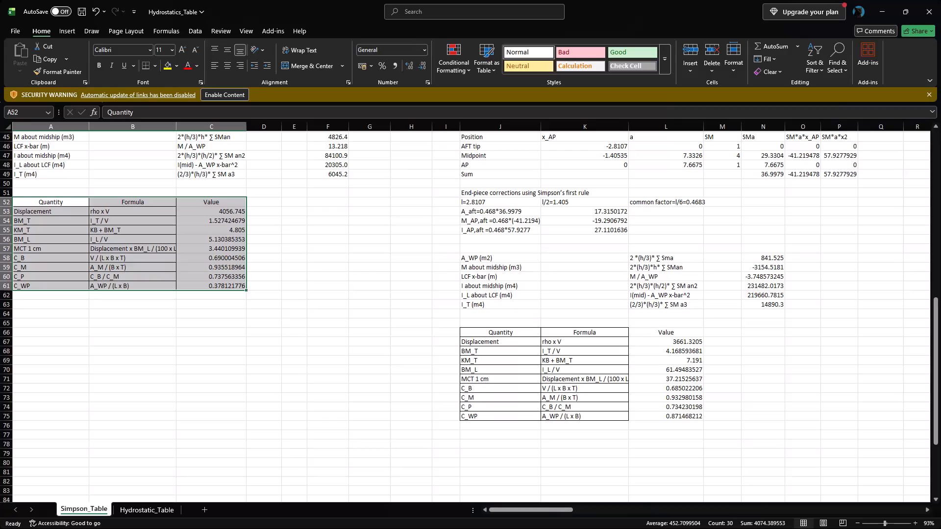
right_click(209, 250)
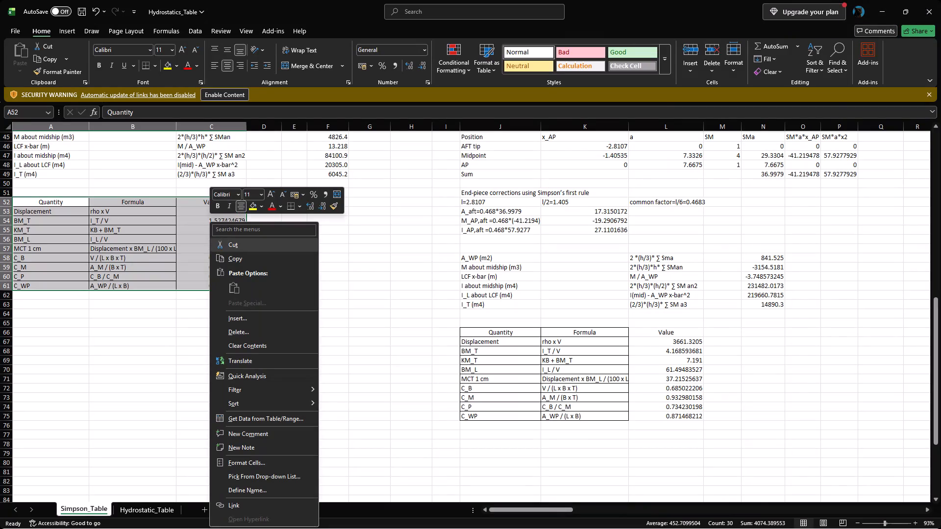
click(299, 203)
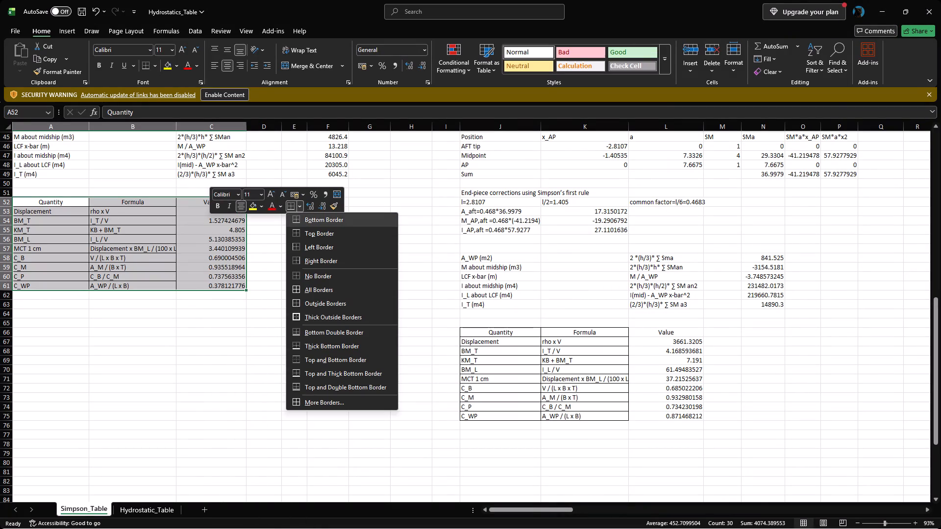
click(320, 292)
click(340, 280)
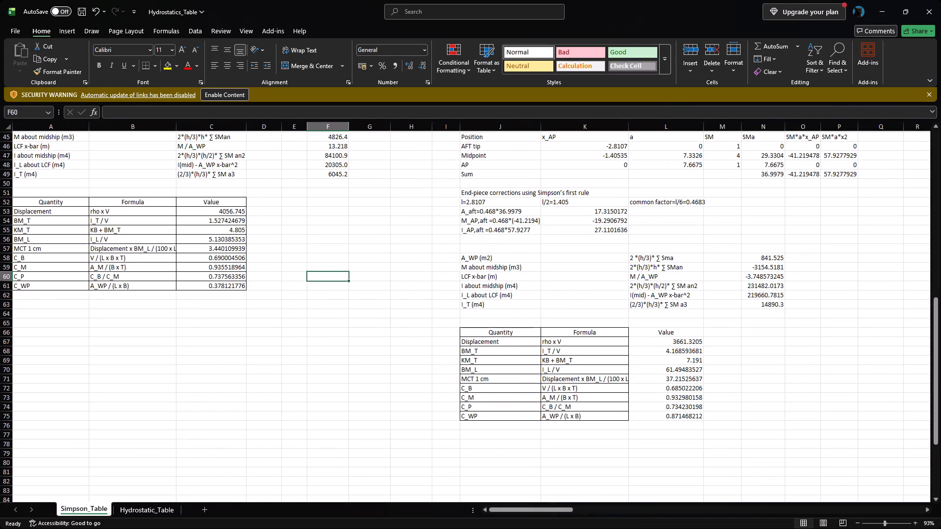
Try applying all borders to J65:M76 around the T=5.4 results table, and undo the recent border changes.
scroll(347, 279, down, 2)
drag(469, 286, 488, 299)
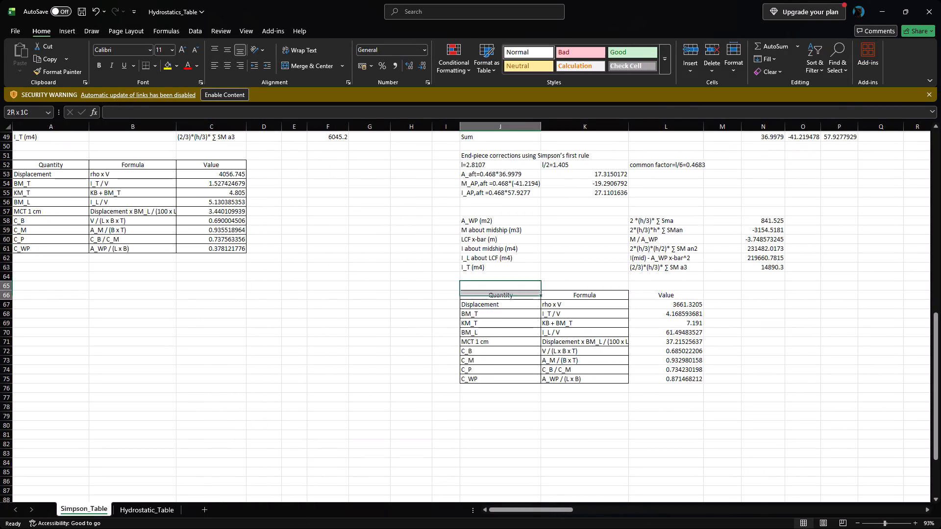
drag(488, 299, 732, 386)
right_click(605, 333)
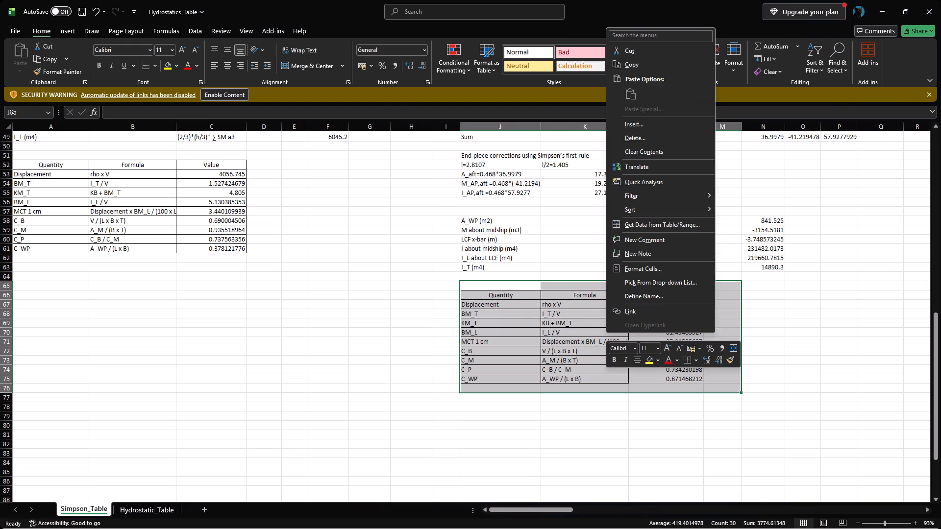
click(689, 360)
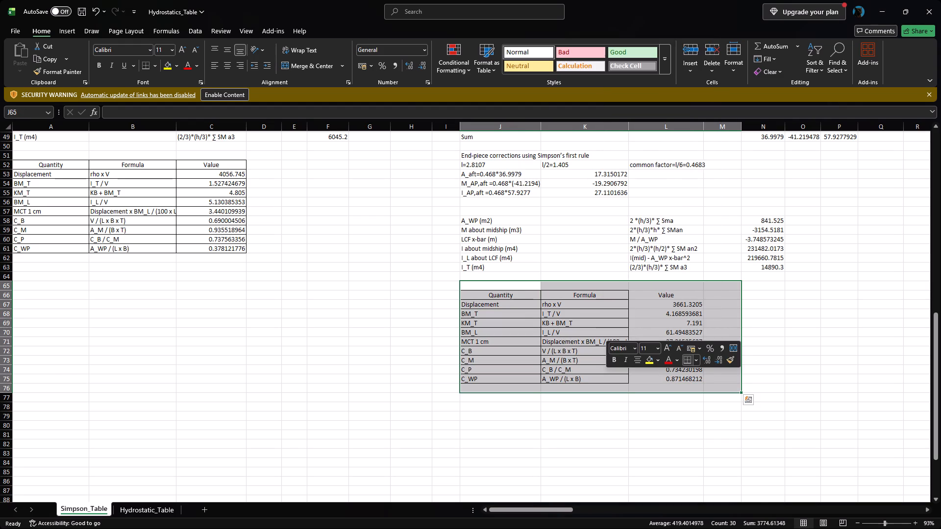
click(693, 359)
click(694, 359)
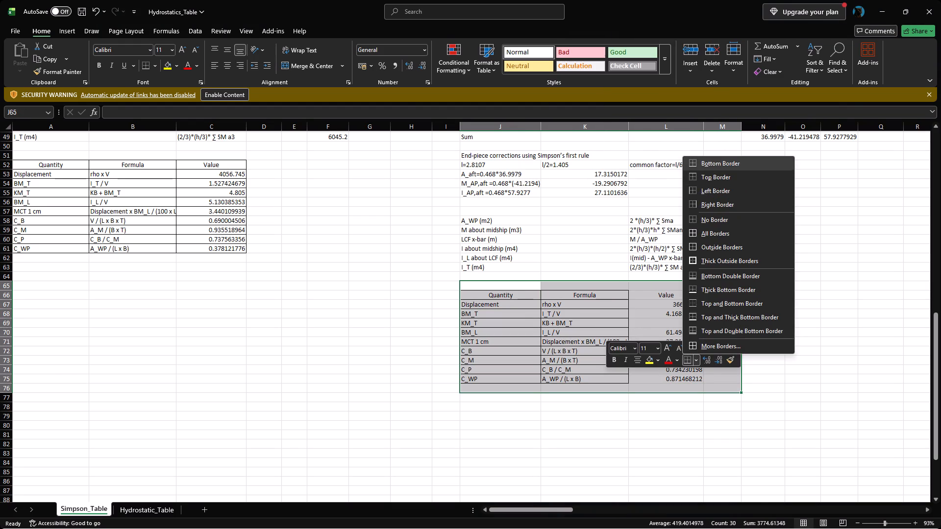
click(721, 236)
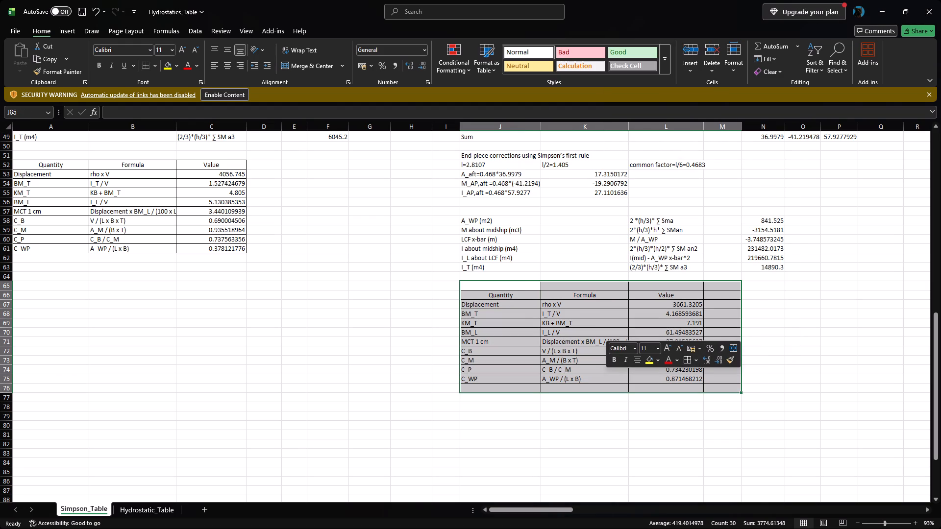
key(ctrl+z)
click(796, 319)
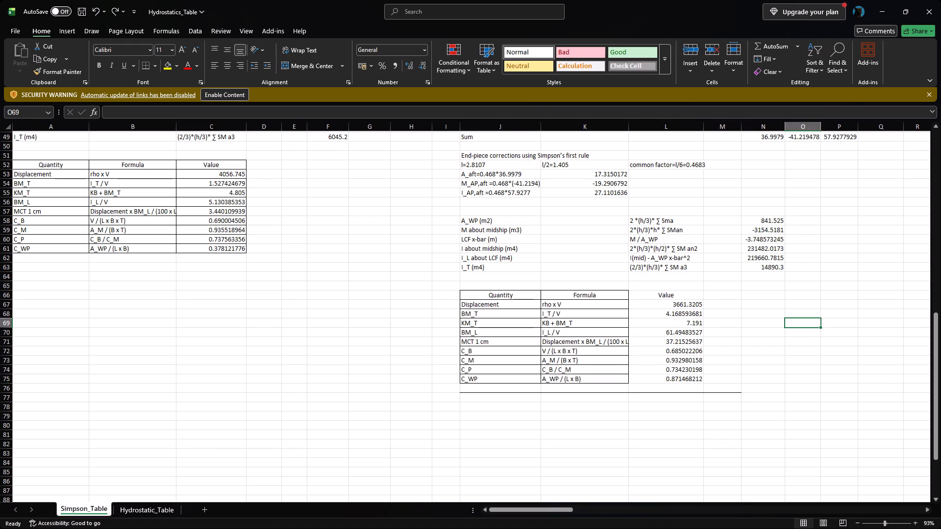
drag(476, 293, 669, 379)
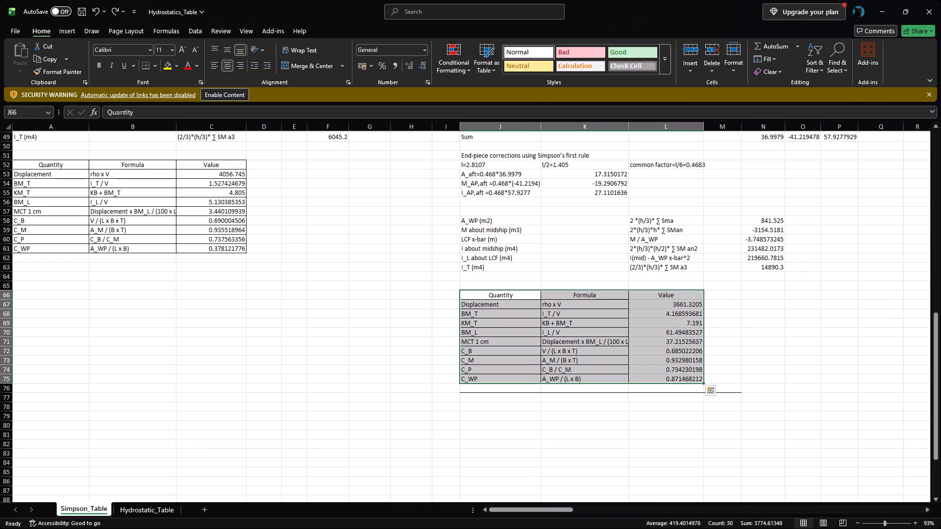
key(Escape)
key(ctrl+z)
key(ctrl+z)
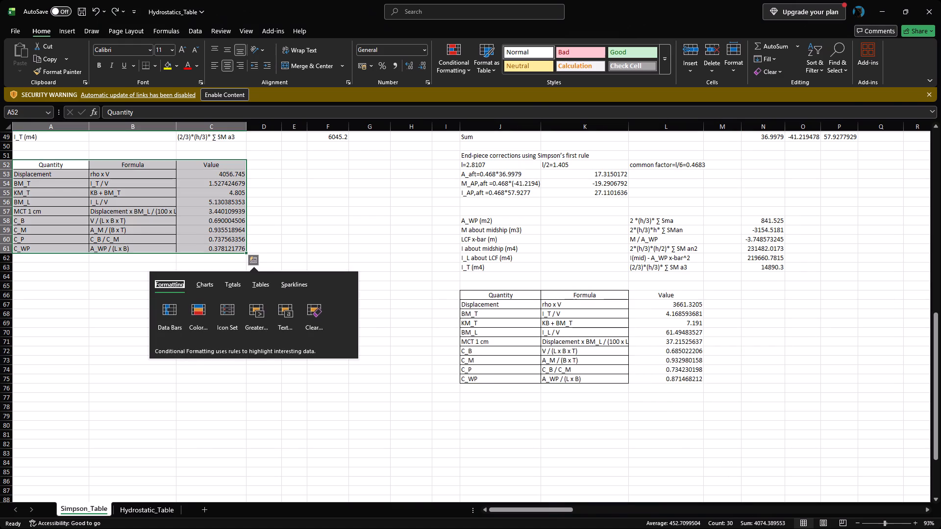
Reapply all borders to the T=5.94 results table in A52:C61, covering the Quantity, Formula and Value columns.
click(417, 346)
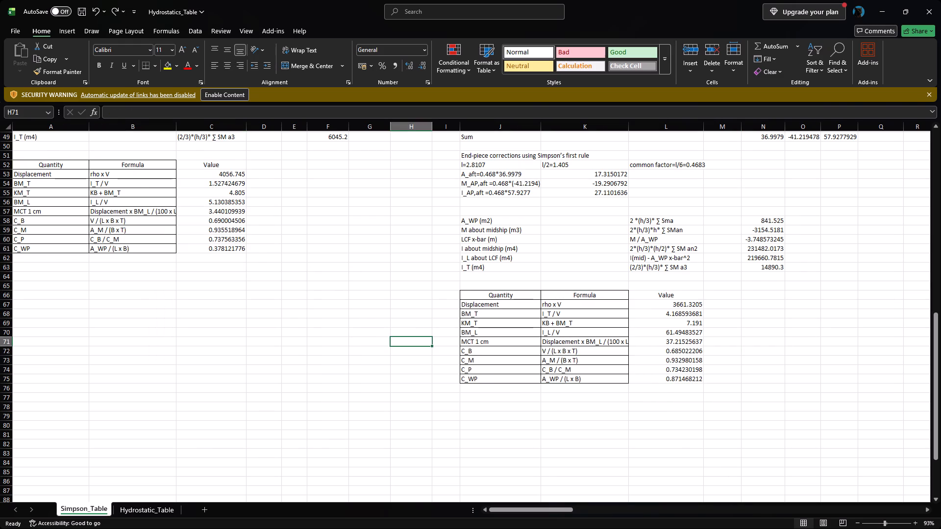
drag(53, 164, 233, 253)
right_click(225, 213)
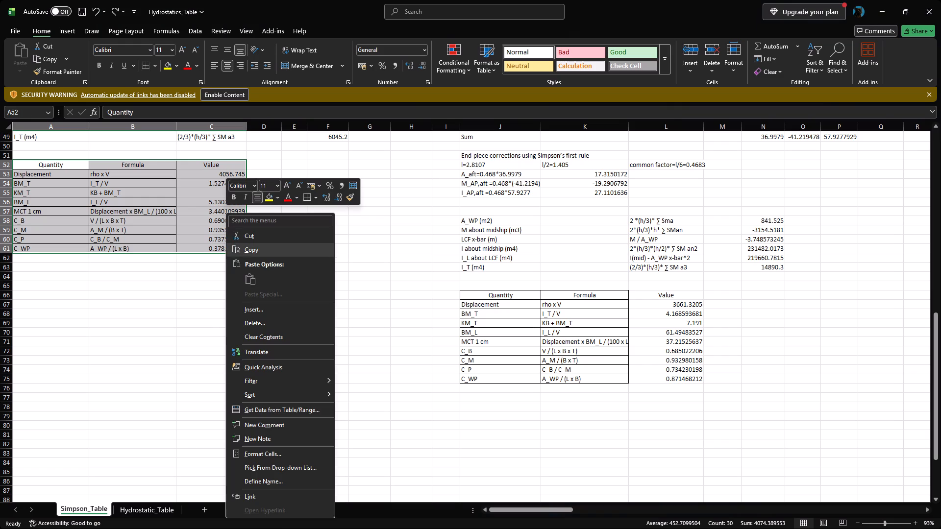
click(312, 196)
click(314, 199)
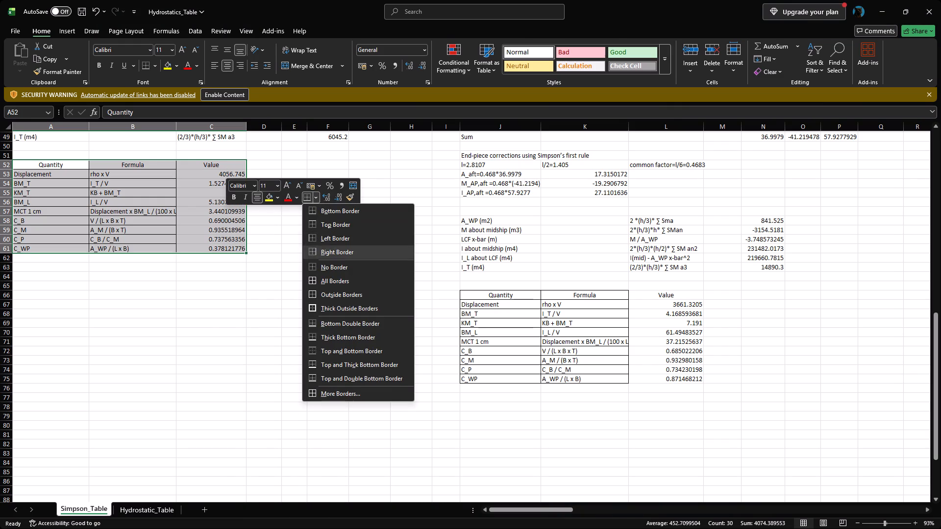
click(329, 276)
click(419, 313)
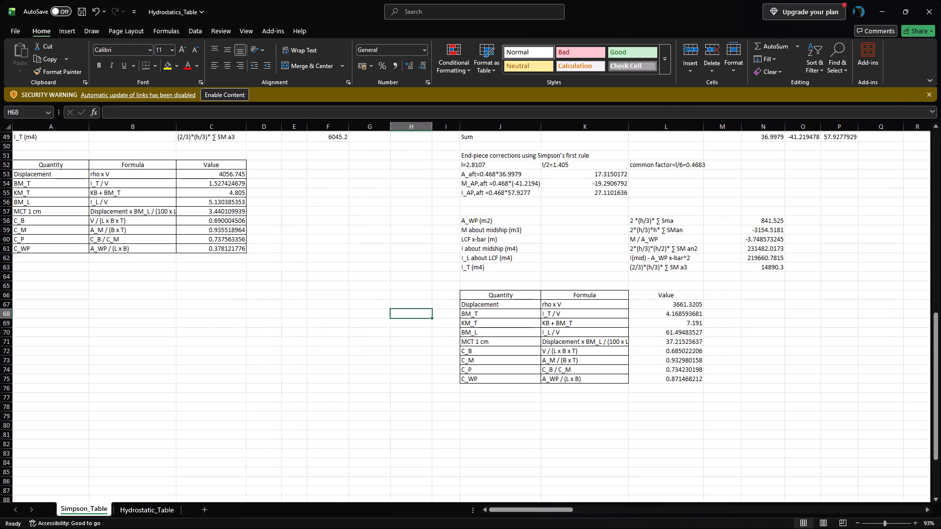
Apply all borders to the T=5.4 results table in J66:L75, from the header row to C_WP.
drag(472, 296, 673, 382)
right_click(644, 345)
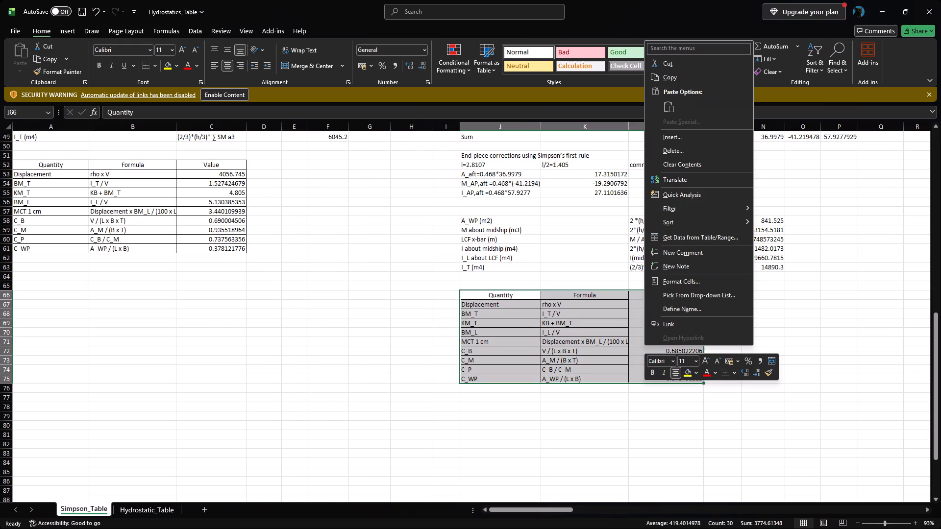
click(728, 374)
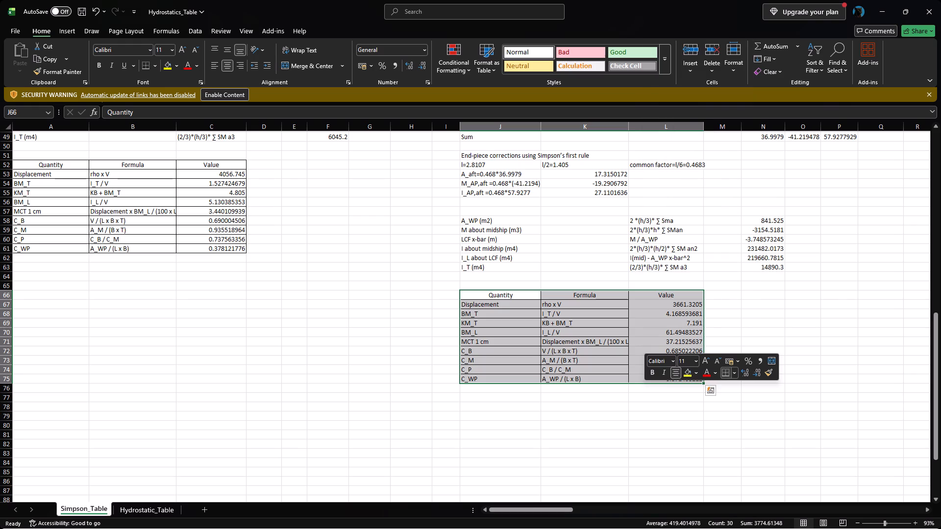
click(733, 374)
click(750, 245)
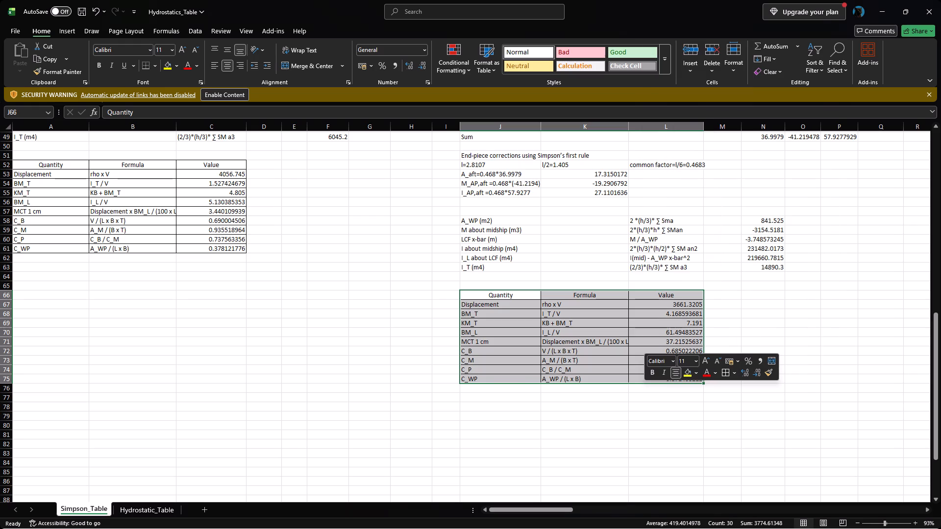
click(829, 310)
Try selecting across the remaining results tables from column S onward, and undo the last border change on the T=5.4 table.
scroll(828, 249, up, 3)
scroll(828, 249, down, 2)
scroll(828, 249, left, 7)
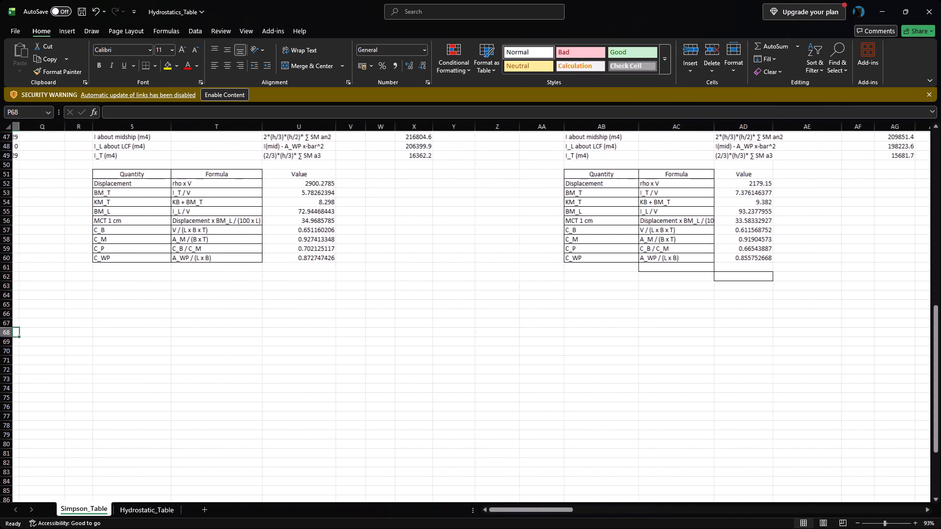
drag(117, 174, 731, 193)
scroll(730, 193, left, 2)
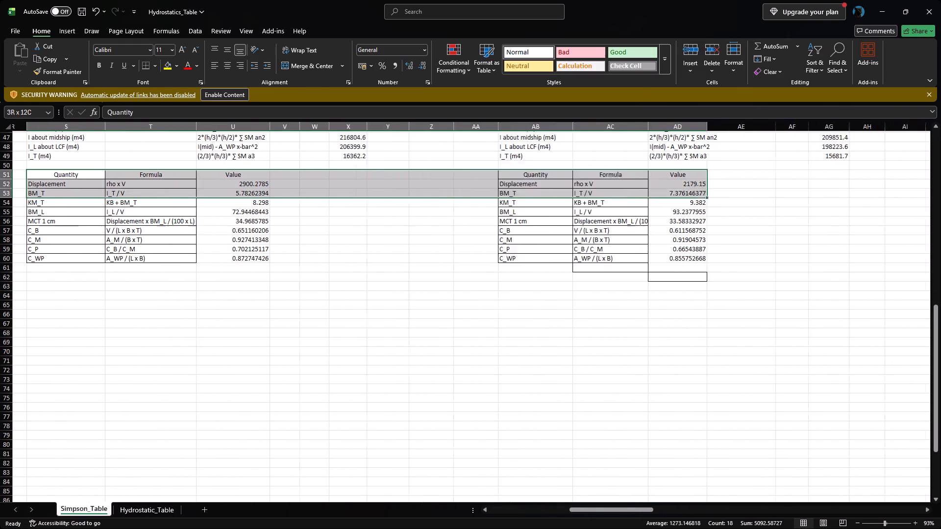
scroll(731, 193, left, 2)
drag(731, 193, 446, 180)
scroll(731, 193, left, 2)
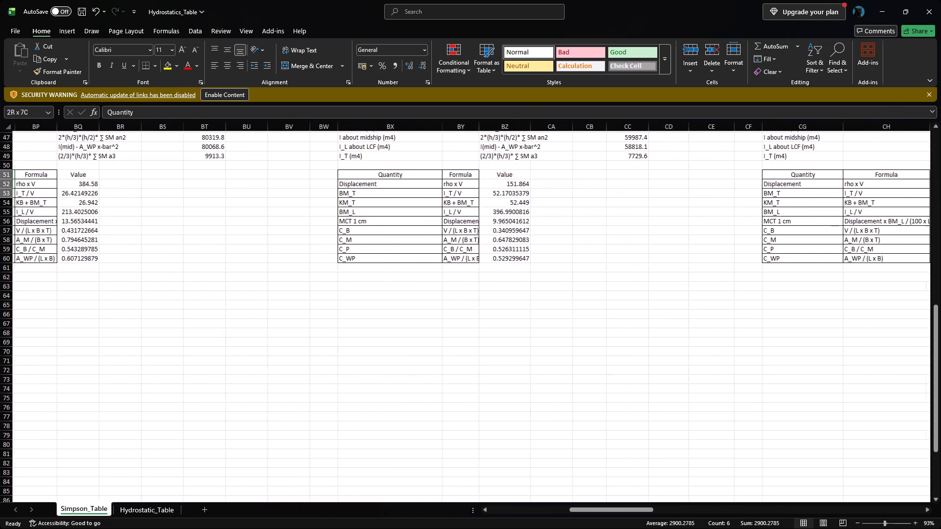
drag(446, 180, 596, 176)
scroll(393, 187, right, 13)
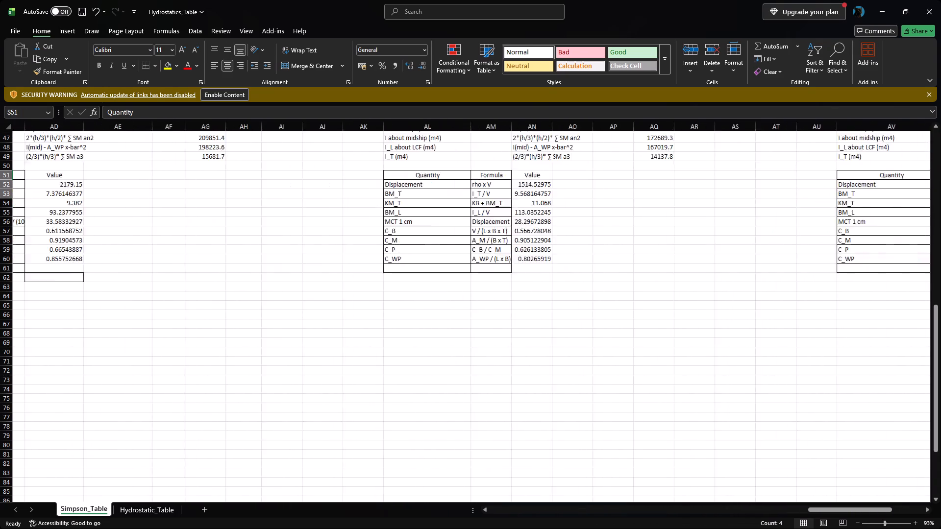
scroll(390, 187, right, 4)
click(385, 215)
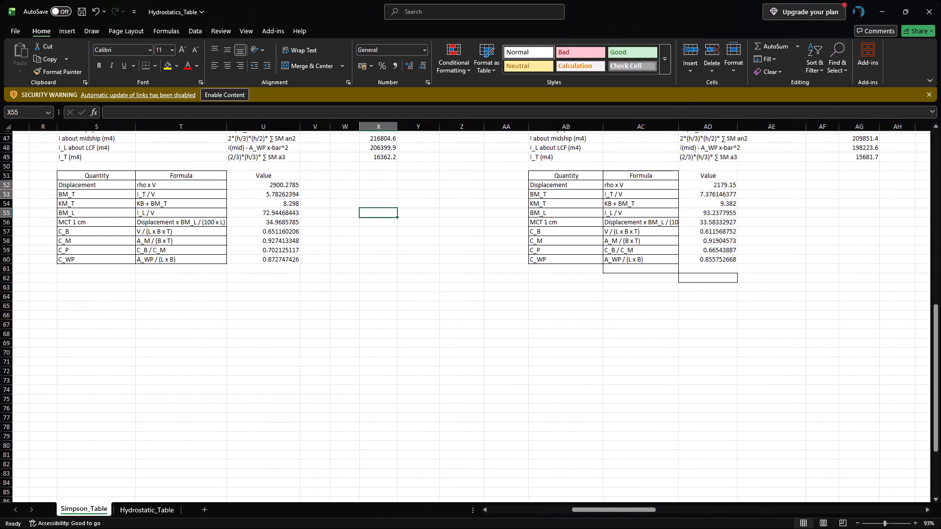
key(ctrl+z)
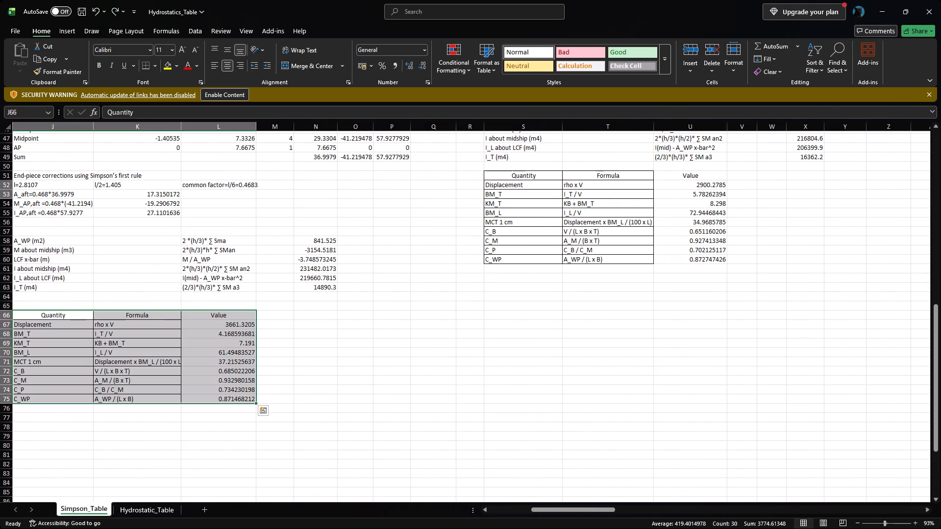
Reapply all borders to the T=5.4 results table in J66:L75, including its Value column.
click(406, 316)
scroll(405, 315, right, 3)
scroll(403, 314, left, 1)
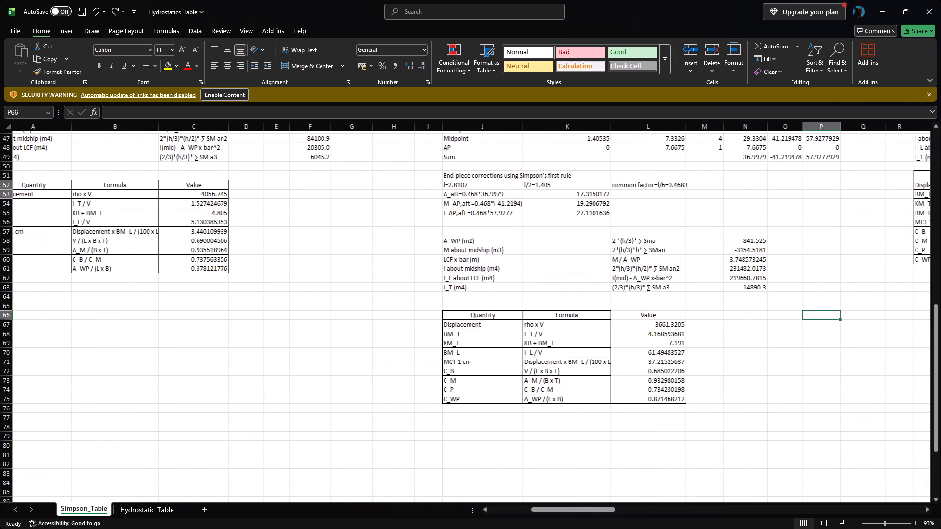
scroll(403, 314, left, 1)
drag(469, 315, 644, 397)
right_click(614, 364)
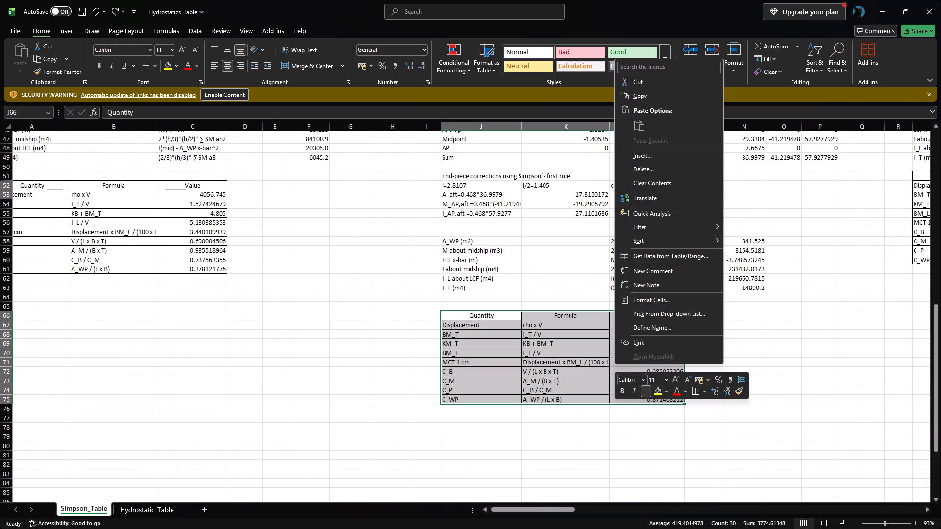
click(694, 391)
click(704, 391)
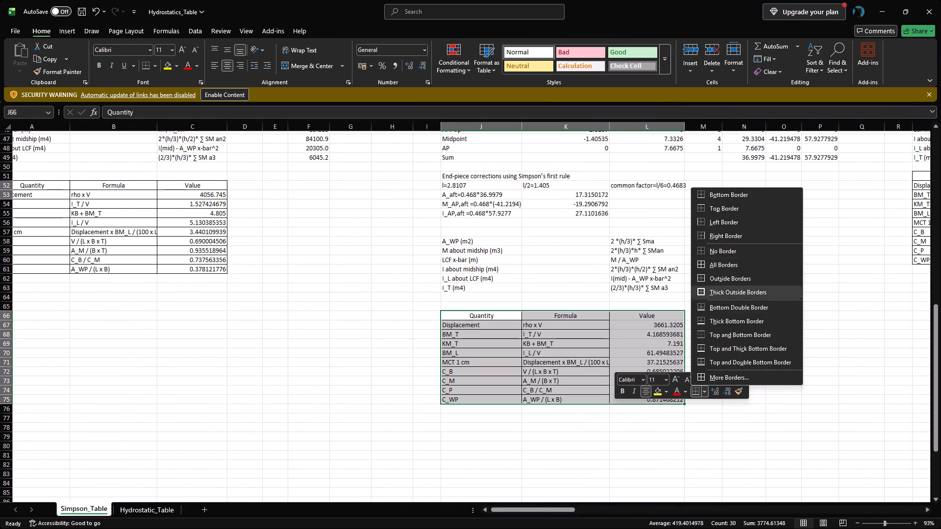
click(724, 263)
click(782, 339)
Apply all borders to rows 51 to 60 across all remaining results tables, from column S to column CI.
scroll(781, 336, left, 2)
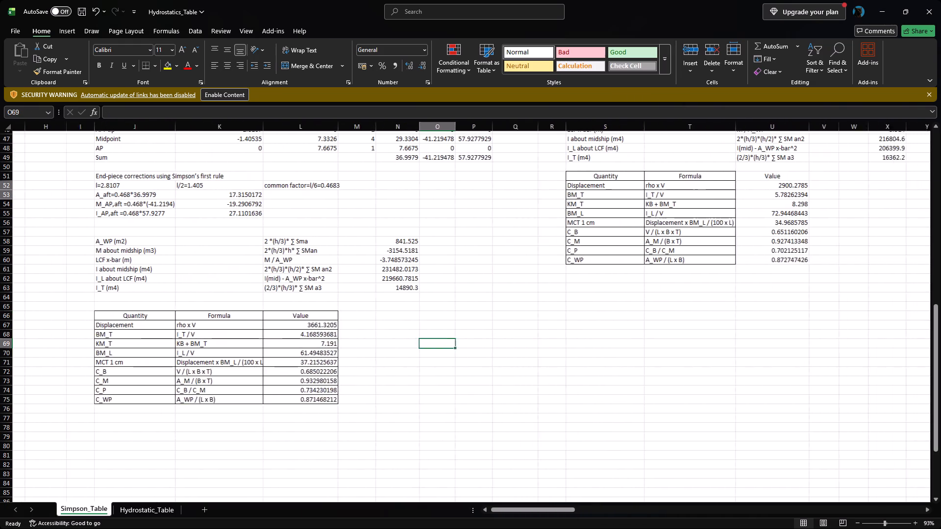
scroll(608, 274, left, 1)
drag(484, 177, 736, 202)
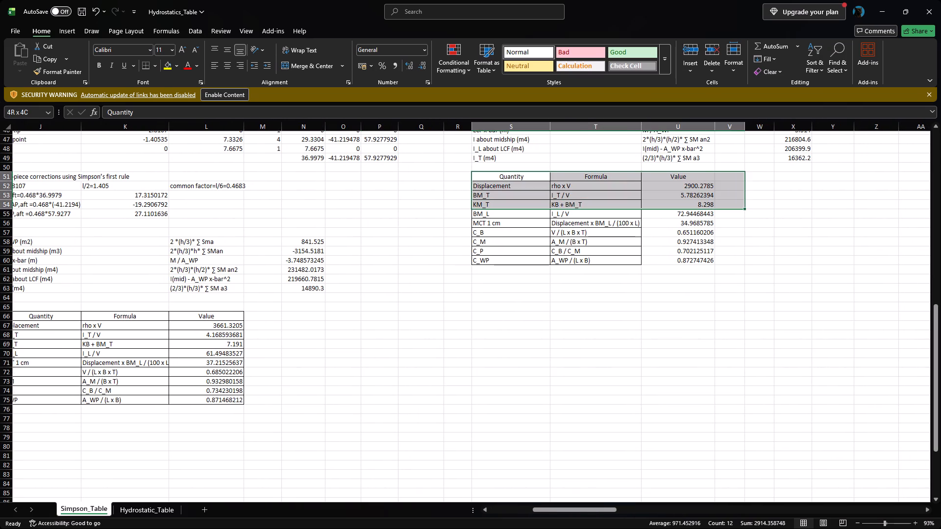
drag(736, 202, 934, 195)
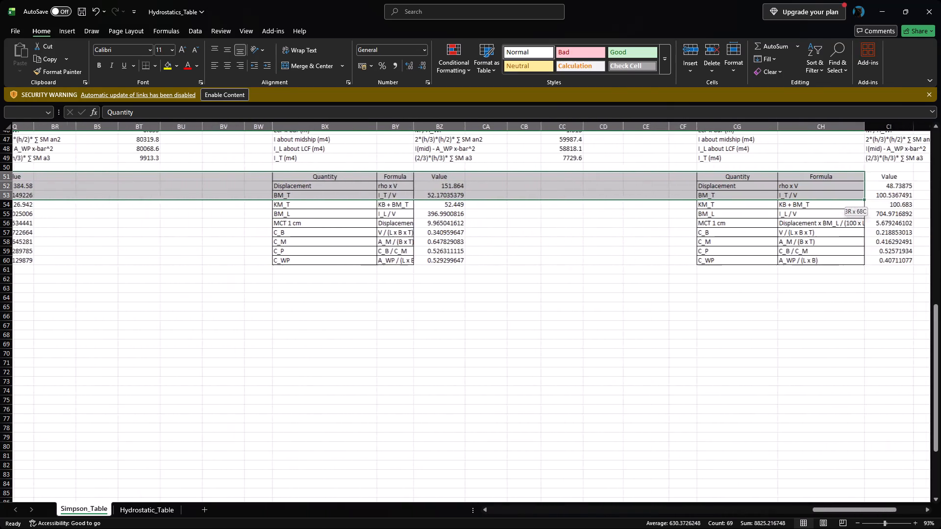
drag(934, 195, 830, 202)
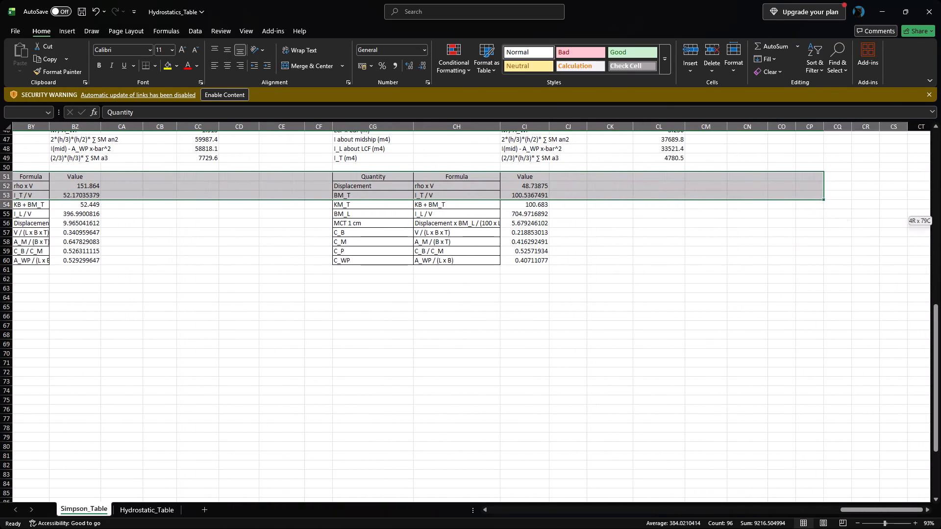
drag(830, 202, 539, 262)
right_click(396, 200)
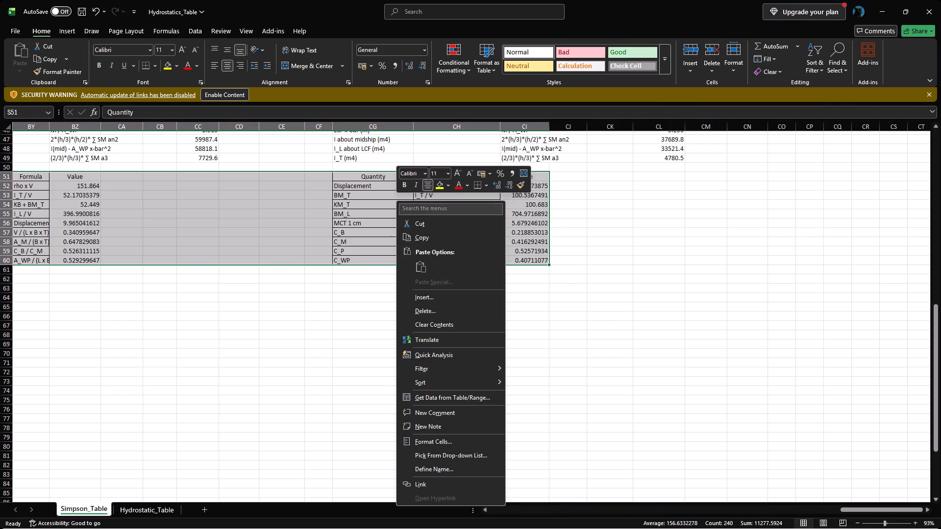
click(483, 187)
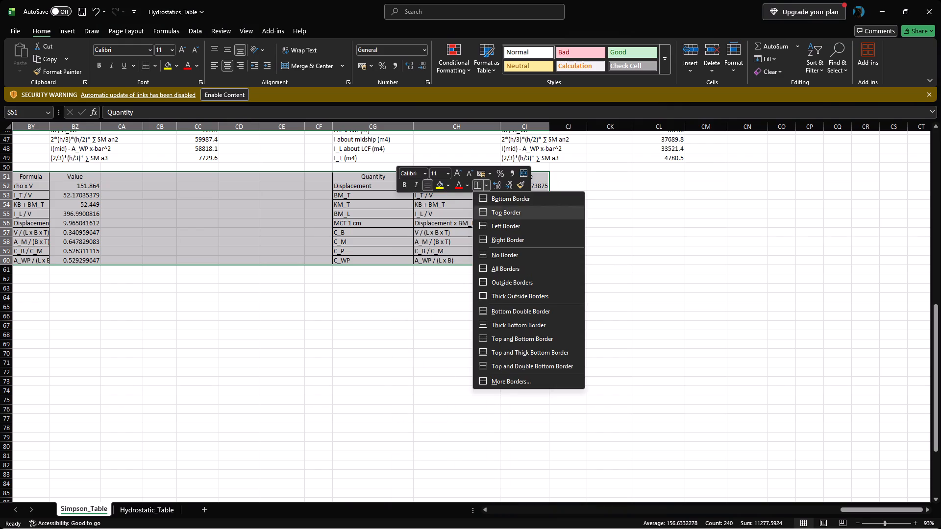
click(510, 273)
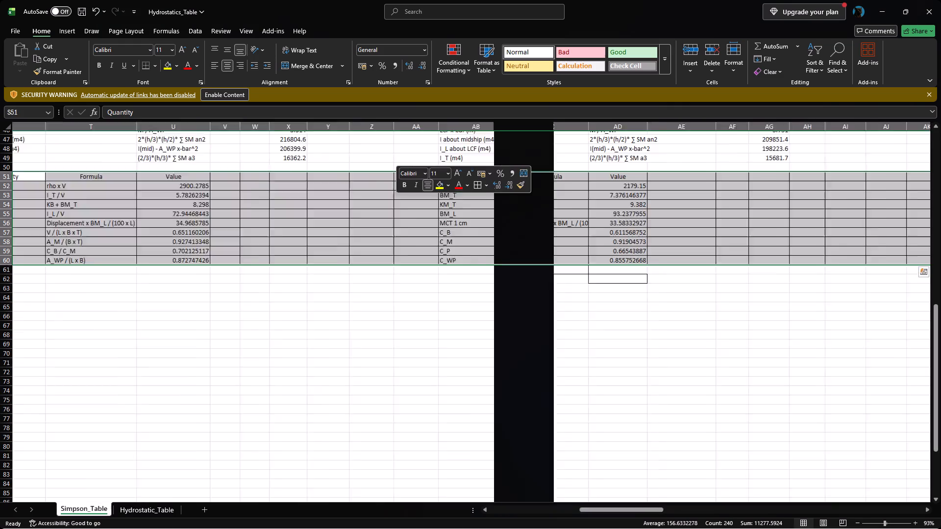
click(516, 316)
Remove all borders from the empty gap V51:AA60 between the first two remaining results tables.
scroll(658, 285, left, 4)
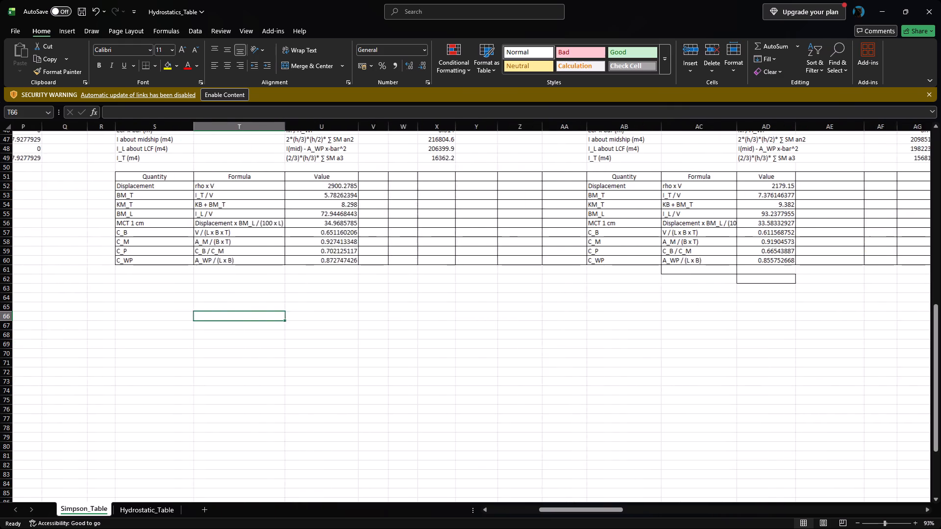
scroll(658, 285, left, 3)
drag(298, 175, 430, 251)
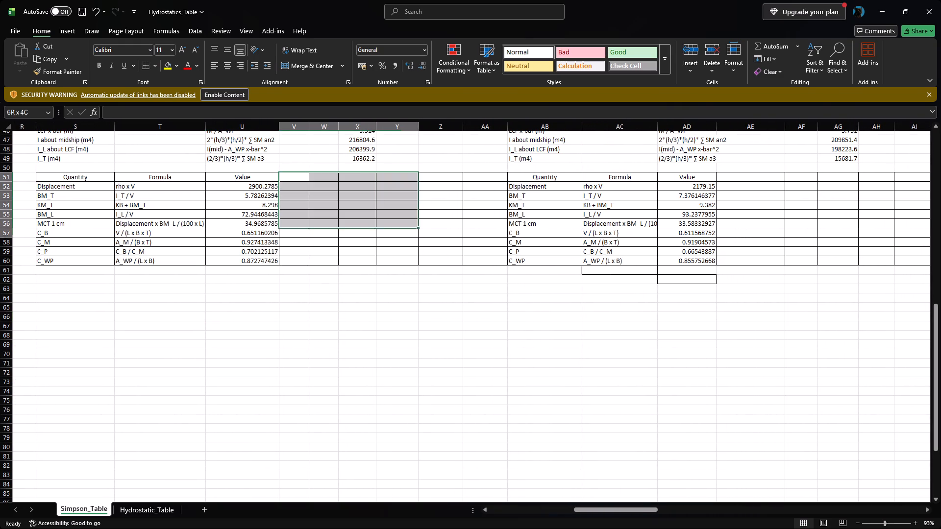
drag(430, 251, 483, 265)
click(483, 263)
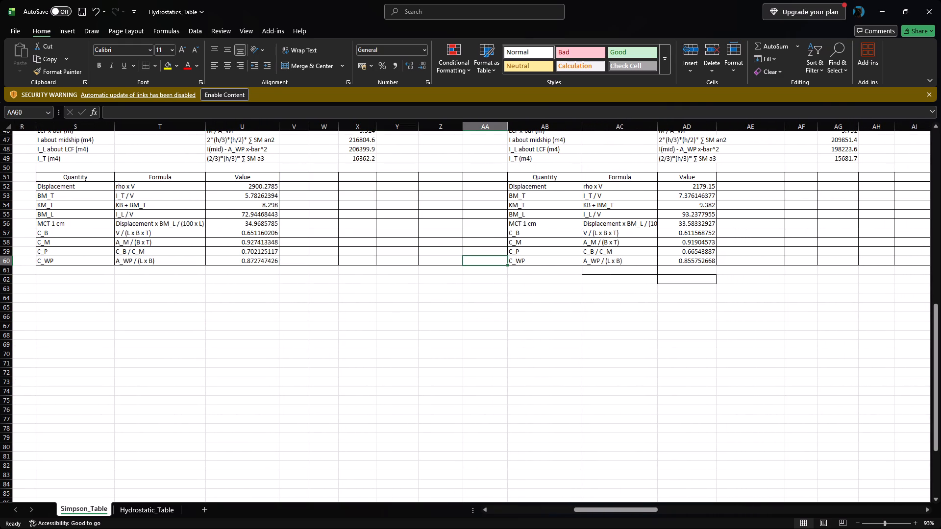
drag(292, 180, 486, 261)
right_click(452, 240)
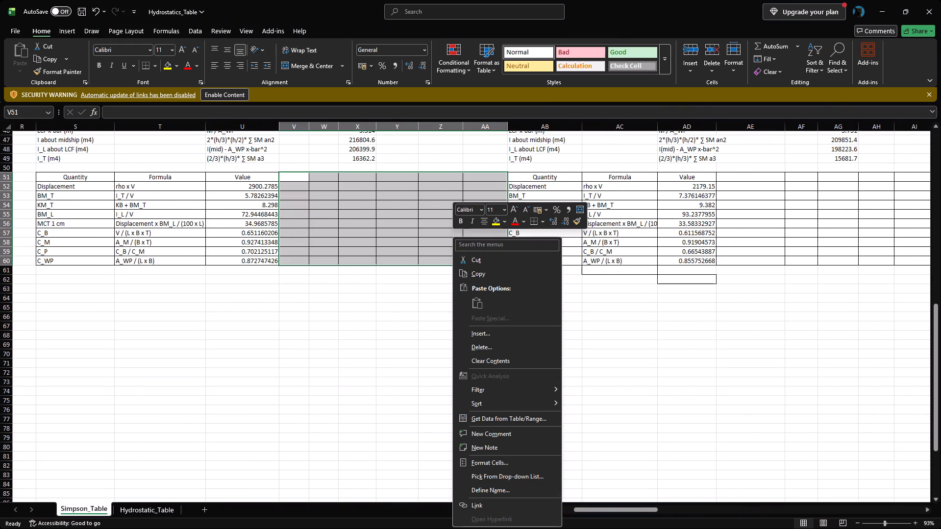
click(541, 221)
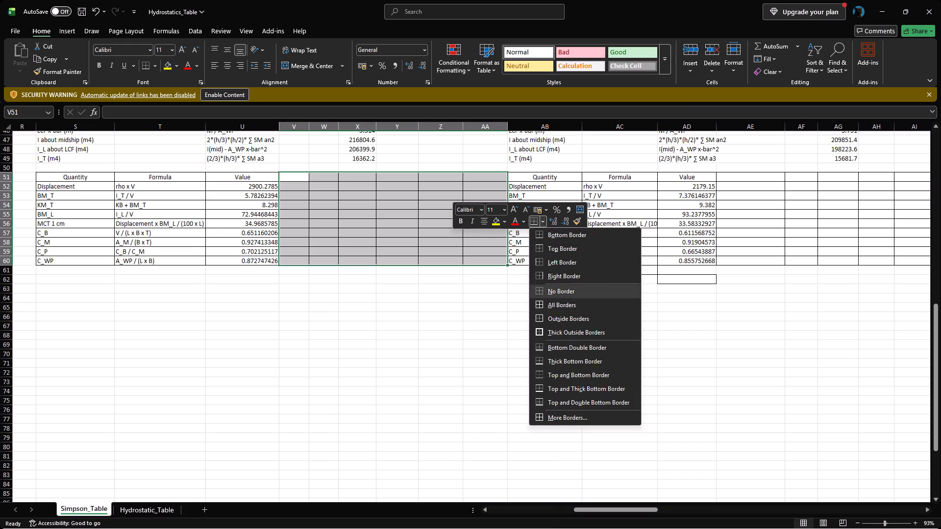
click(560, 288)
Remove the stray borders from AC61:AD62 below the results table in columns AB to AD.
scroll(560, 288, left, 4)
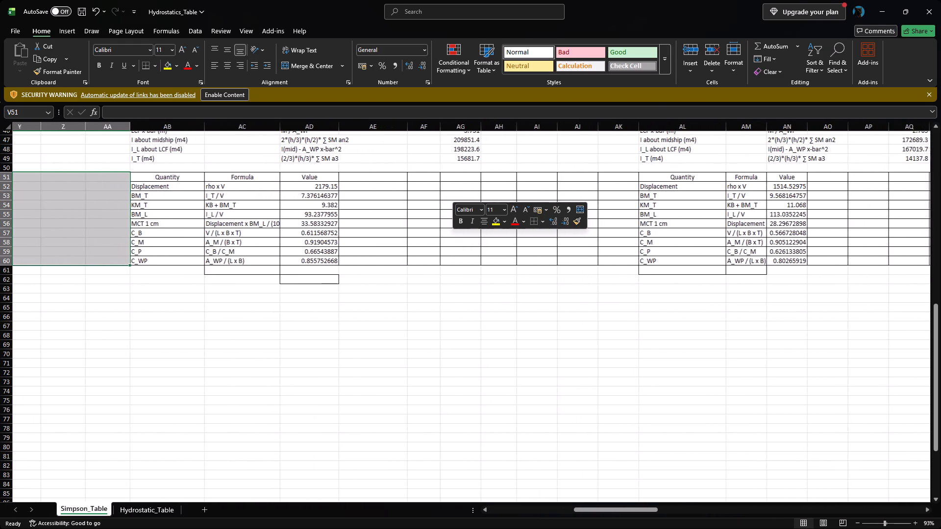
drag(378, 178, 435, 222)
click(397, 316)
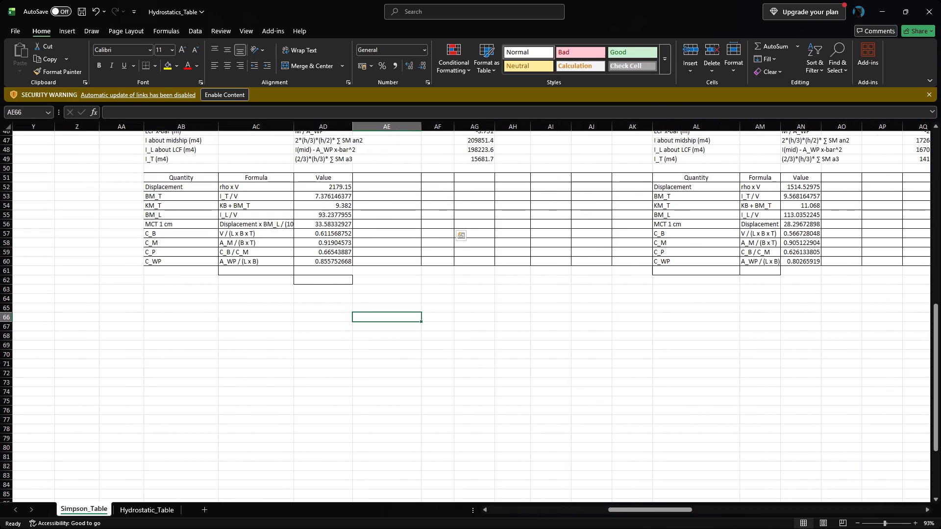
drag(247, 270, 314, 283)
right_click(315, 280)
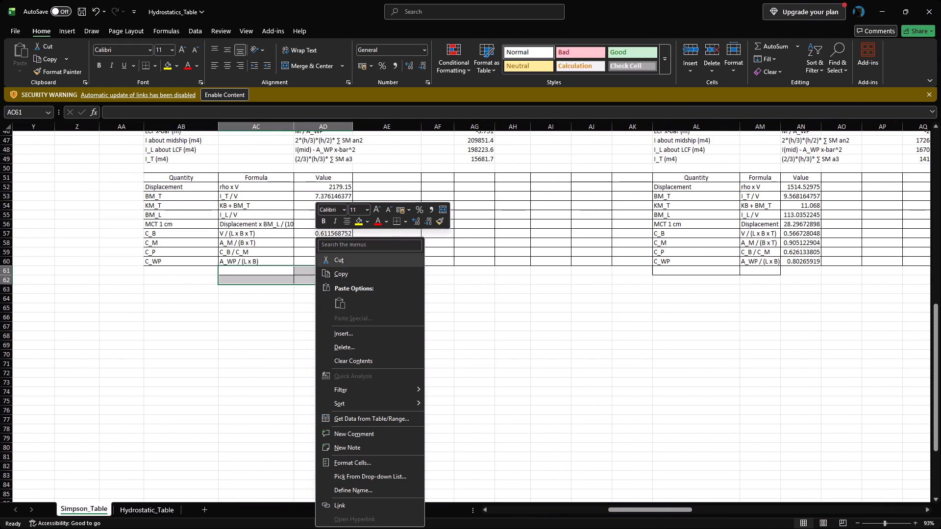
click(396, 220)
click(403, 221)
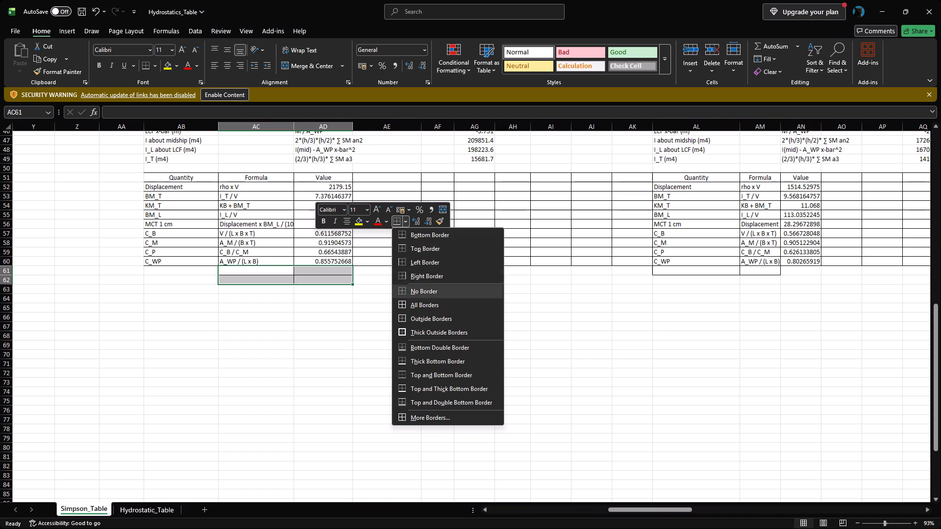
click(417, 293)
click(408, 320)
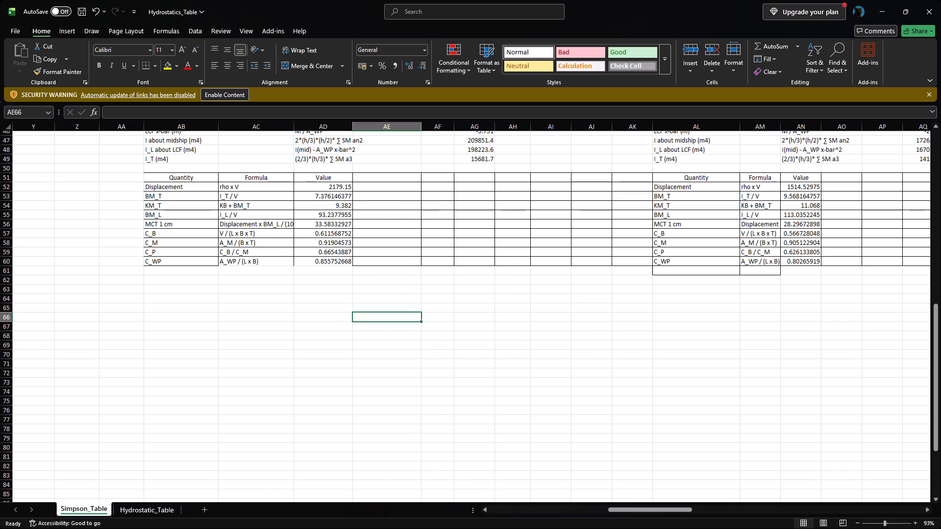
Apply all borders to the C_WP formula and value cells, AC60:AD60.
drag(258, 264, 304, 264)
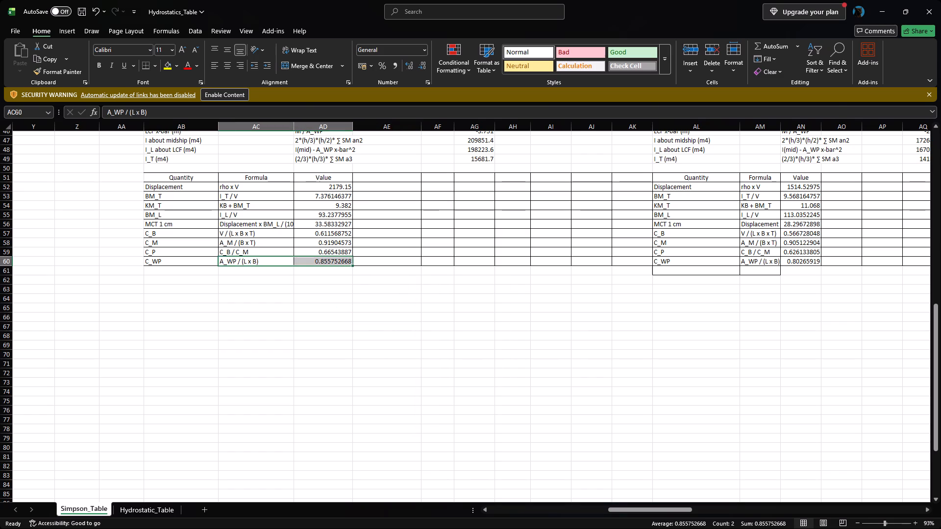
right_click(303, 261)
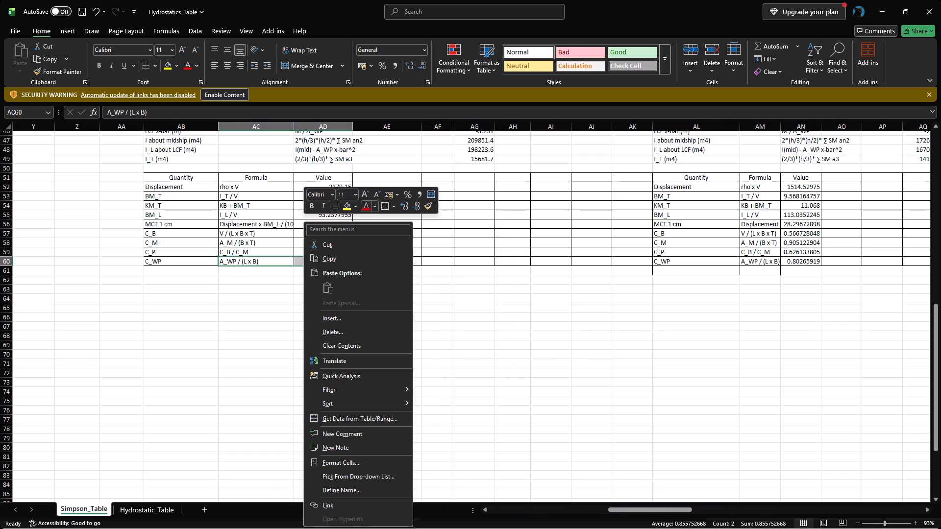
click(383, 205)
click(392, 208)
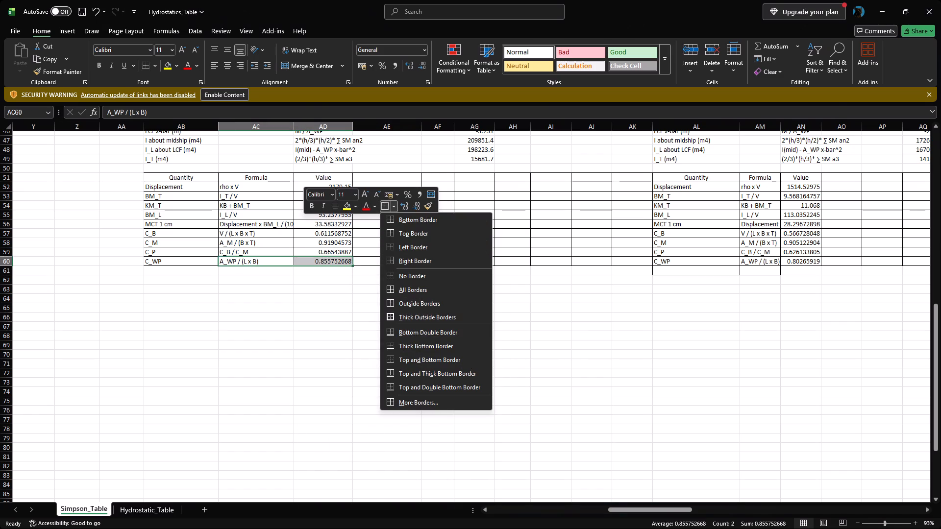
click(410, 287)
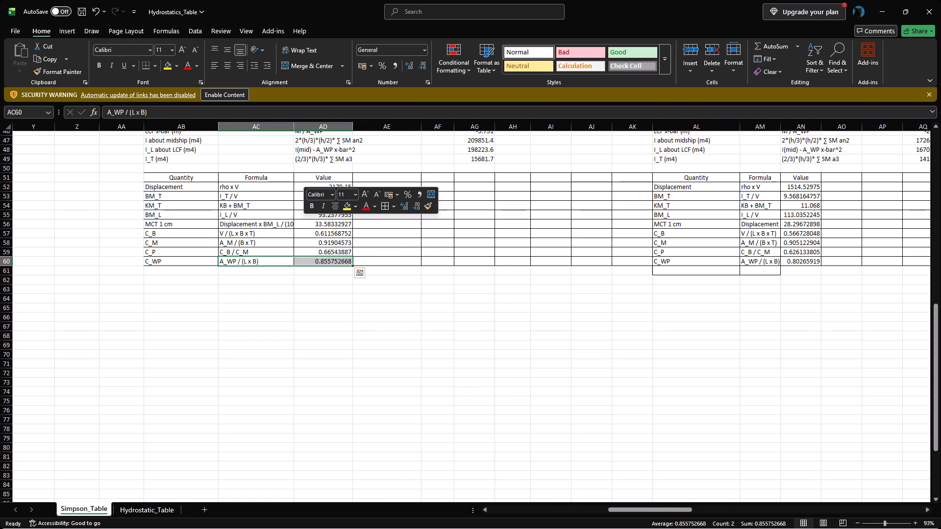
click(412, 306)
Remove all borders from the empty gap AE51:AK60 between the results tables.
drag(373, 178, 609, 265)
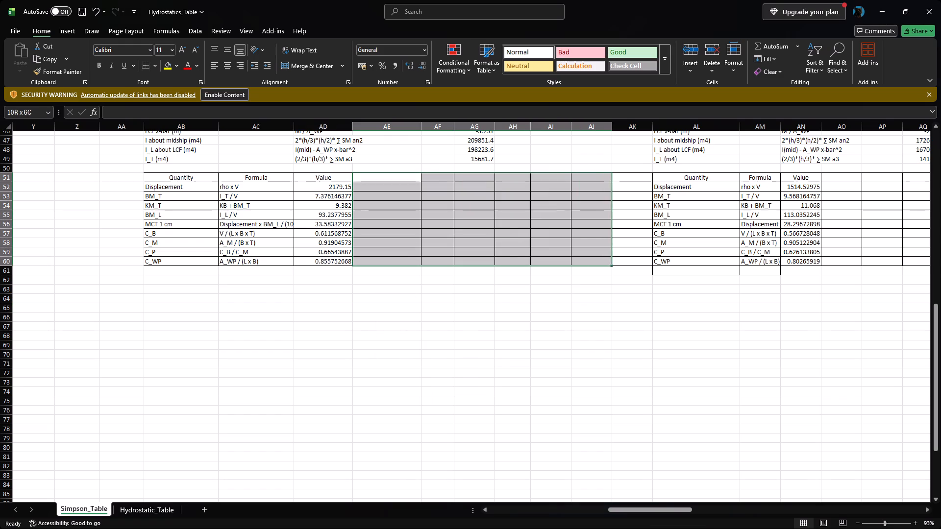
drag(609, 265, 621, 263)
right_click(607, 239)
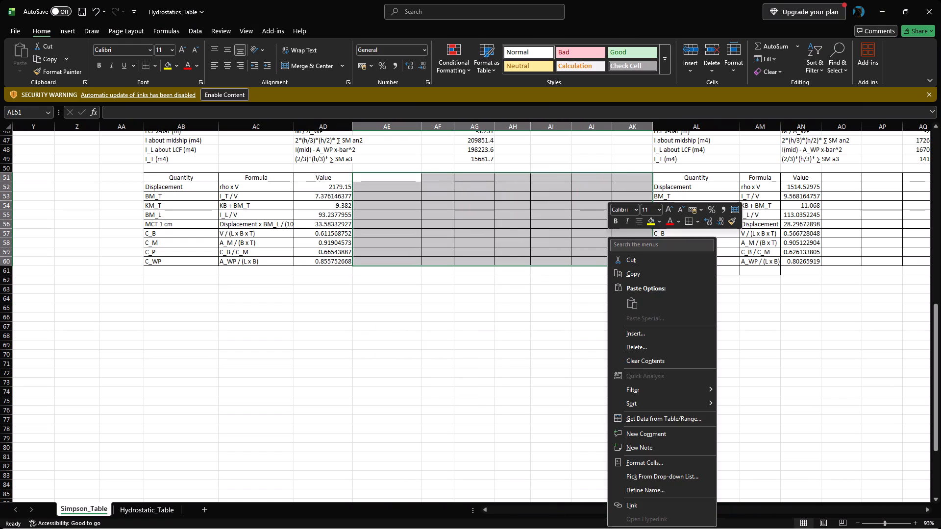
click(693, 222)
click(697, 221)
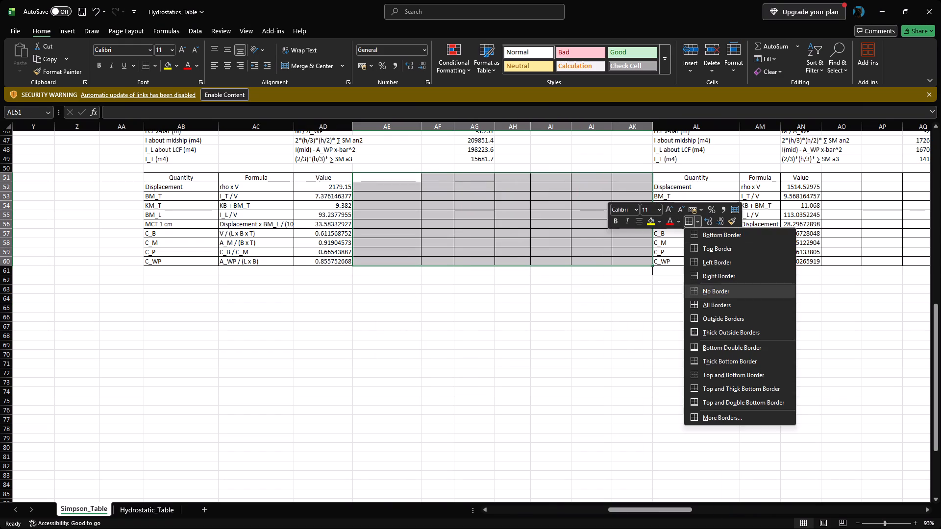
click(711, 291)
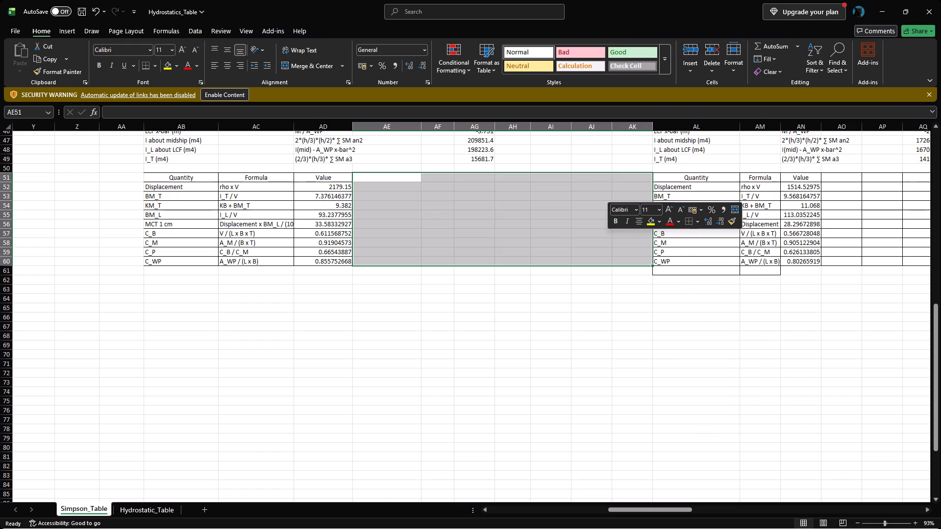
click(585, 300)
Undo the recent border changes, back through the all-borders formatting applied across rows 51 to 60 from column S.
scroll(305, 274, right, 1)
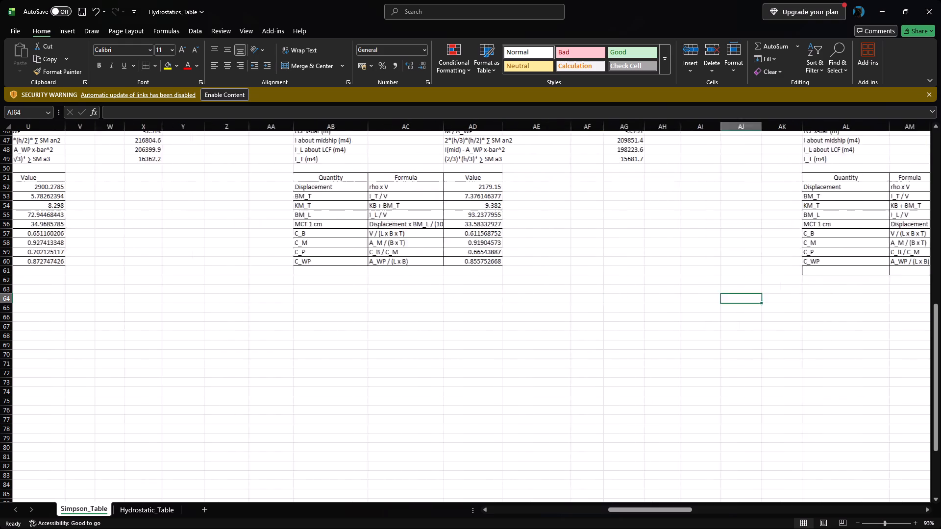
scroll(305, 274, right, 3)
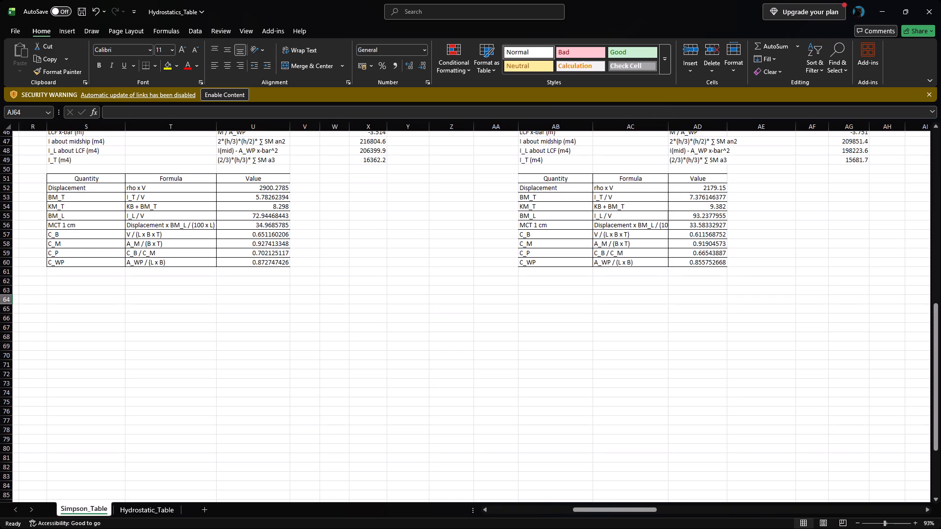
key(ctrl+z)
ctrl+click(305, 275)
key(ctrl+z)
key(ctrl+z)
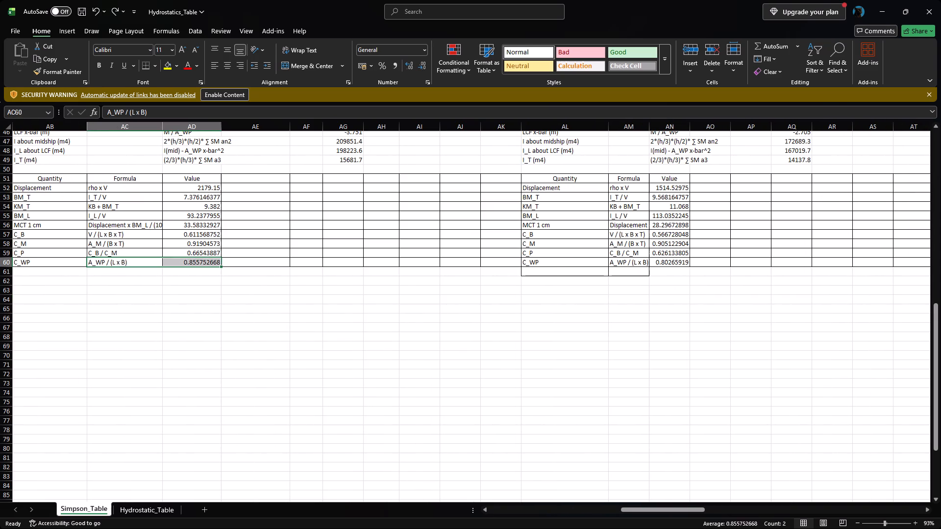
key(ctrl+z)
key(ctrl+z)
key(ctrl+z)
key(ctrl+z)
key(ctrl+z)
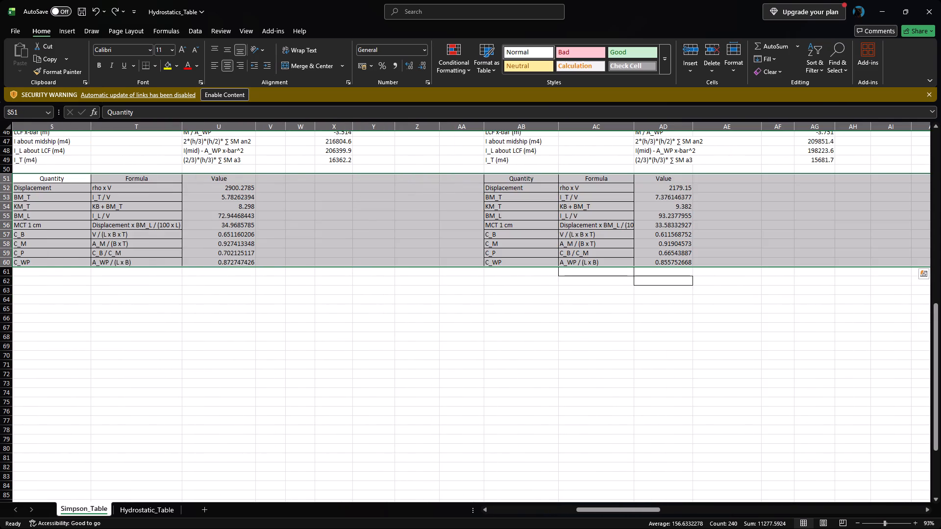
Apply all borders to the results table in S51:U60 only, including its Value column.
click(298, 343)
scroll(298, 343, right, 20)
scroll(298, 343, right, 4)
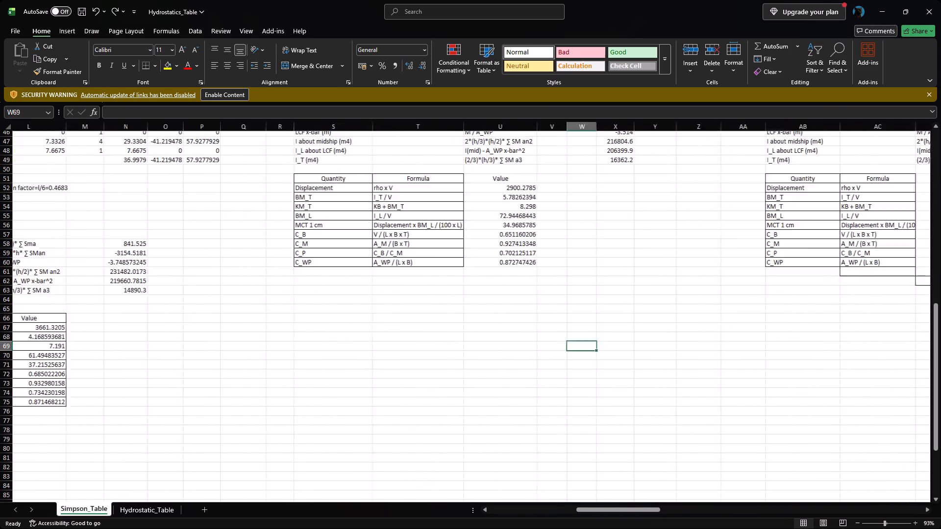
scroll(298, 343, right, 17)
scroll(474, 316, left, 8)
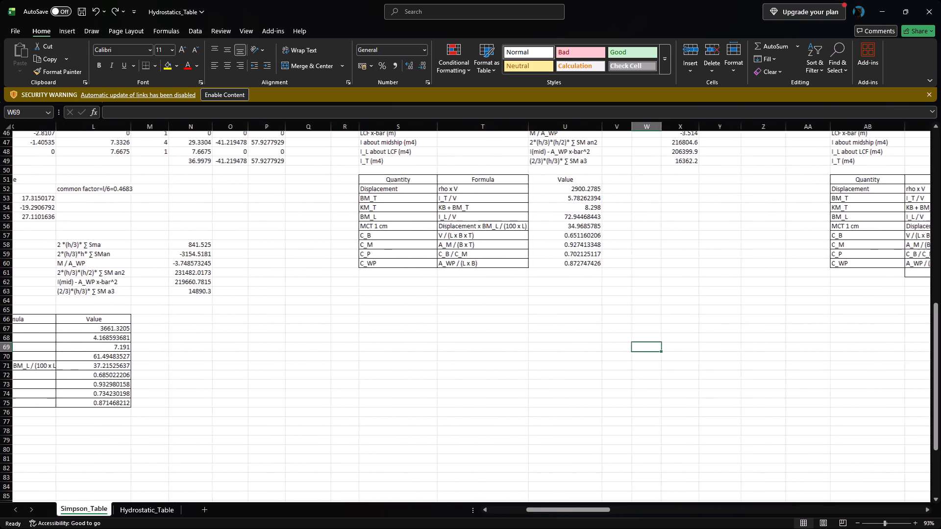
scroll(471, 312, left, 1)
drag(317, 180, 476, 265)
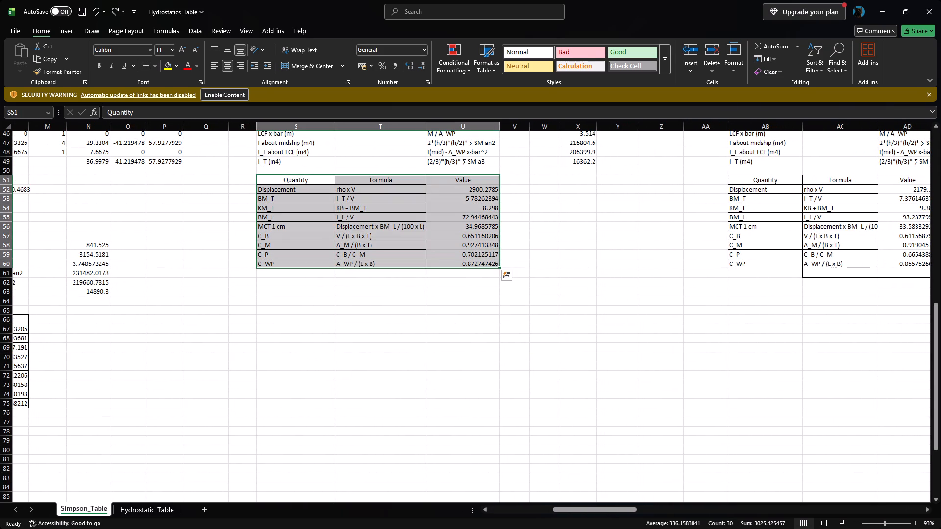
right_click(477, 252)
click(567, 206)
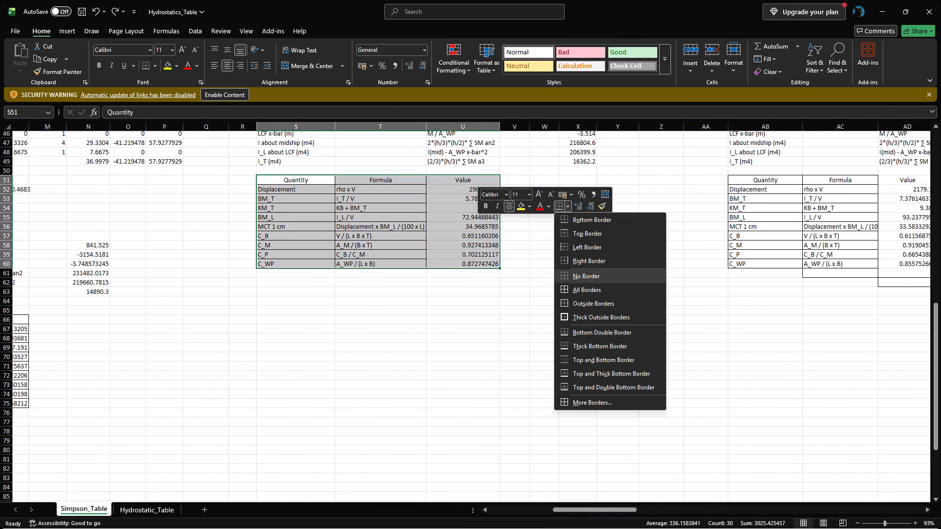
click(593, 290)
Remove the stray borders from AC61:AD62 below the results table in columns AB to AD.
scroll(593, 290, left, 5)
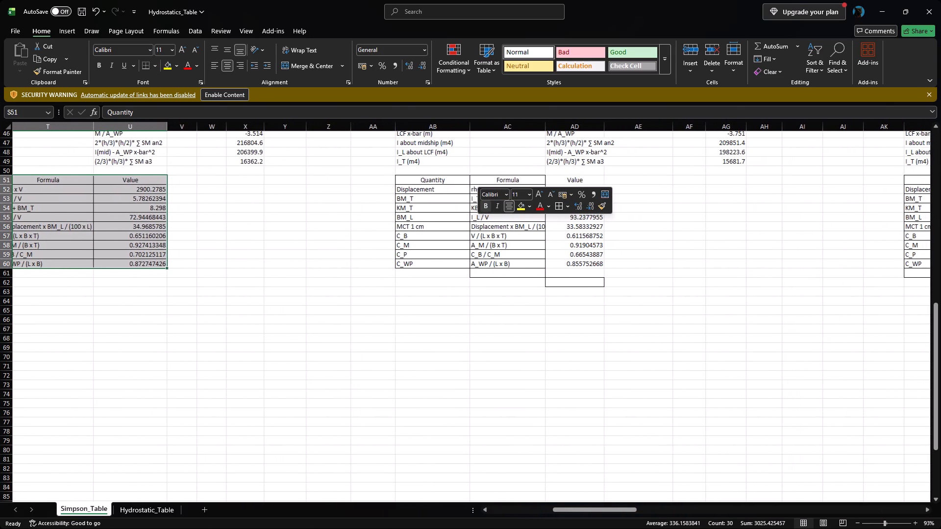
drag(426, 180, 511, 234)
click(449, 323)
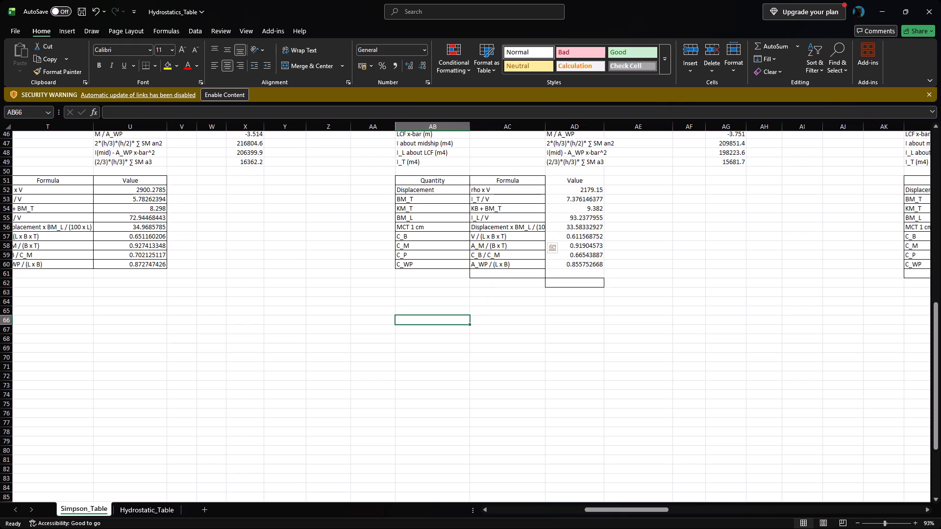
drag(479, 275, 562, 287)
right_click(561, 284)
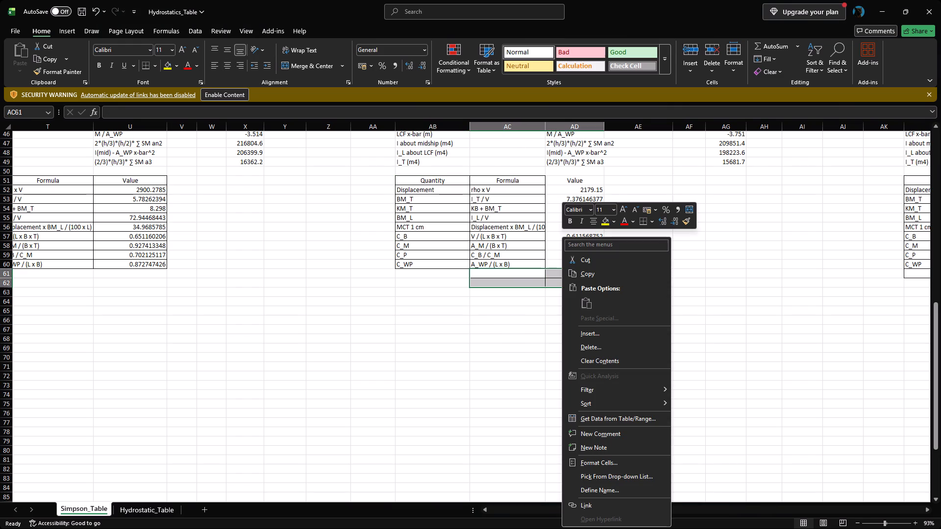
click(652, 218)
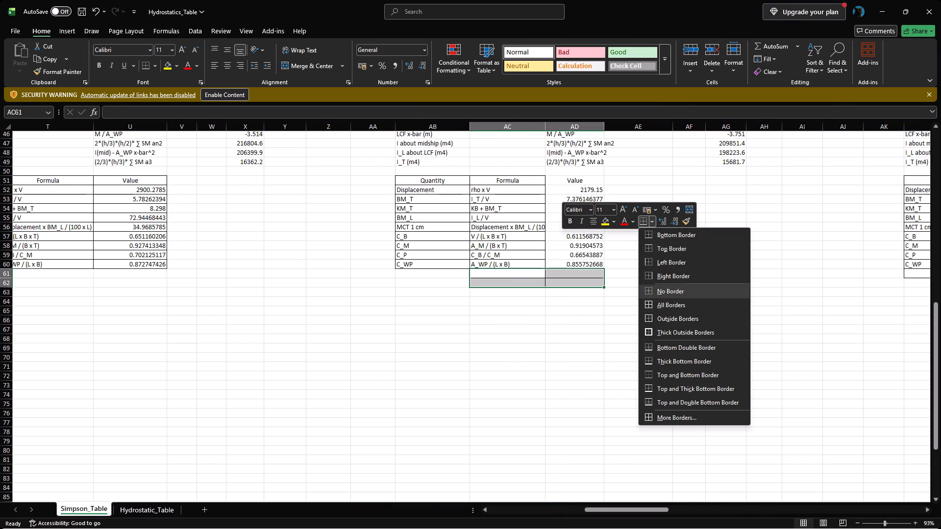
click(672, 290)
Apply all borders to the results table in AB51:AD60, including its Value column.
drag(414, 180, 587, 262)
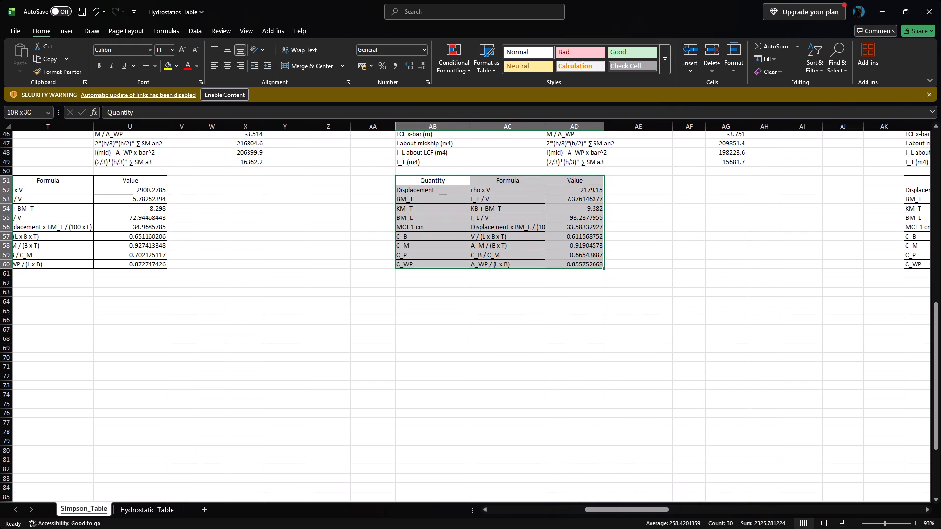
drag(587, 262, 587, 264)
right_click(560, 229)
click(652, 205)
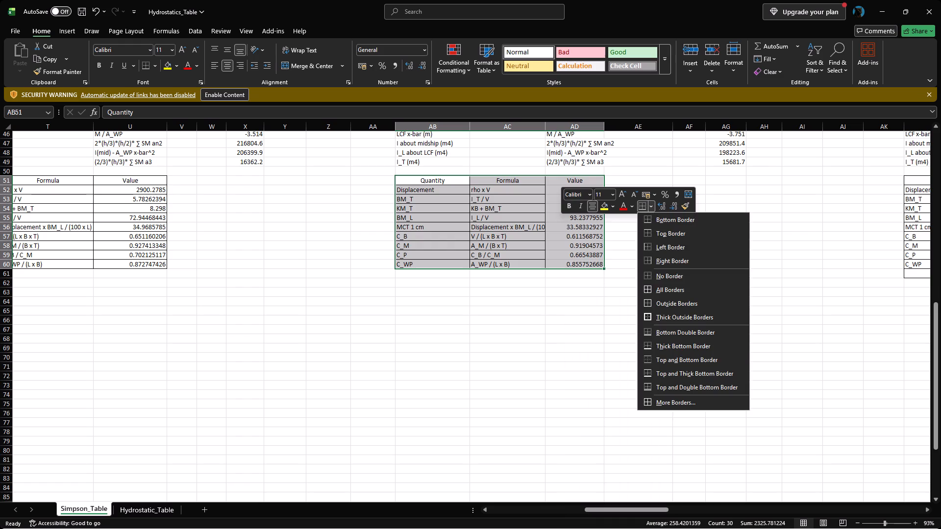
click(679, 290)
Remove the stray borders from AL61:AM61 below the results table in columns AL to AN.
scroll(710, 245, left, 8)
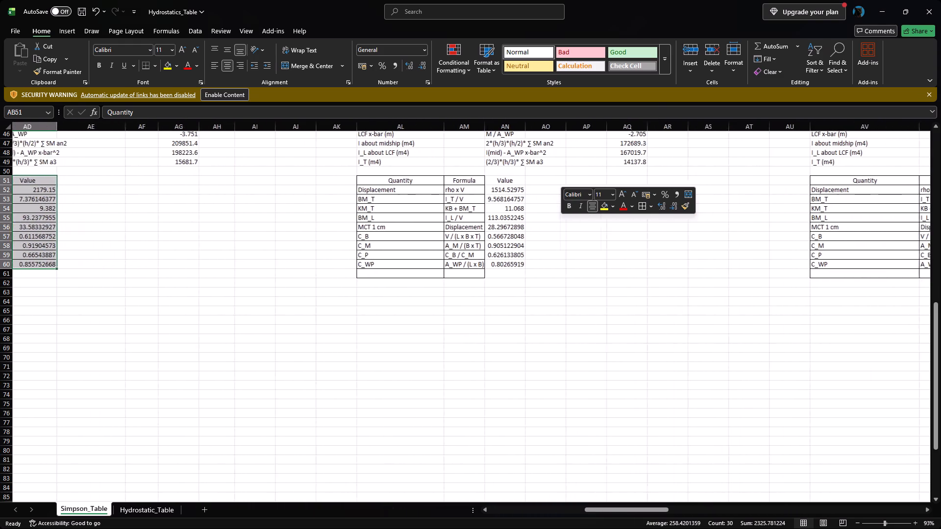
drag(365, 277, 430, 277)
right_click(430, 276)
click(521, 219)
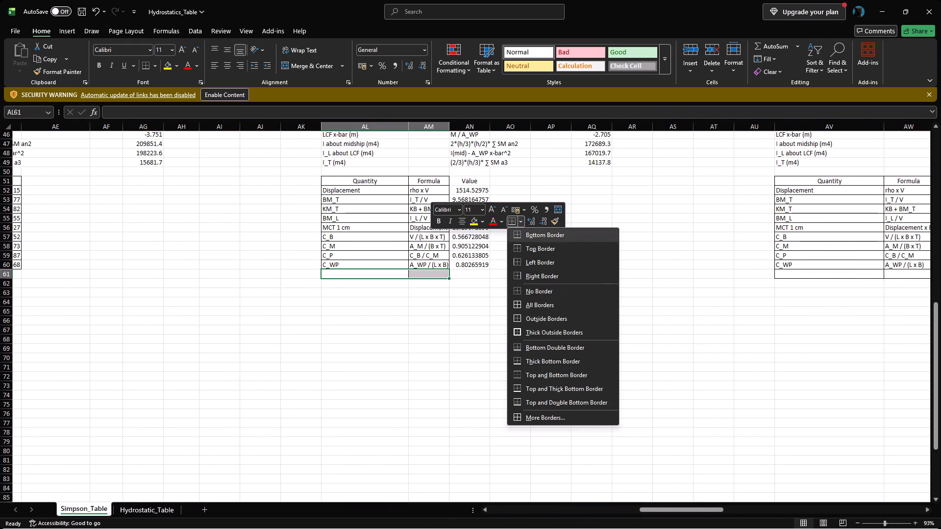
click(537, 290)
Apply all borders to the results table in AL51:AN60, including its Value column.
drag(355, 183, 378, 192)
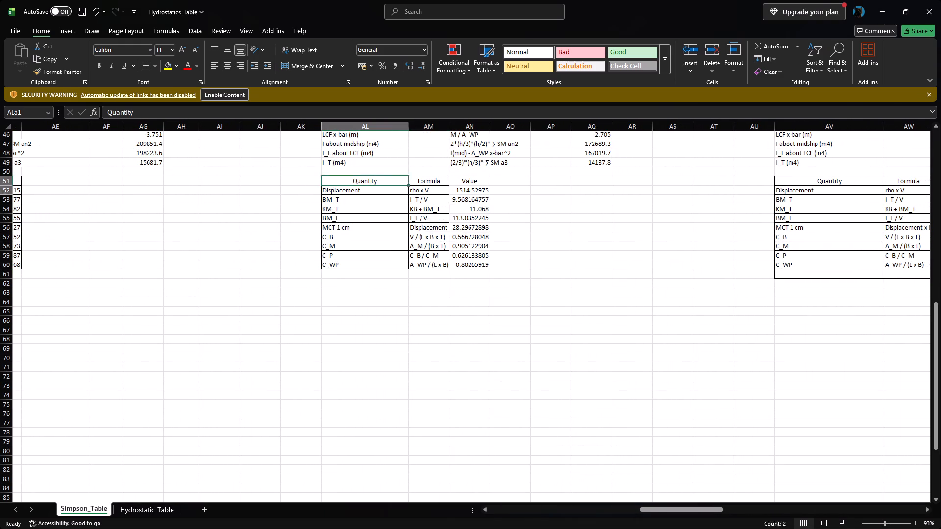
drag(378, 192, 469, 261)
right_click(464, 235)
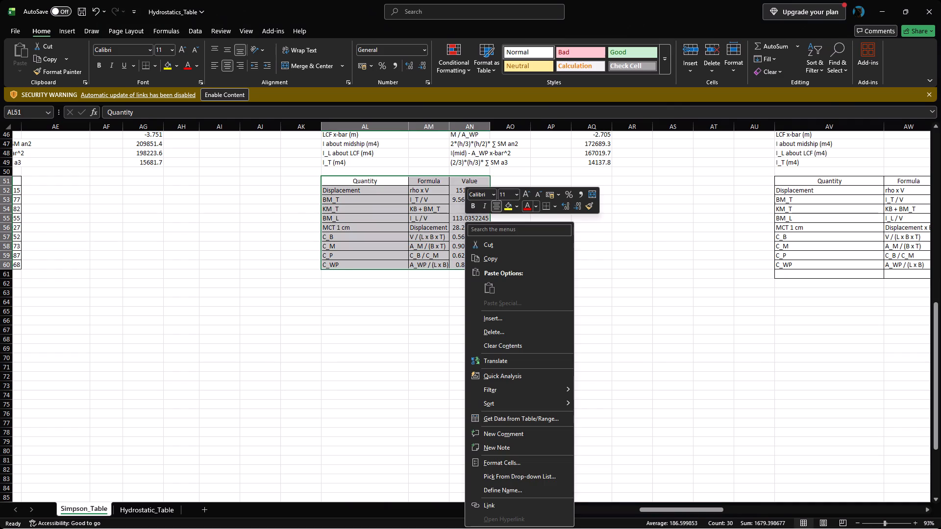
click(559, 205)
click(573, 288)
Remove the stray borders from AV61:AW62 below the results table in columns AV to AX.
scroll(551, 271, left, 3)
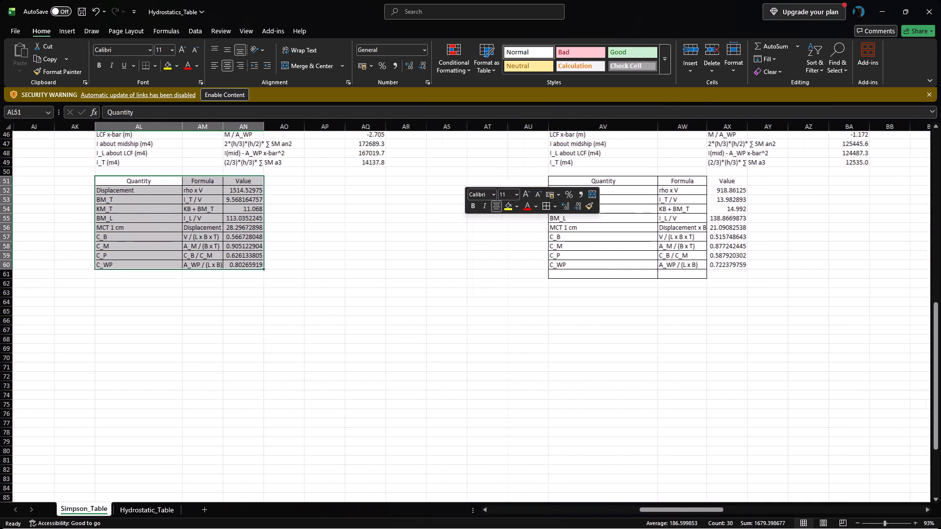
scroll(546, 268, left, 4)
drag(236, 276, 276, 283)
right_click(278, 280)
click(368, 221)
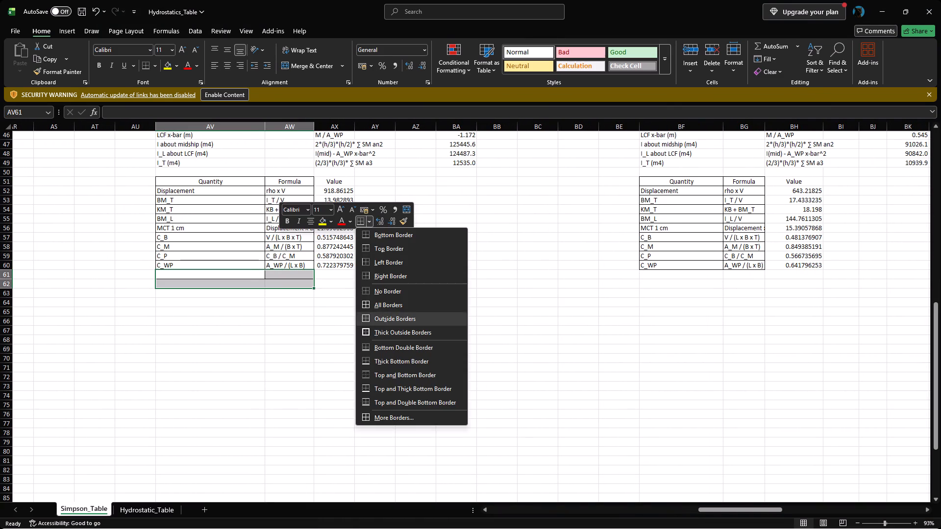
click(386, 289)
Apply all borders to the results table in AV51:AX60, including its Value column.
drag(215, 182, 330, 269)
right_click(325, 252)
click(416, 202)
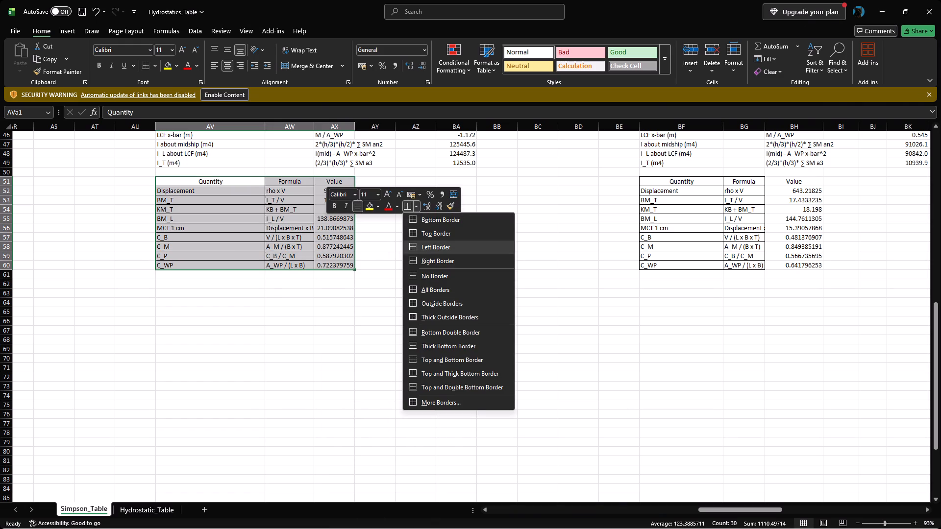
click(429, 289)
Apply all borders to the results table in BF51:BH60, including its Value column.
scroll(431, 282, left, 2)
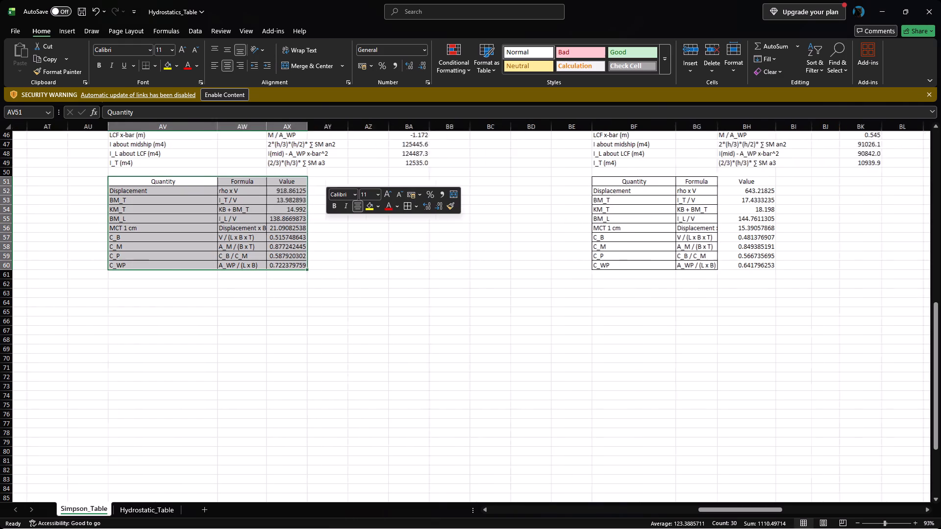
scroll(431, 282, left, 4)
drag(150, 186, 229, 250)
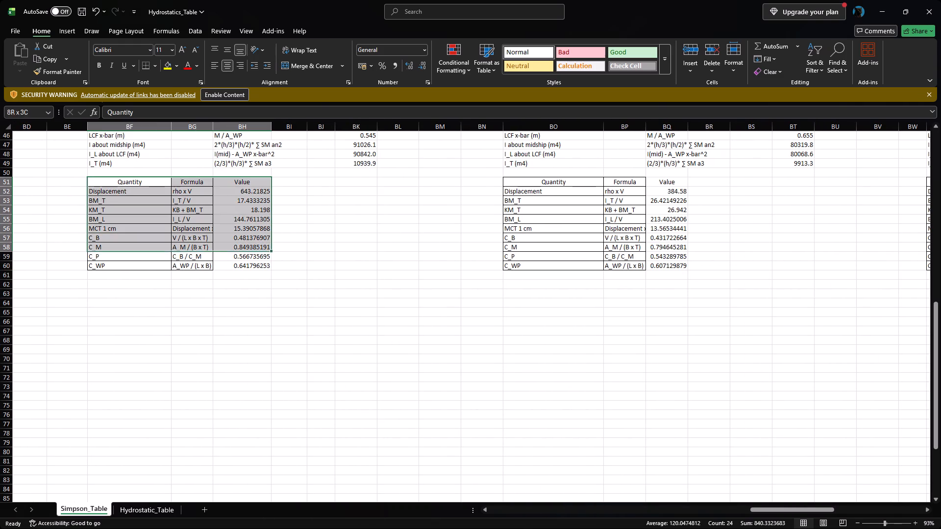
drag(229, 250, 244, 266)
right_click(245, 248)
click(335, 207)
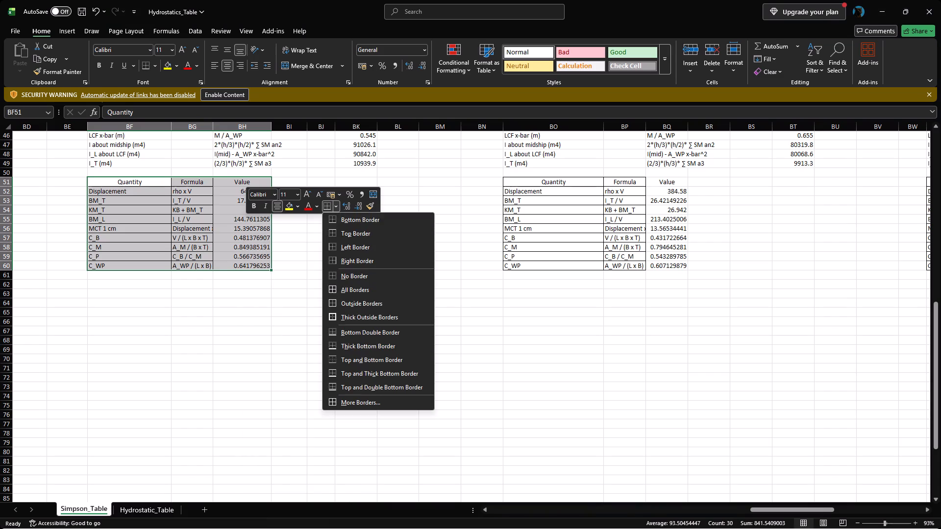
click(358, 287)
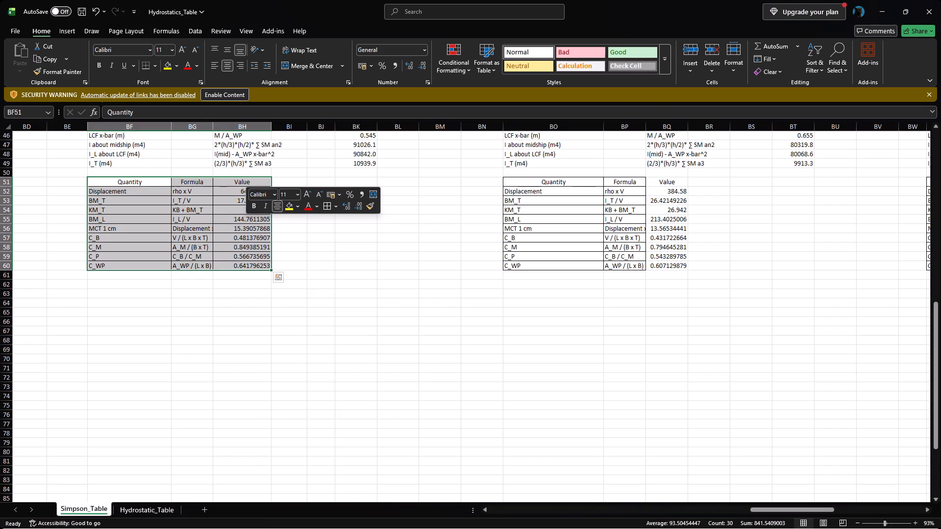
Apply all borders to the results table in BO51:BQ60, including its Value column.
scroll(0, 153, left, 5)
scroll(118, 215, right, 3)
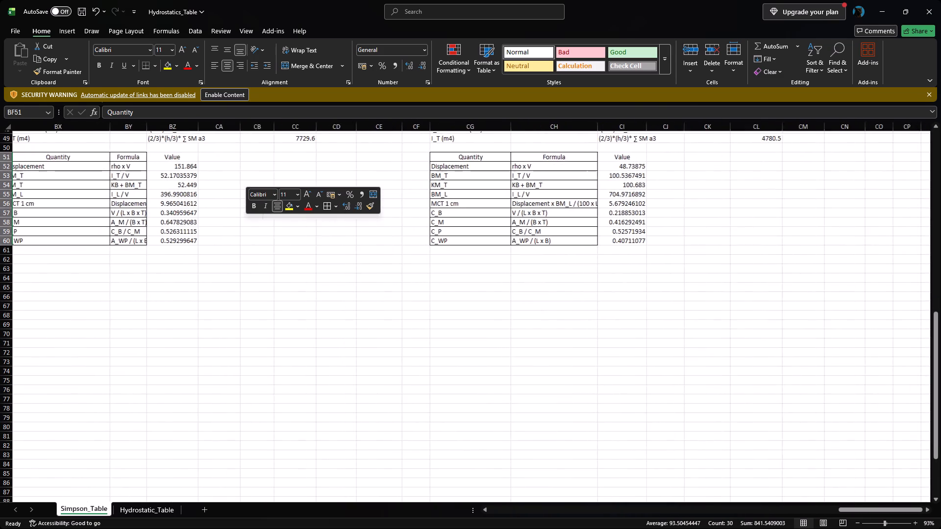
scroll(120, 217, right, 4)
scroll(119, 215, left, 5)
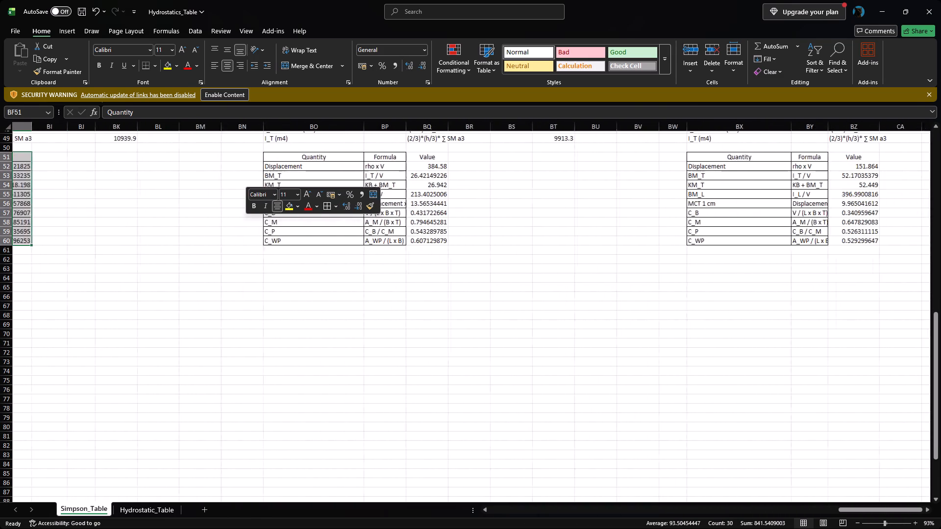
scroll(283, 256, left, 2)
drag(78, 156, 187, 240)
right_click(182, 214)
click(276, 200)
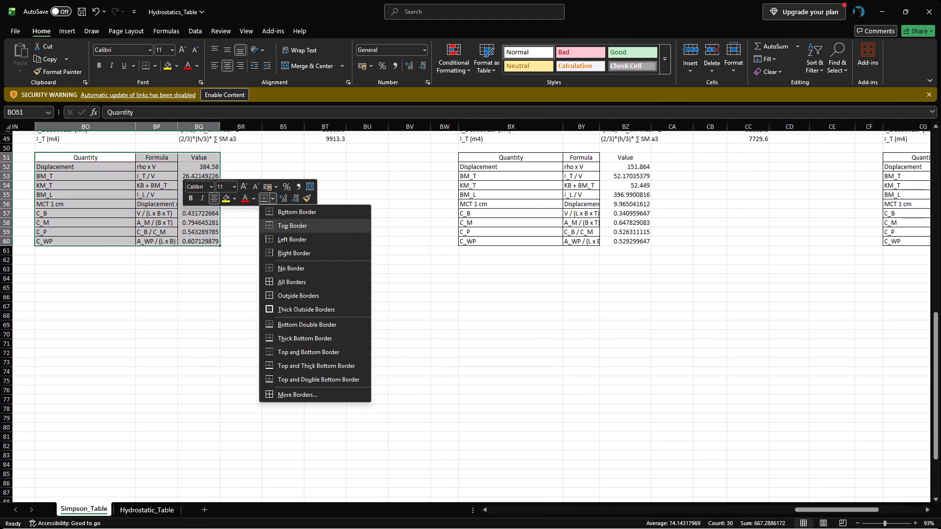
click(290, 281)
Apply all borders to the results table in BX51:BZ60, including its Value column.
scroll(288, 265, left, 5)
scroll(236, 226, left, 1)
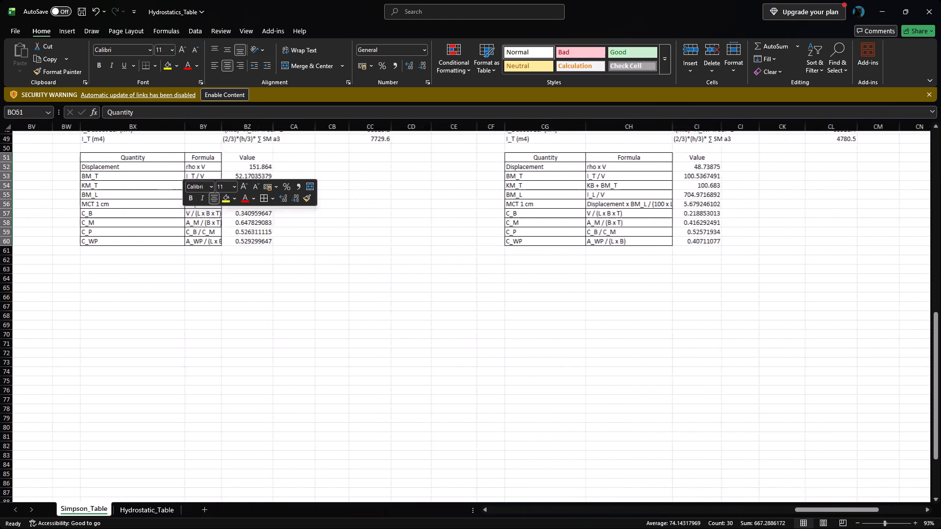
scroll(235, 226, left, 1)
drag(96, 158, 180, 241)
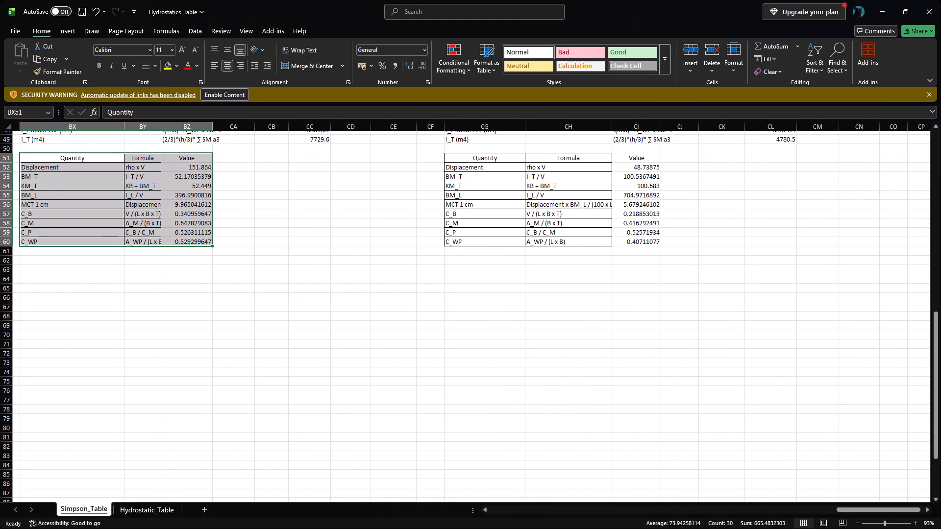
right_click(170, 206)
click(260, 192)
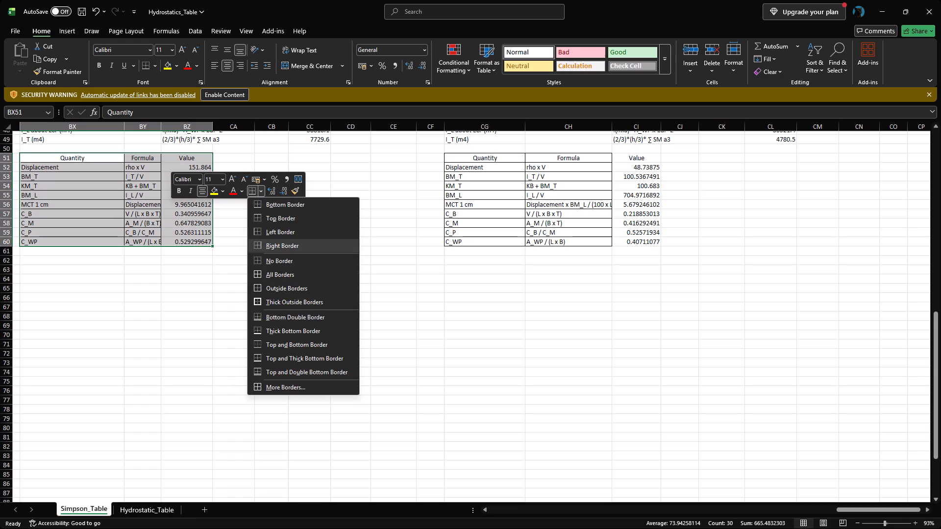
click(275, 274)
Apply all borders to the last results table in CG51:CI60 only, including its Value column, and deselect it.
scroll(235, 248, left, 6)
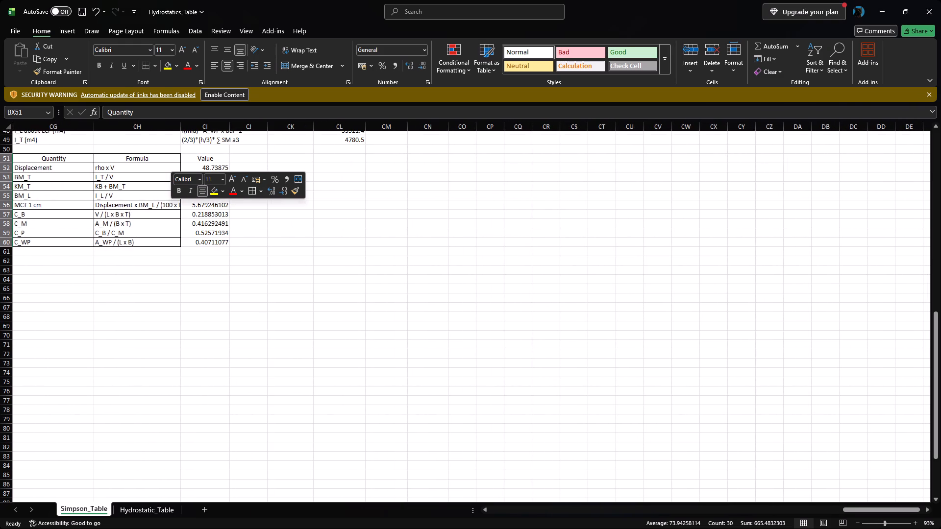
drag(61, 159, 199, 247)
click(93, 182)
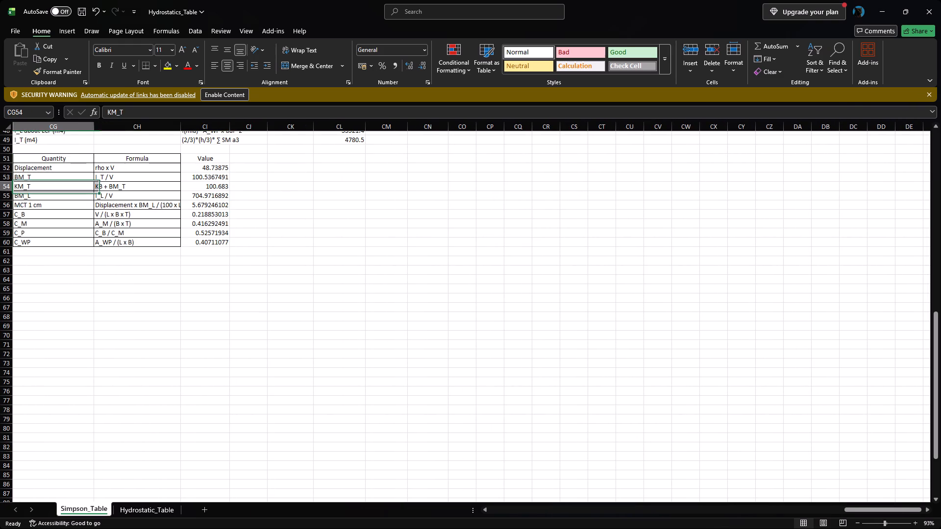
drag(66, 161, 201, 247)
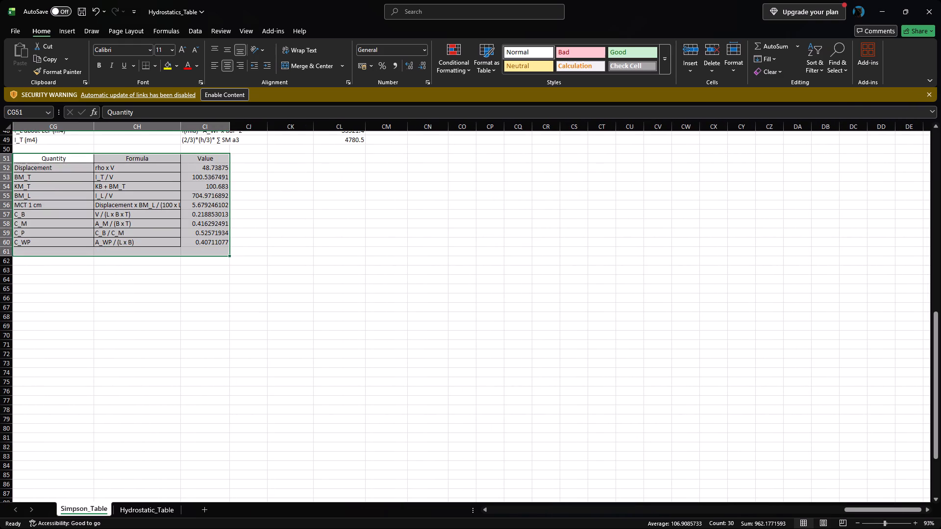
click(61, 157)
drag(55, 158, 194, 246)
right_click(175, 210)
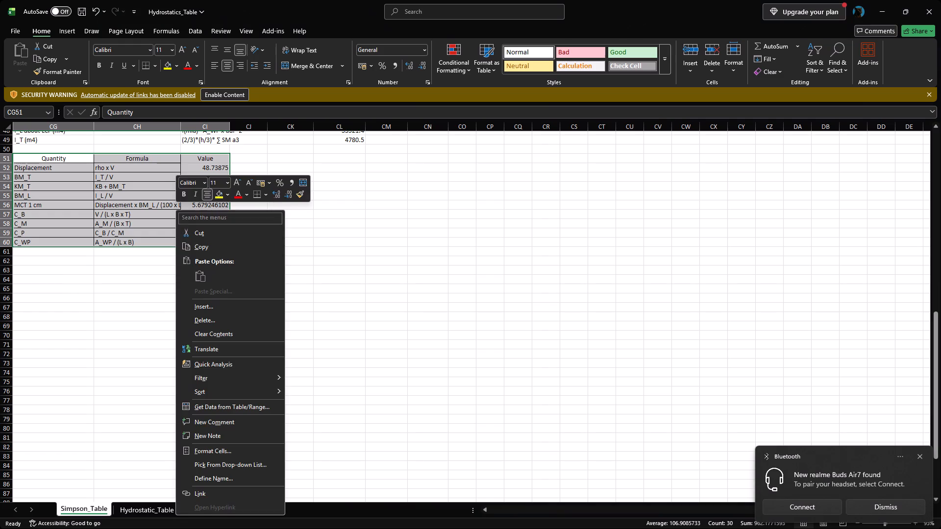
click(269, 195)
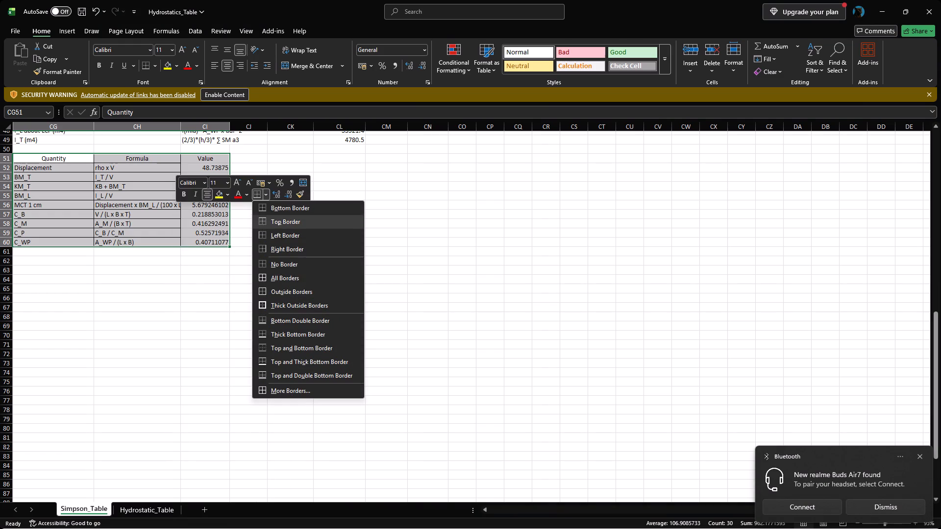
click(285, 276)
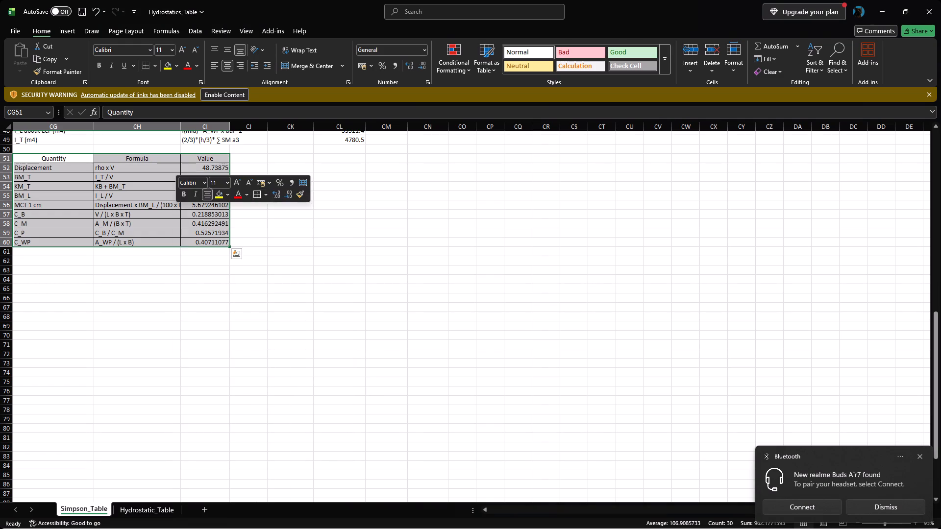
click(329, 240)
Review the Simpson_Table sheet across all drafts, checking the borders of the results tables and the Hydrostatic Input tables.
scroll(298, 360, up, 4)
scroll(298, 357, down, 1)
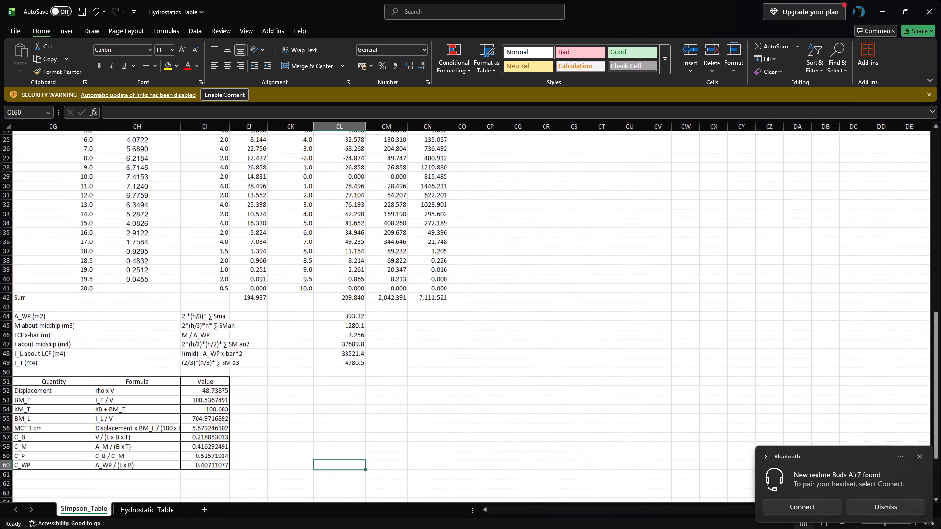
scroll(299, 356, down, 2)
scroll(299, 356, right, 7)
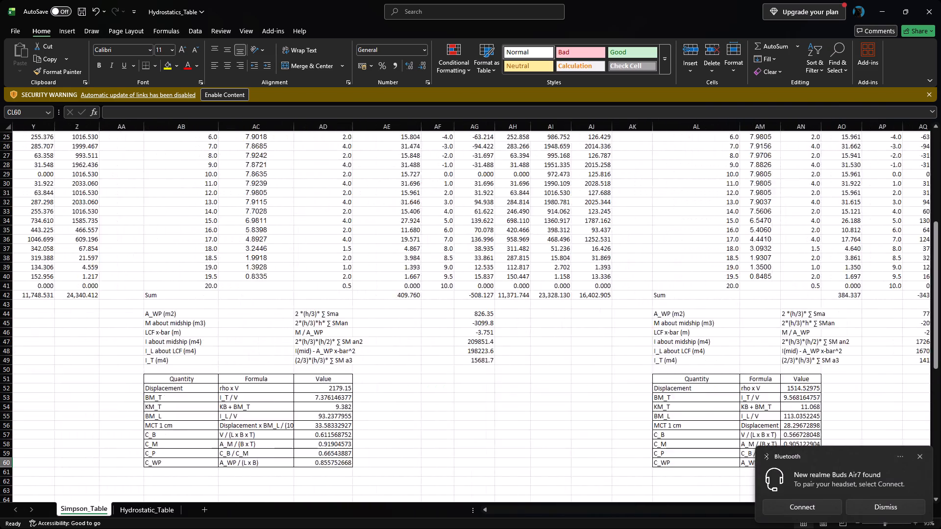
scroll(299, 356, right, 8)
scroll(207, 341, up, 5)
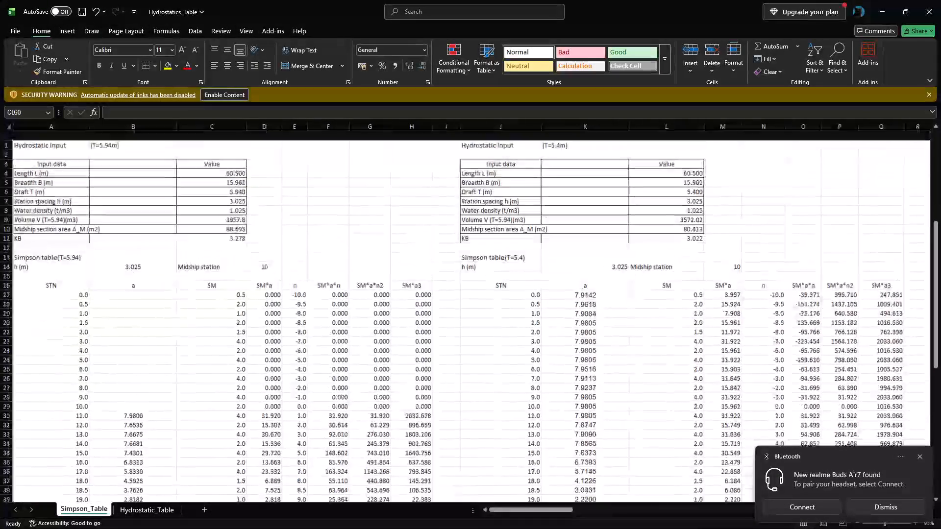
scroll(206, 341, left, 1)
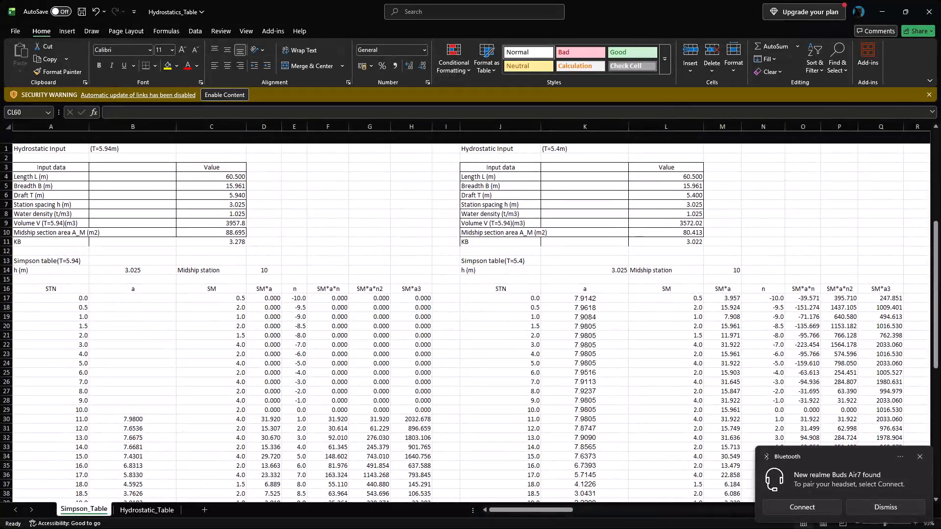
scroll(206, 340, left, 3)
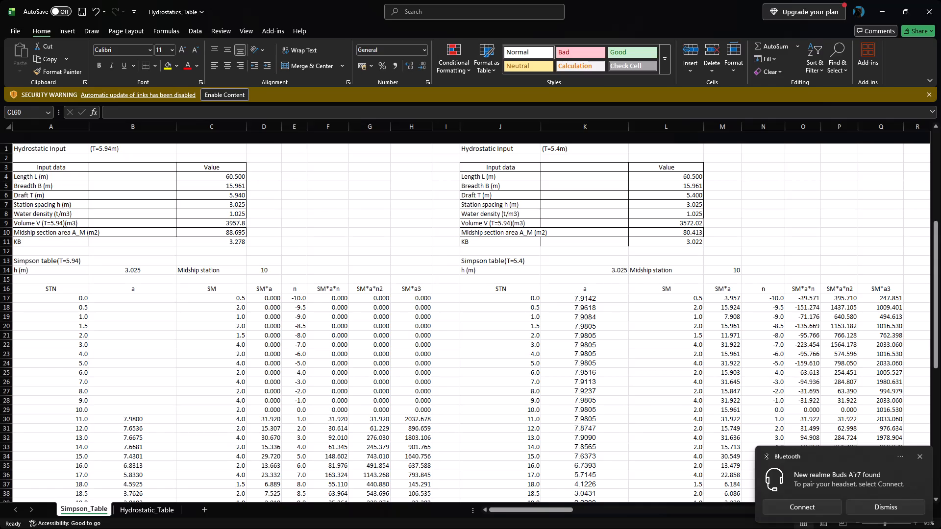
scroll(206, 340, left, 2)
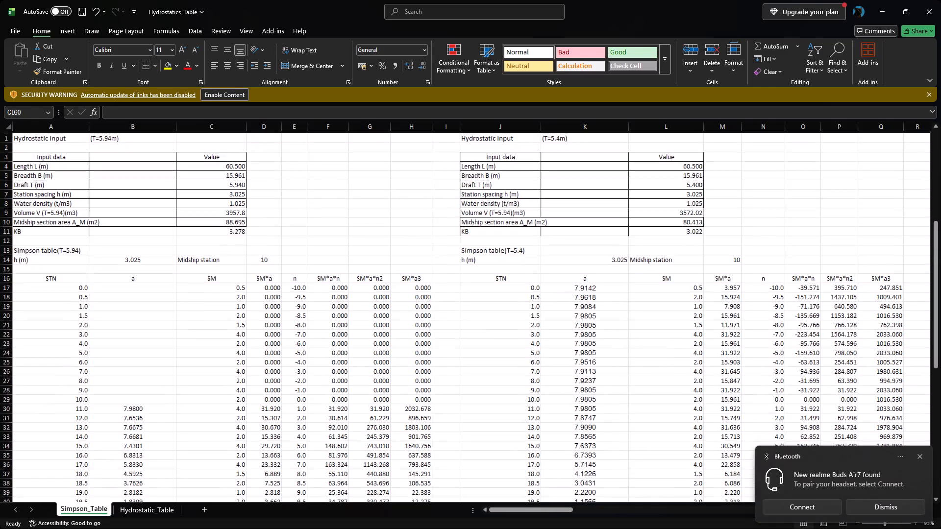
scroll(206, 340, left, 14)
scroll(206, 340, right, 1)
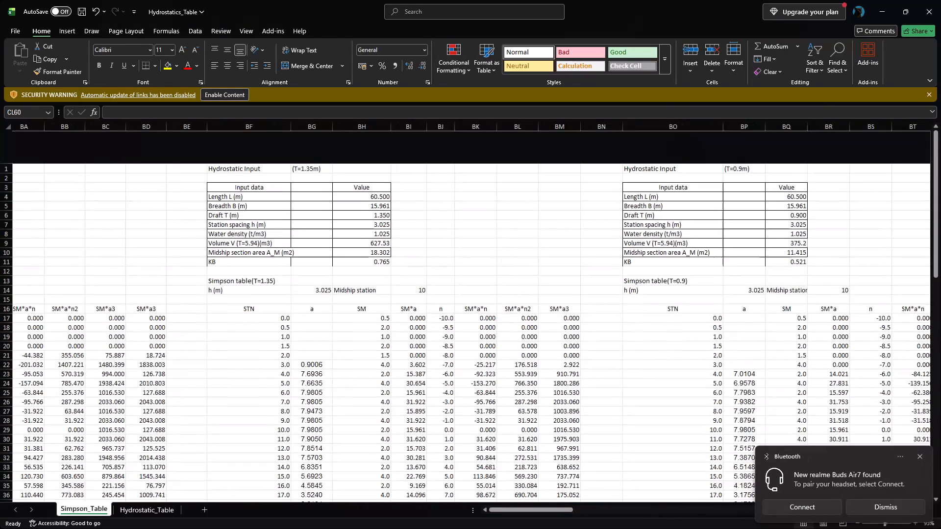
scroll(206, 340, right, 6)
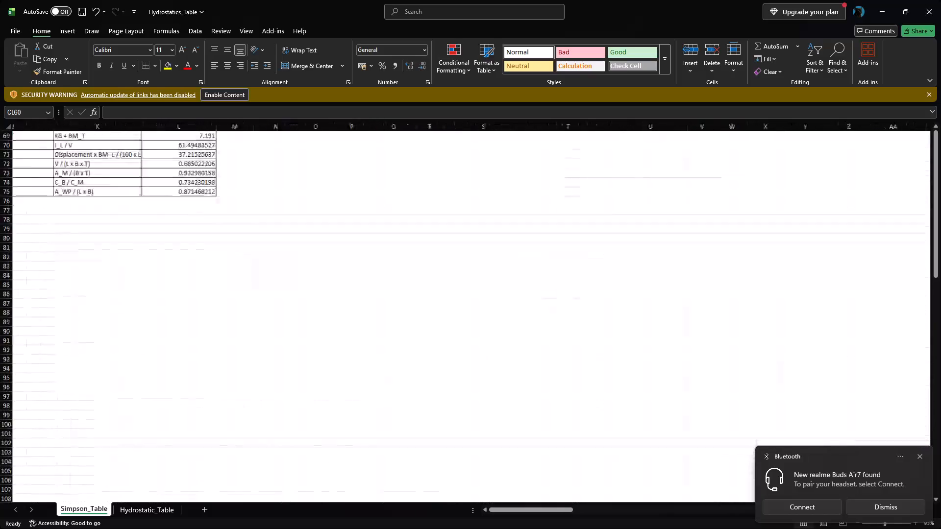
scroll(206, 340, up, 6)
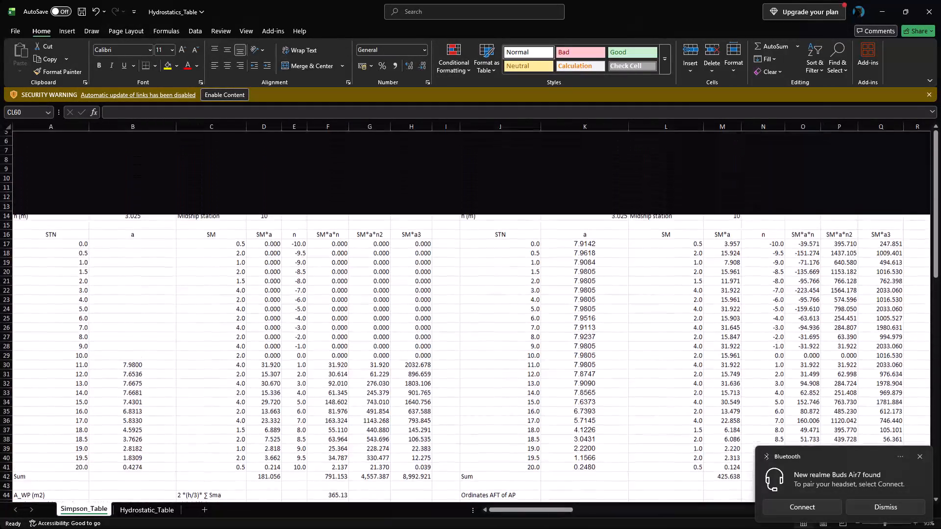
scroll(206, 340, up, 2)
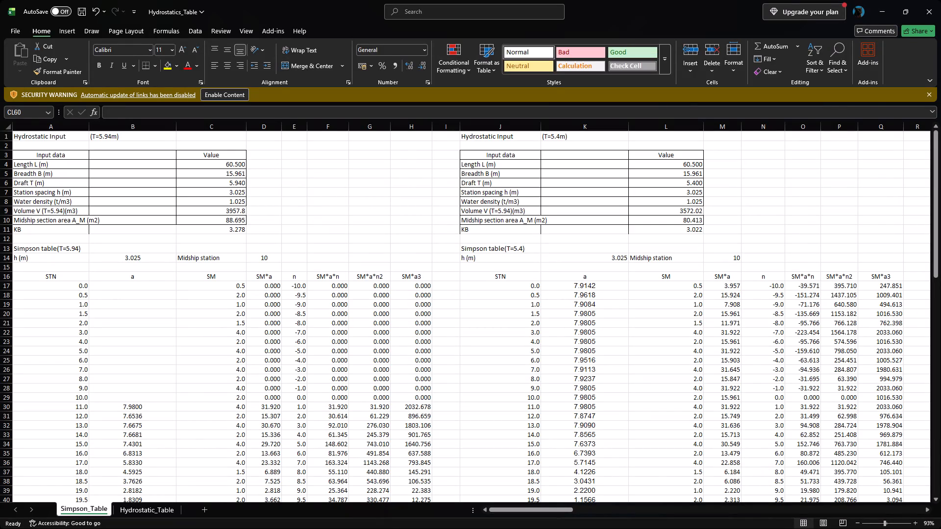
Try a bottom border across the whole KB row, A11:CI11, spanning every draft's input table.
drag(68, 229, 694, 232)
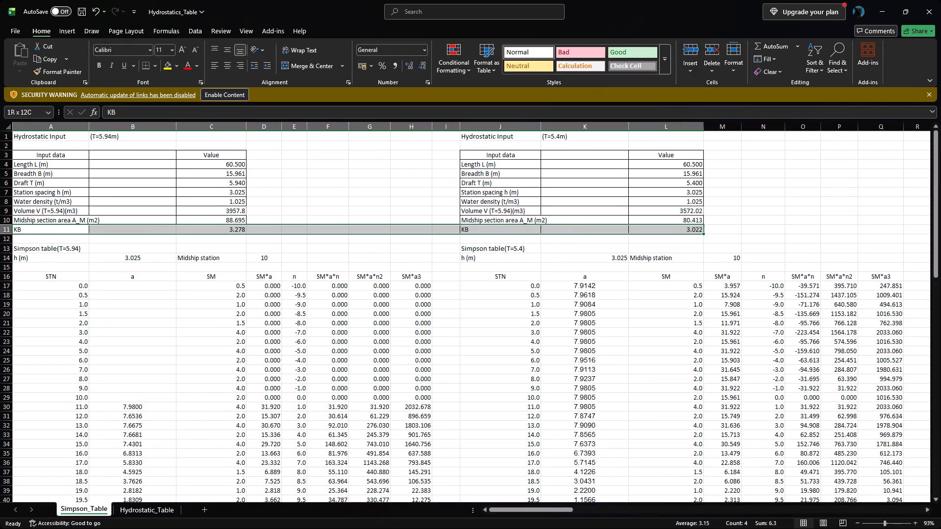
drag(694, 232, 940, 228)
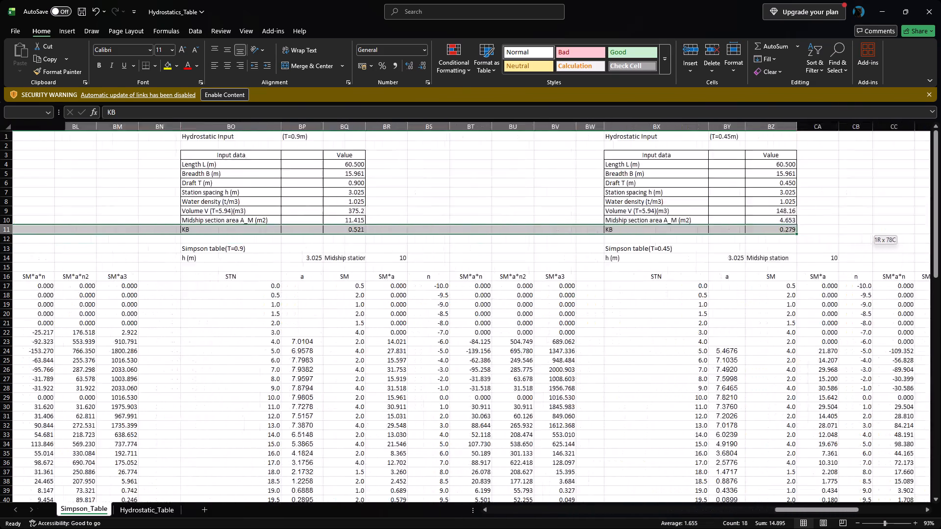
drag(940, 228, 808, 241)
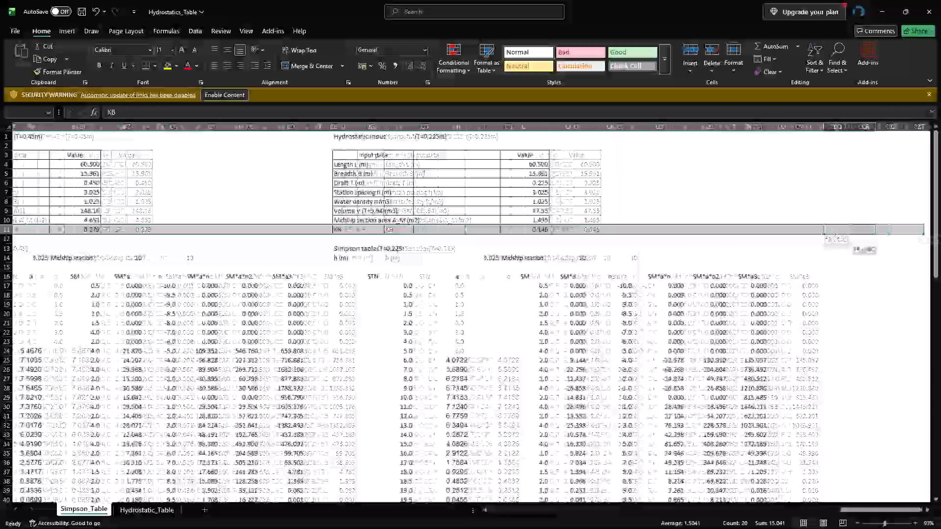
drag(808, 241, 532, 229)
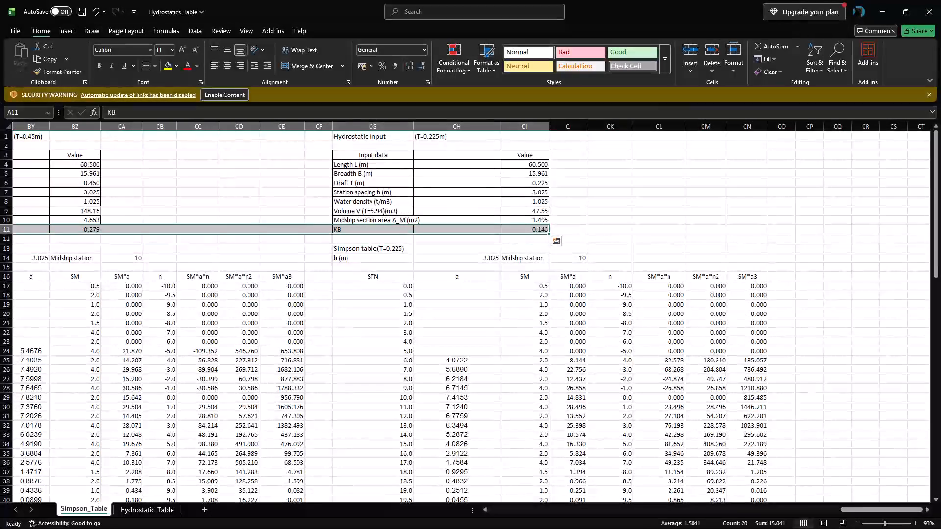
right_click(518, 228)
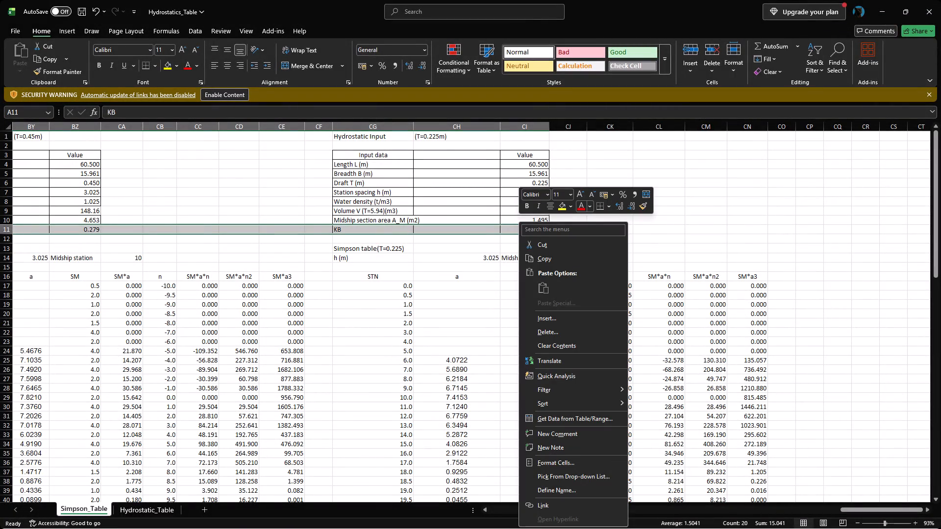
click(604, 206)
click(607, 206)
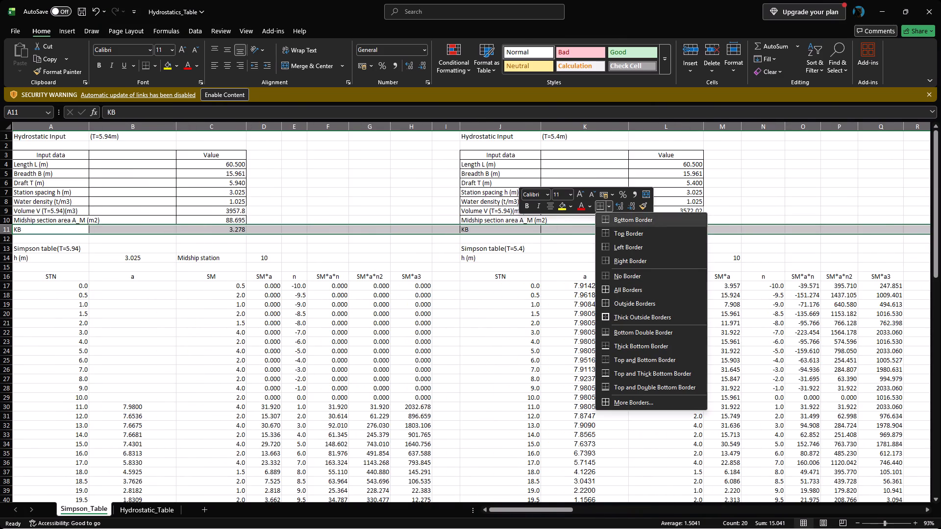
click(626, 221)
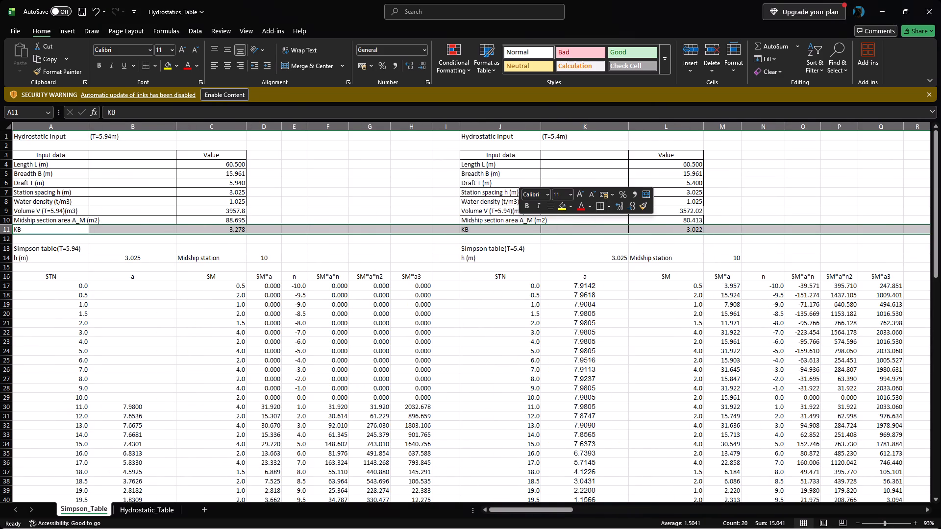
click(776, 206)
Check row 11's bottom border in the input tables and in the empty cells between them.
scroll(619, 305, left, 10)
scroll(619, 305, right, 20)
scroll(619, 305, right, 16)
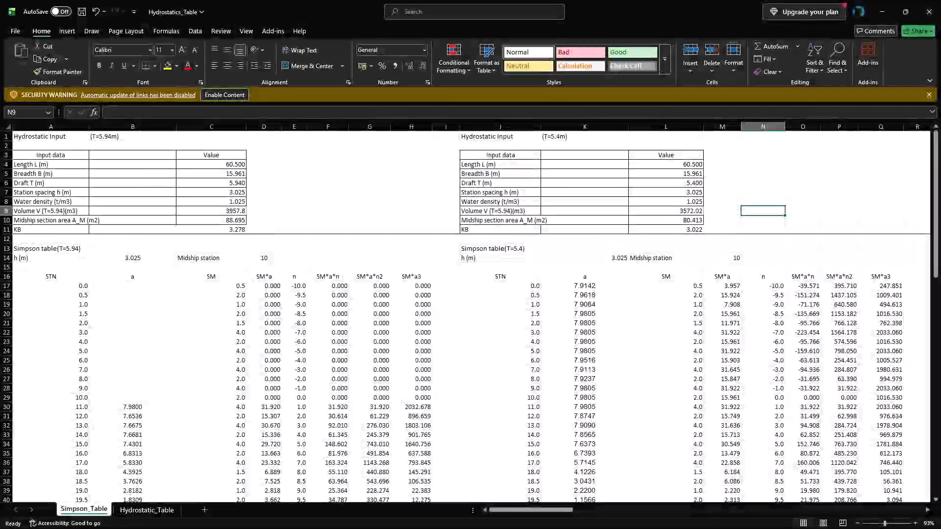
drag(267, 228, 425, 235)
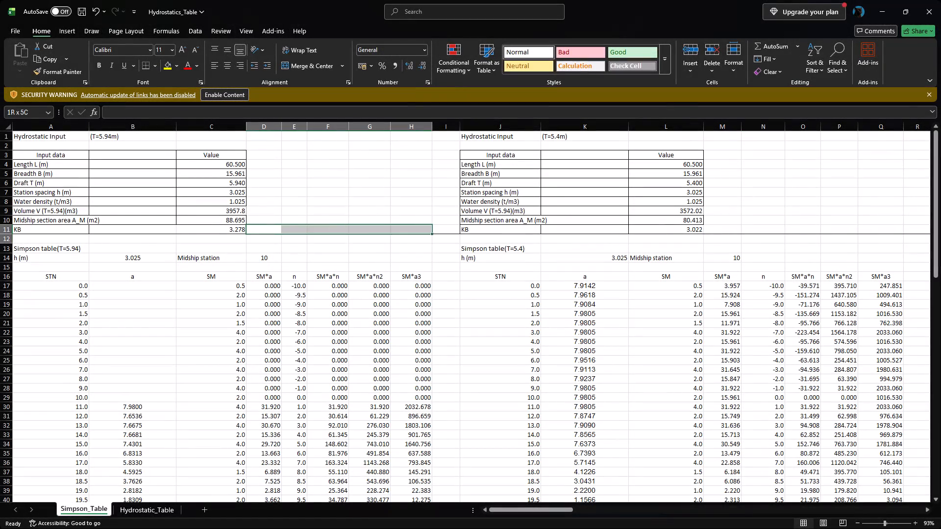
drag(425, 235, 469, 236)
click(421, 257)
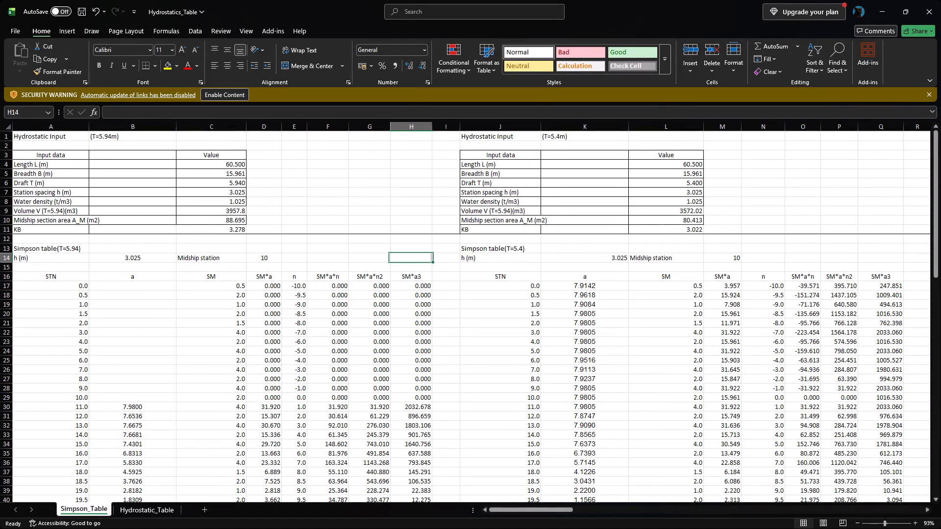
scroll(608, 287, up, 5)
scroll(608, 287, down, 5)
scroll(608, 287, up, 6)
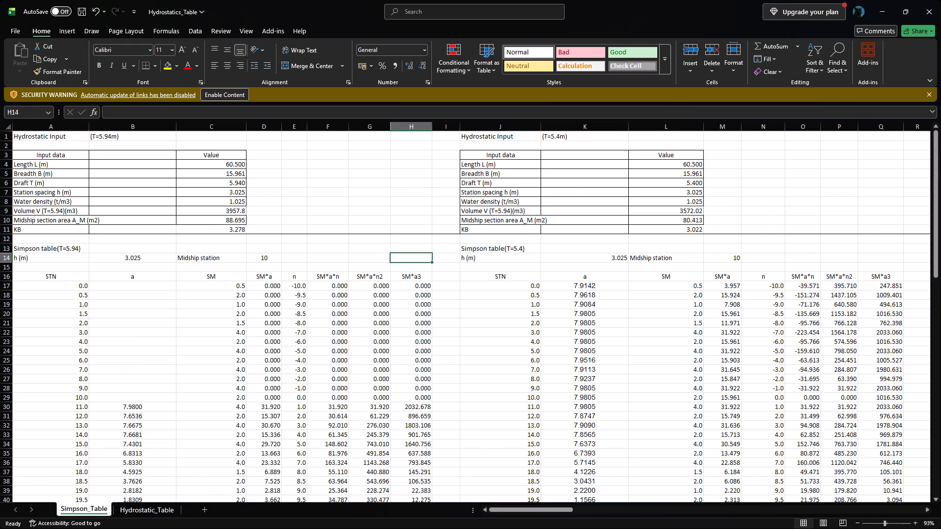
scroll(652, 292, left, 12)
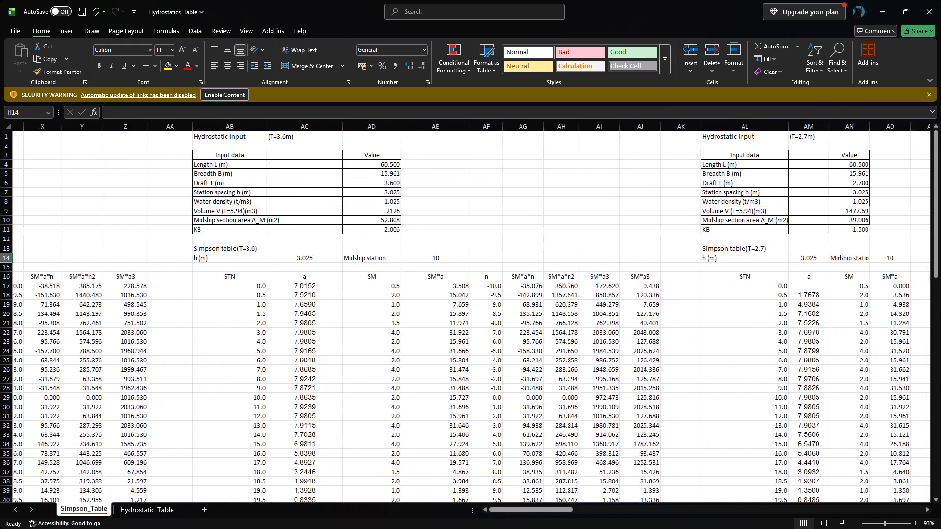
scroll(652, 292, right, 1)
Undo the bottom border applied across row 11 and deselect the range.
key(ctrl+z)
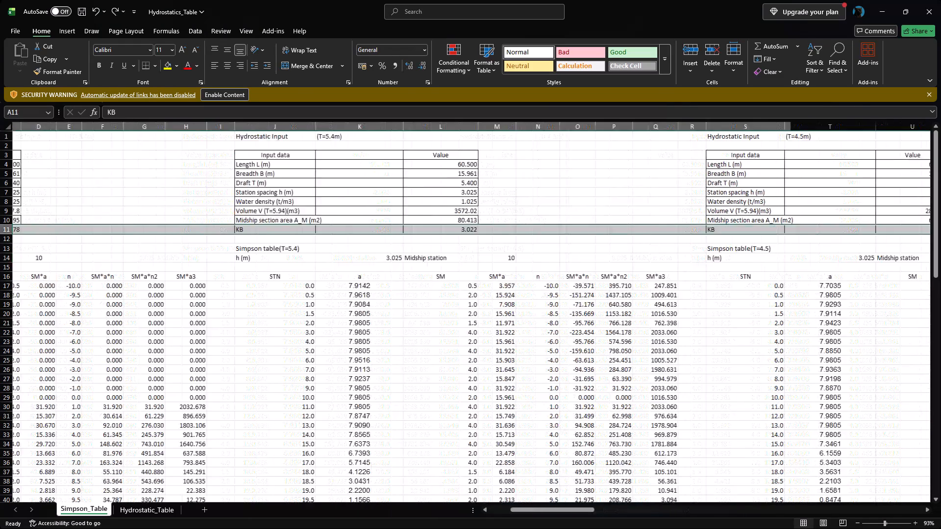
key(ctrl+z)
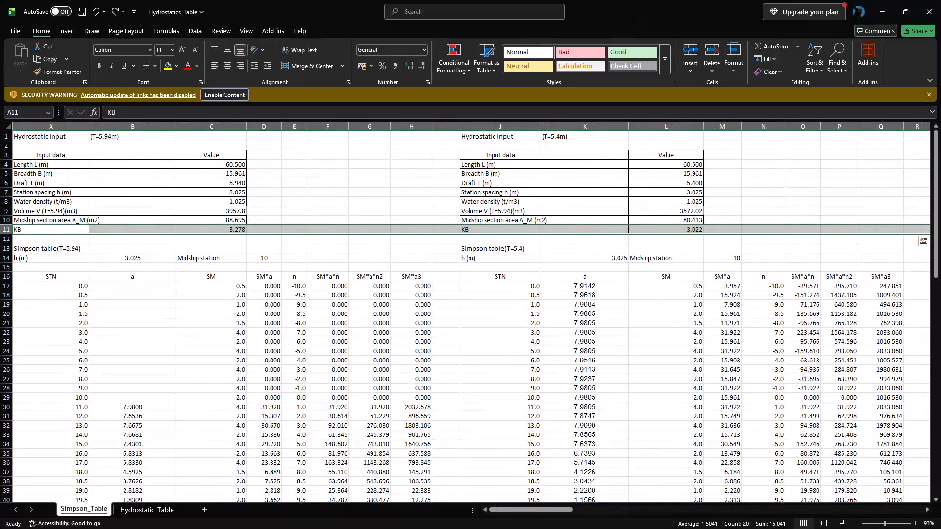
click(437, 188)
Apply all borders to the KB row, A11:C11, of the T=5.94m input table only.
scroll(426, 237, right, 1)
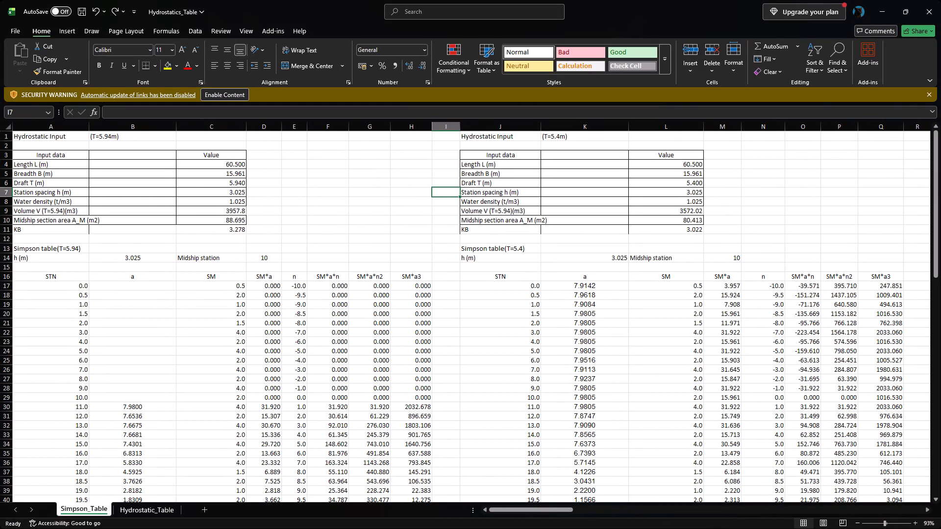
drag(51, 229, 224, 233)
right_click(225, 233)
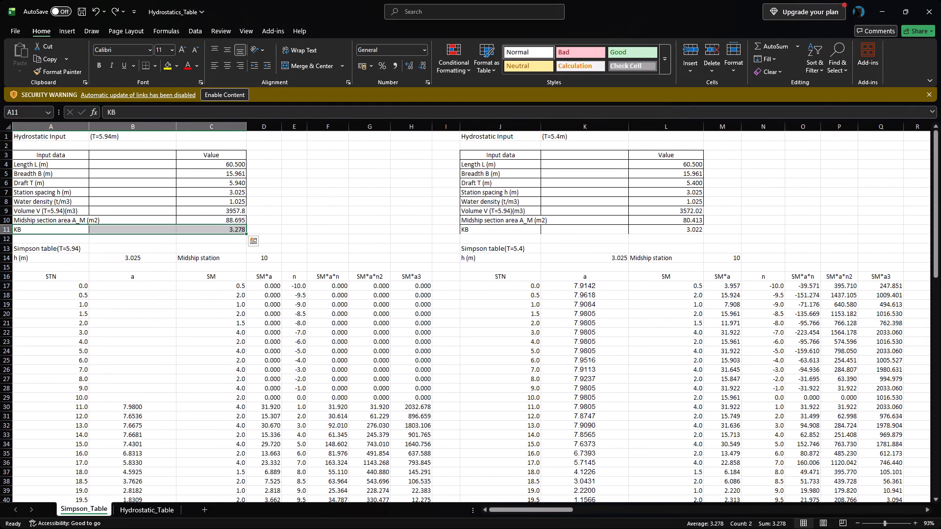
right_click(219, 228)
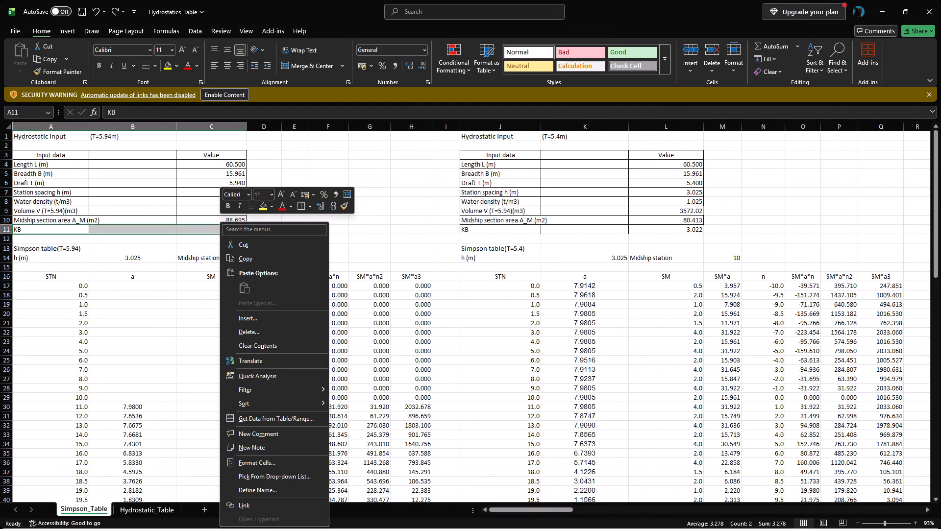
click(309, 210)
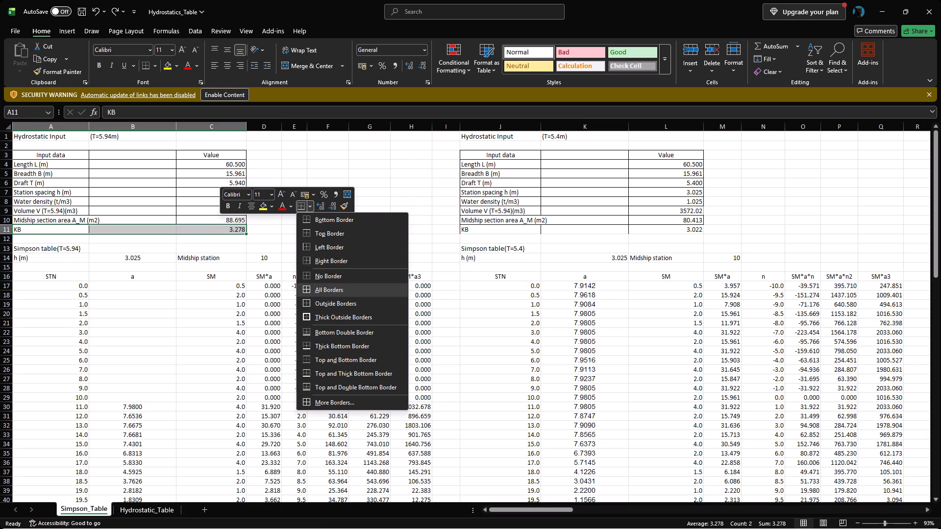
click(336, 292)
Apply all borders to the KB row, J11:L11, of the T=5.4m input table.
drag(475, 231, 663, 230)
right_click(663, 230)
click(753, 205)
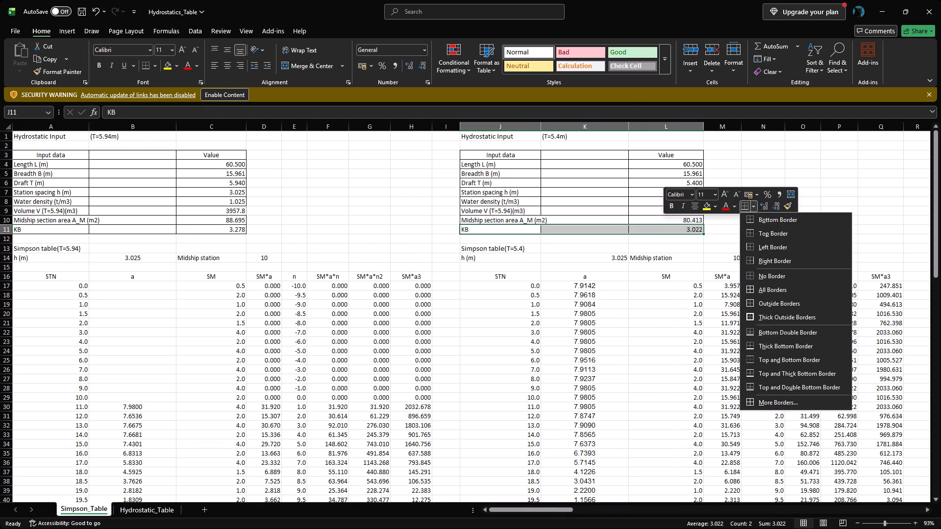
click(778, 289)
Apply all borders to the KB row, S11:U11, of the T=4.5m input table.
scroll(762, 277, left, 5)
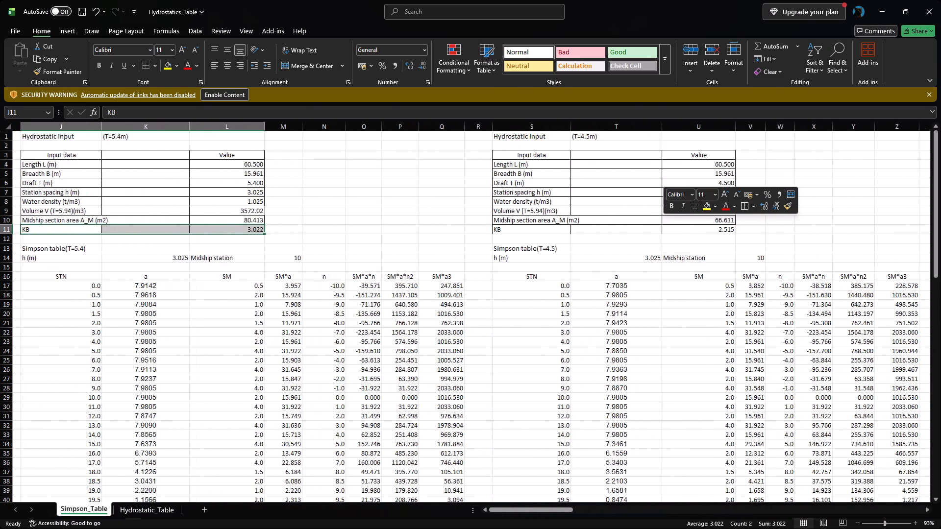
drag(479, 228, 644, 230)
right_click(644, 230)
click(735, 203)
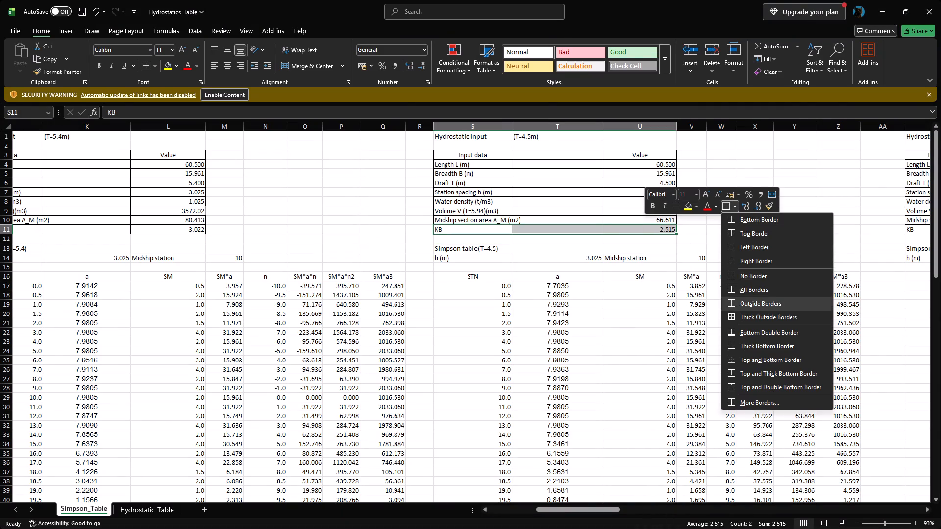
click(751, 286)
Apply all borders to the KB row, AB11:AD11, of the T=3.6m input table.
scroll(749, 286, left, 6)
drag(182, 228, 205, 228)
drag(179, 230, 310, 232)
right_click(310, 232)
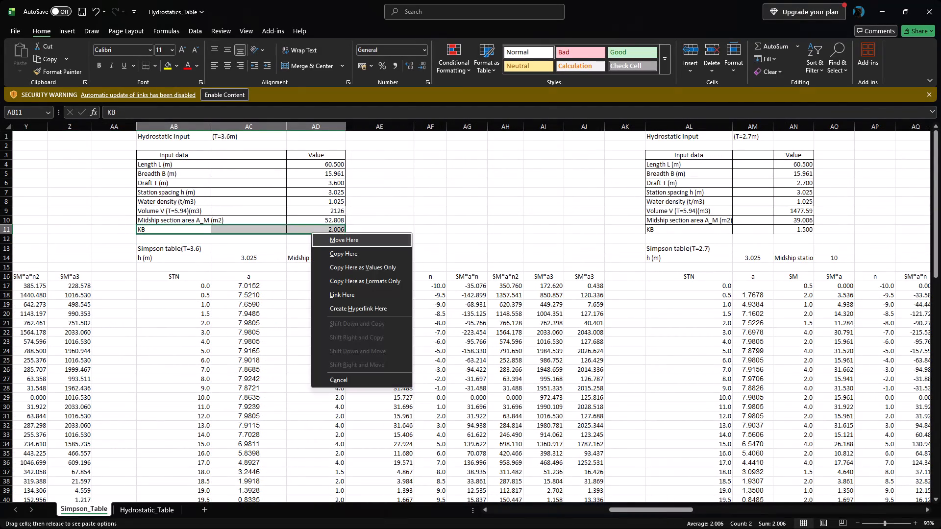
right_click(290, 232)
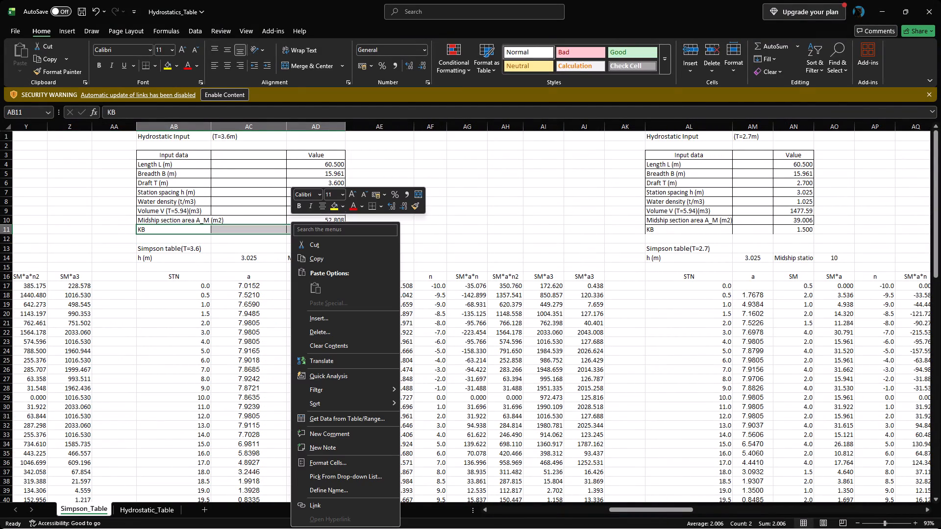
click(384, 204)
click(405, 289)
Apply all borders to the KB row, AL11:AN11, of the T=2.7m input table.
scroll(399, 283, left, 2)
scroll(214, 226, left, 1)
drag(142, 230, 247, 234)
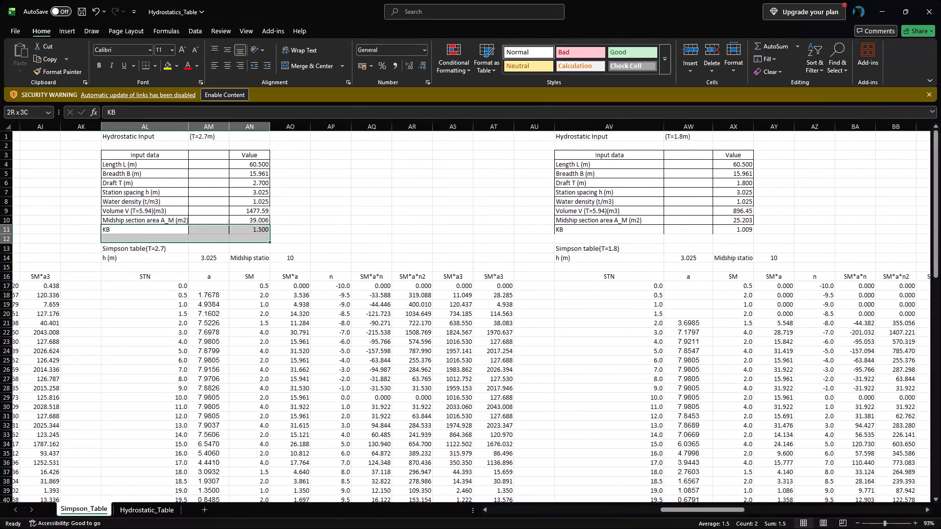
drag(247, 234, 253, 231)
right_click(253, 231)
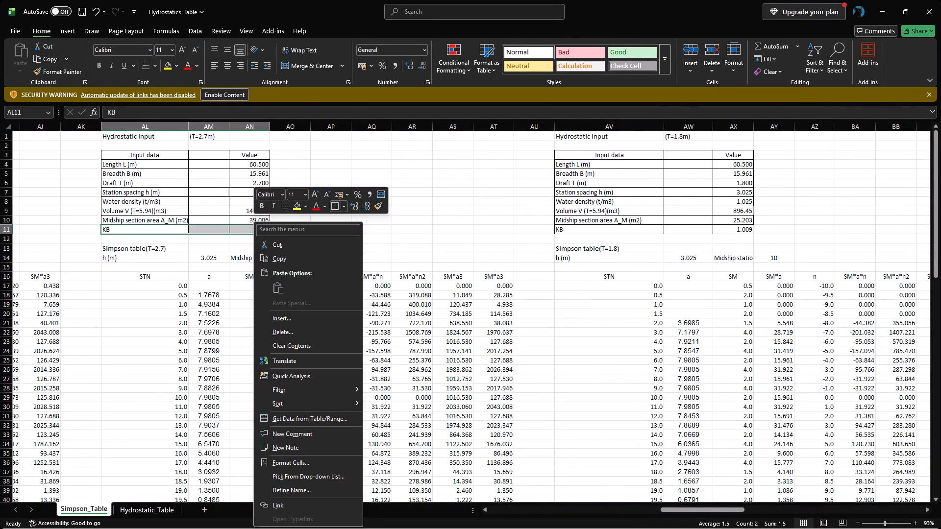
click(346, 207)
scroll(360, 285, left, 4)
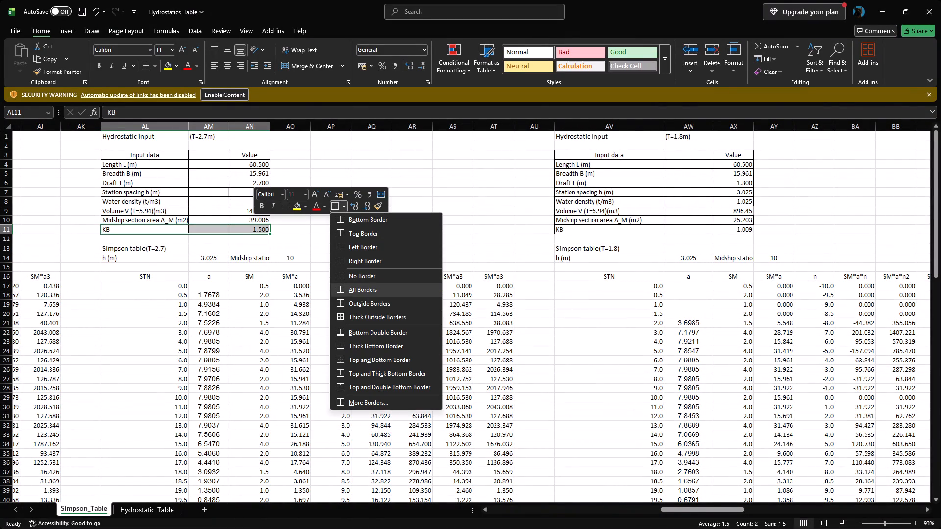
click(359, 286)
Apply all borders to the KB row, AV11:AX11, of the T=1.8m input table.
scroll(324, 263, left, 5)
scroll(285, 245, left, 1)
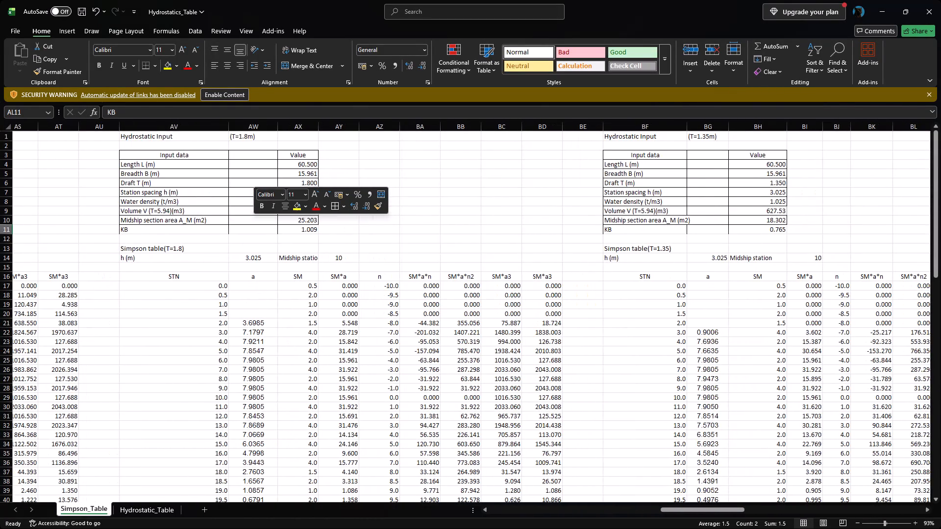
click(182, 230)
drag(179, 231, 308, 232)
right_click(308, 232)
right_click(251, 228)
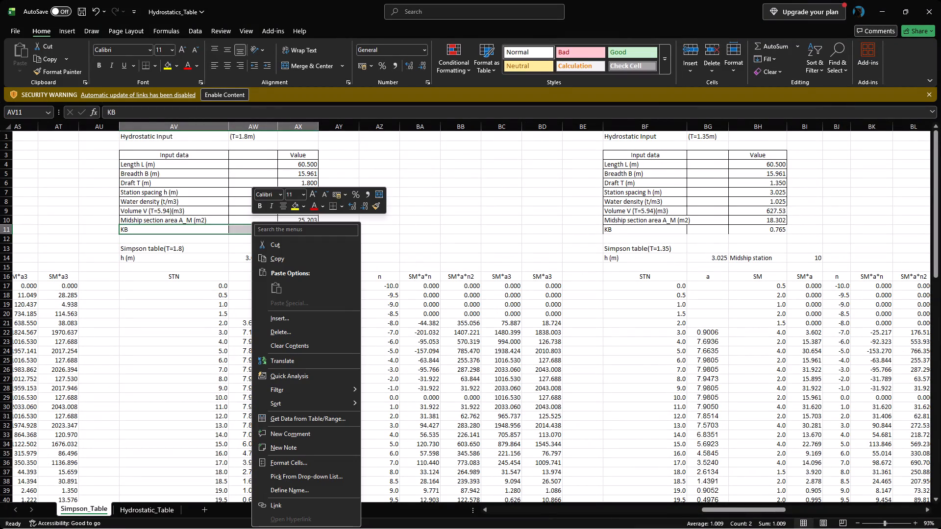
click(347, 209)
click(342, 208)
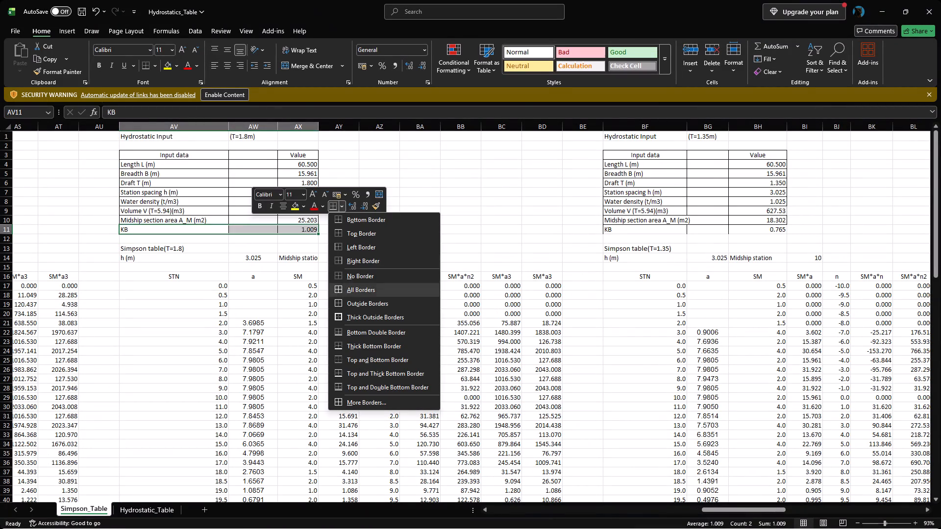
click(362, 291)
Apply all borders to the KB row, BF11:BH11, of the T=1.35m input table.
scroll(352, 279, left, 4)
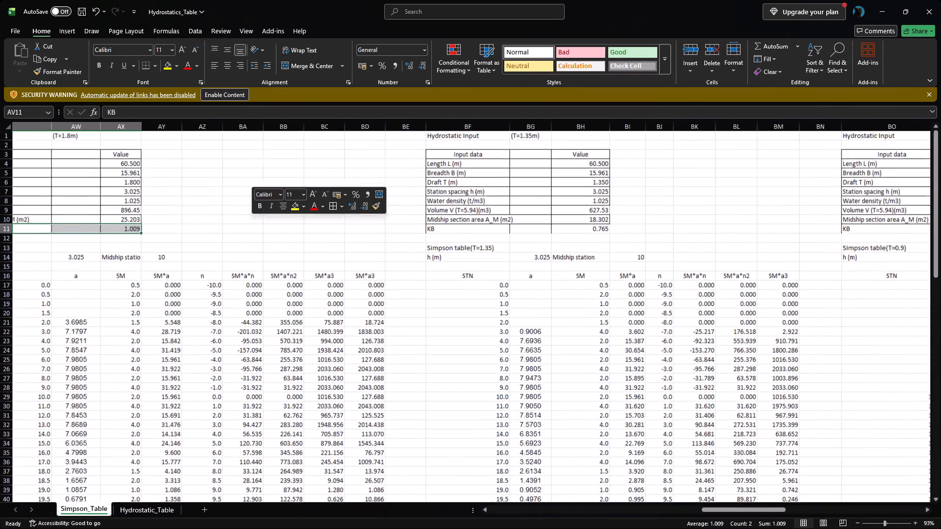
scroll(380, 252, left, 1)
drag(316, 231, 402, 229)
right_click(402, 229)
click(492, 204)
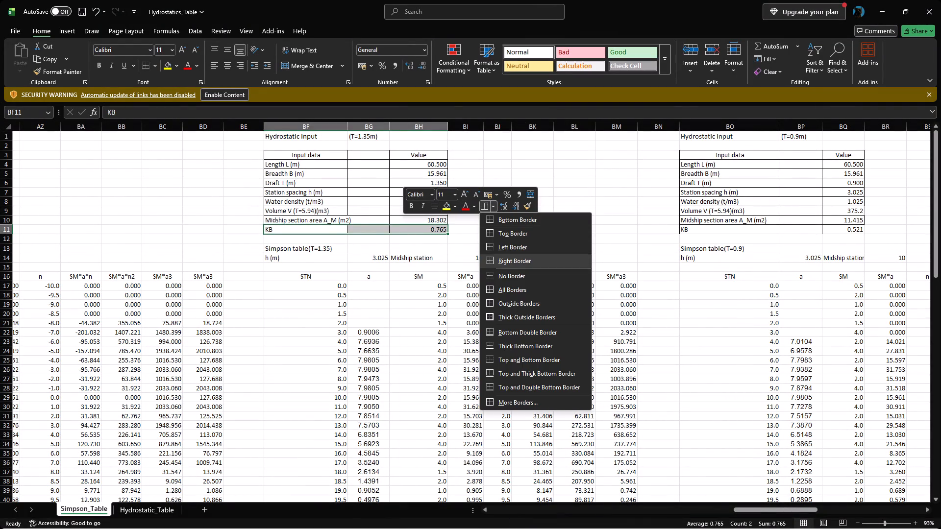
click(502, 261)
click(494, 208)
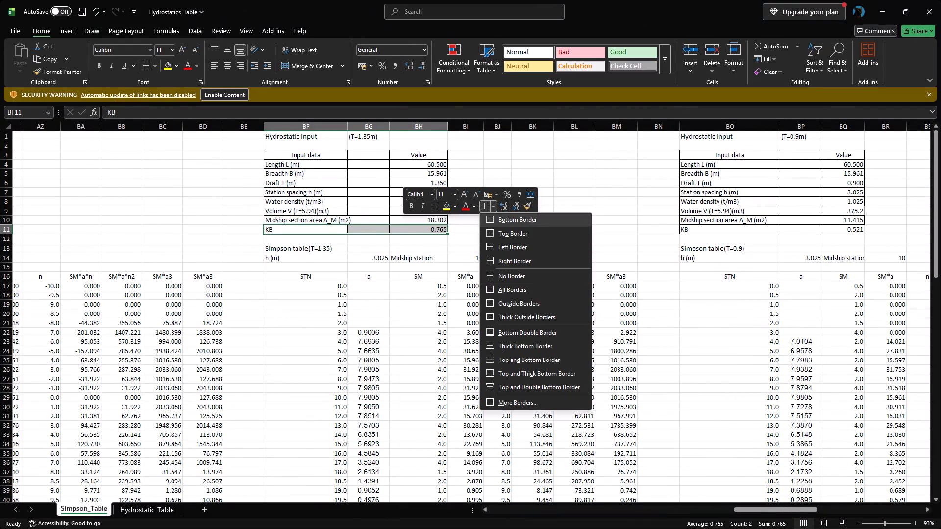
click(518, 287)
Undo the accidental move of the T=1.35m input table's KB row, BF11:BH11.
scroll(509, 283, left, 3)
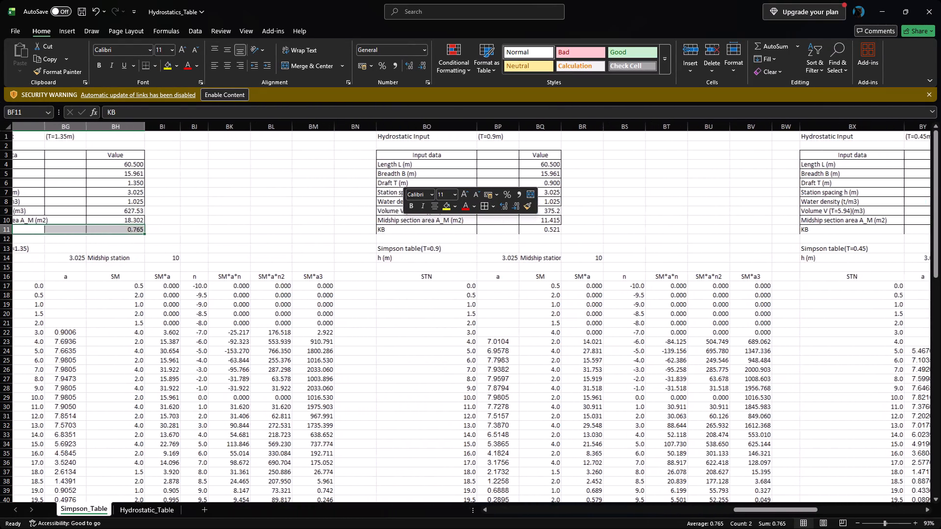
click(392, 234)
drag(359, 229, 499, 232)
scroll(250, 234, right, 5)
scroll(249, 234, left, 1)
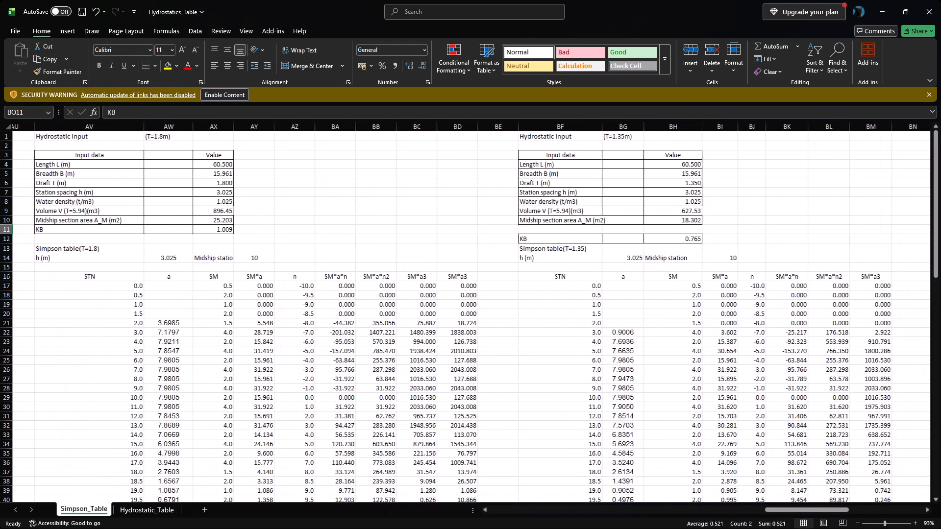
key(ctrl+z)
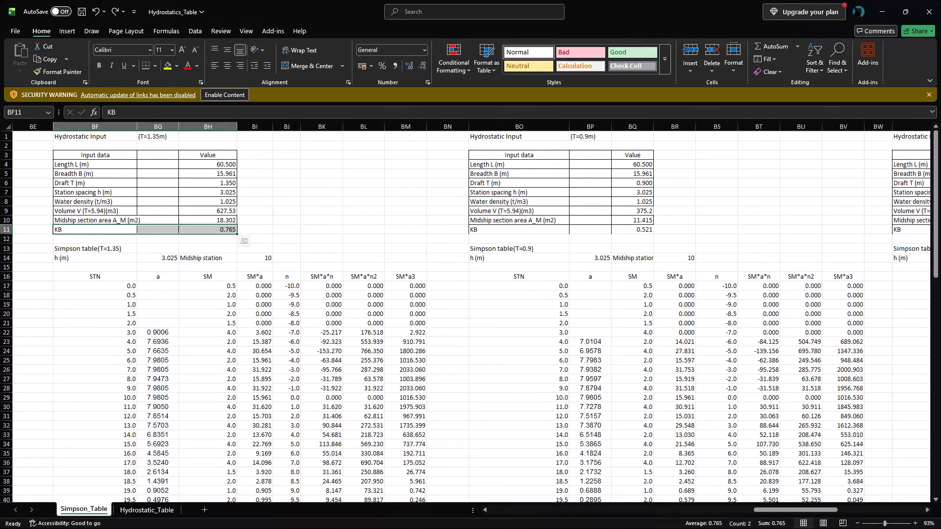
Apply all borders to the KB row, BF11:BH11, of the T=1.35m input table.
right_click(154, 232)
right_click(221, 226)
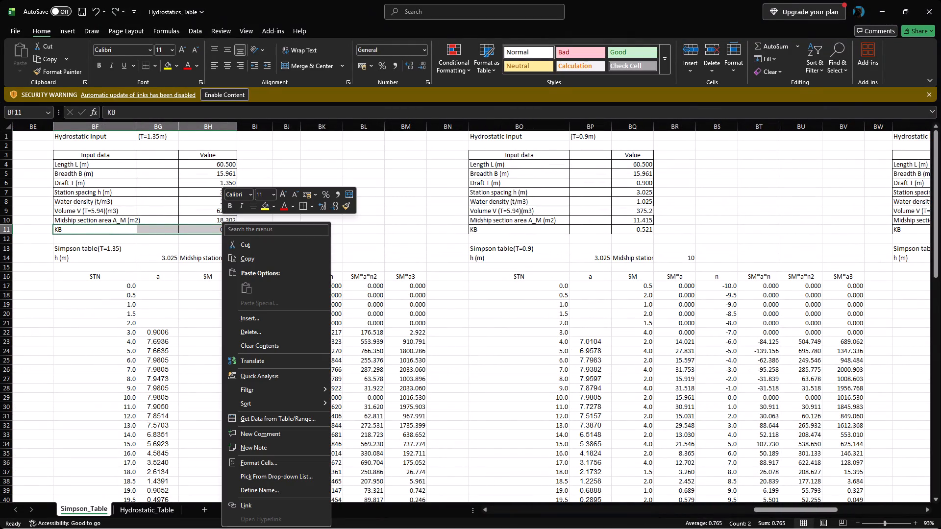
click(311, 209)
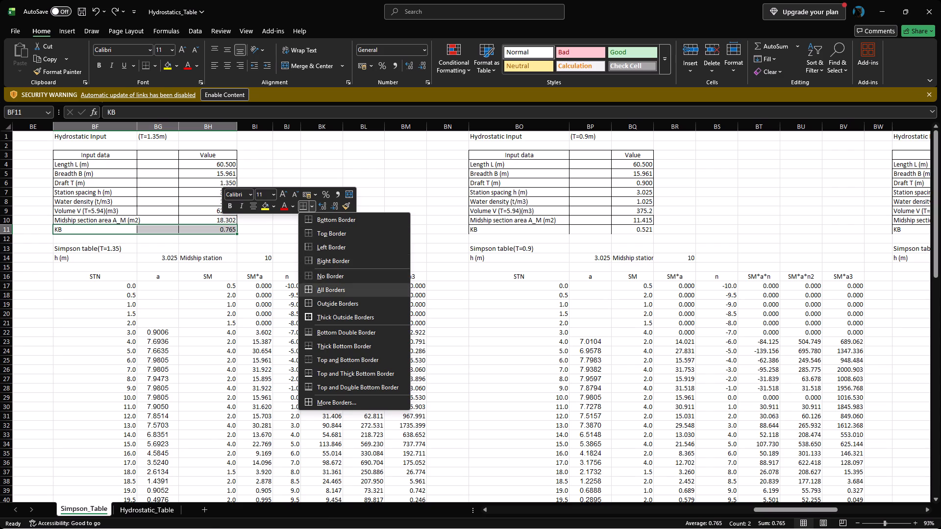
click(327, 288)
click(421, 233)
Apply all borders to the KB row, BO11:BQ11, of the T=0.9m input table.
drag(473, 231, 600, 234)
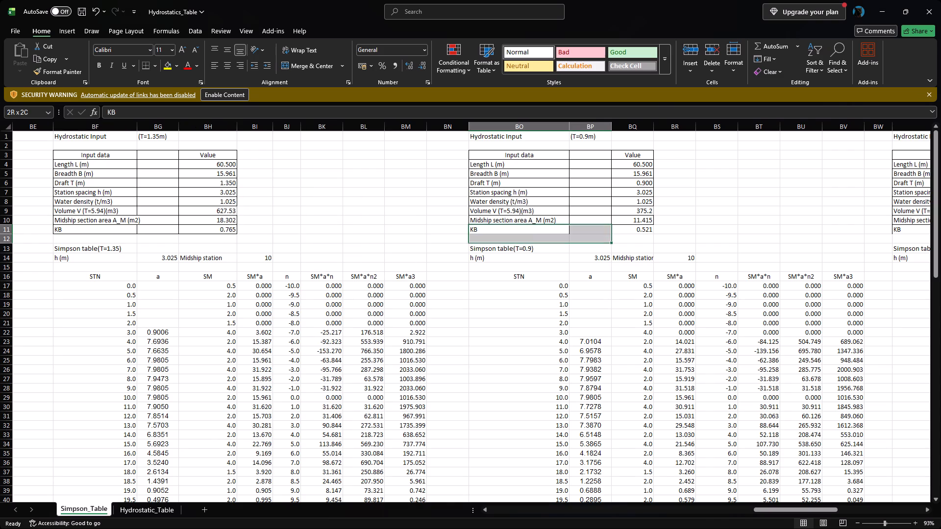
drag(600, 234, 621, 231)
right_click(621, 231)
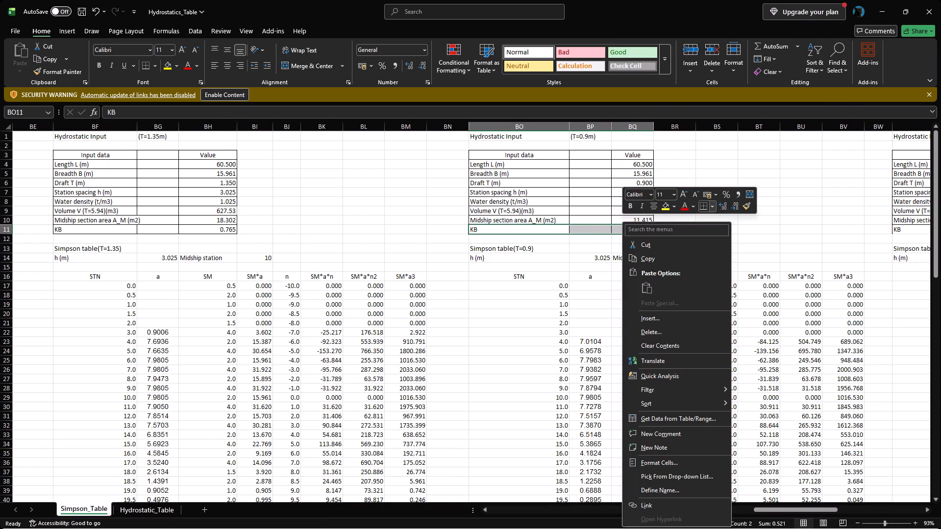
click(712, 206)
click(731, 289)
Apply all borders to the KB row, BX11:BZ11, of the T=0.45m input table.
scroll(727, 285, left, 2)
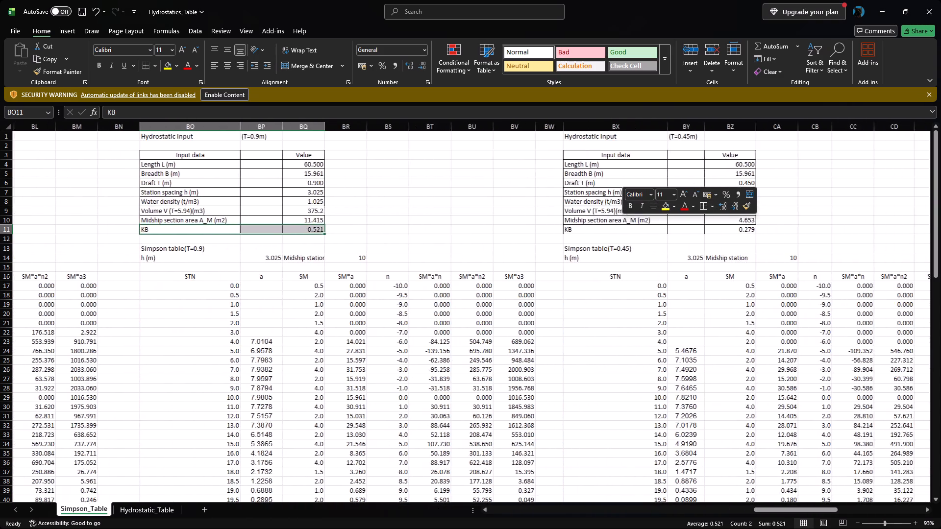
scroll(717, 280, left, 2)
scroll(713, 279, right, 2)
scroll(575, 255, right, 1)
drag(239, 232, 359, 233)
right_click(359, 233)
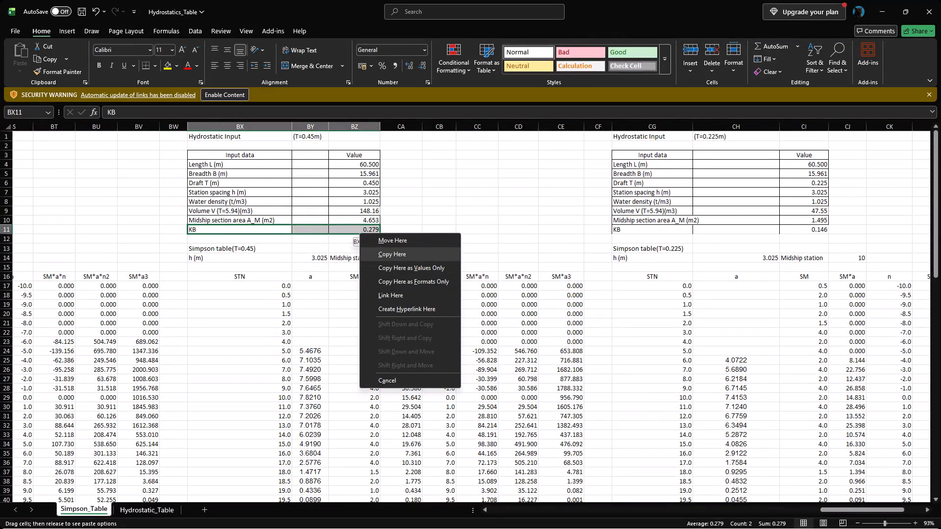
right_click(331, 229)
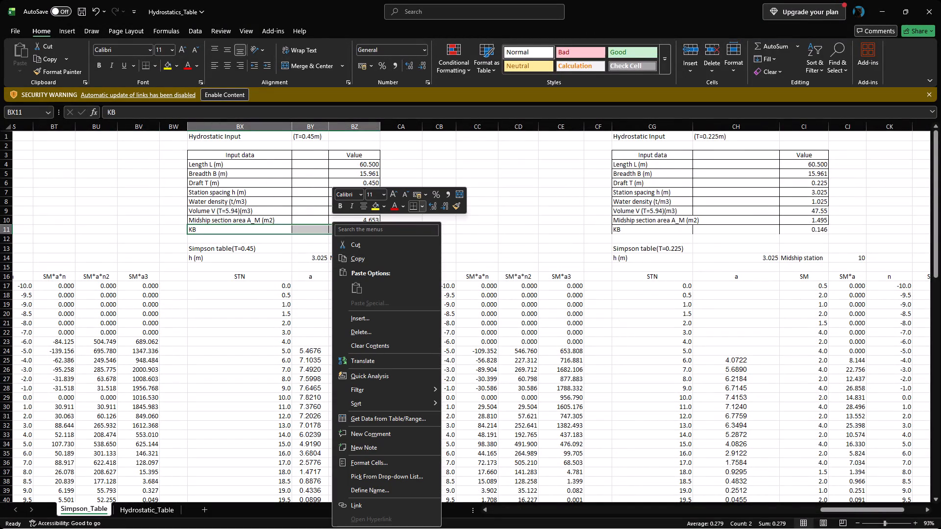
click(421, 208)
click(440, 288)
Apply all borders to the KB row, CG11:CI11, of the T=0.225m input table.
scroll(440, 288, left, 4)
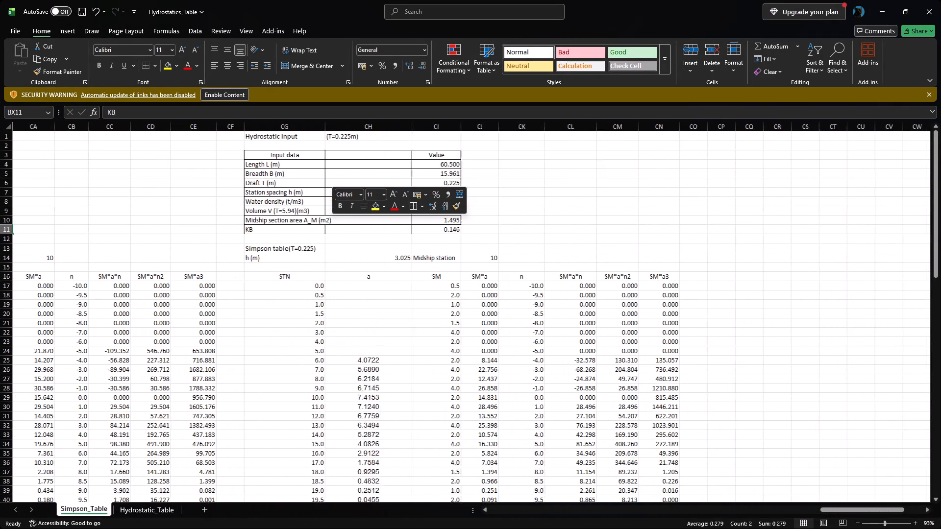
scroll(430, 287, left, 1)
click(190, 223)
drag(239, 230, 413, 230)
right_click(413, 230)
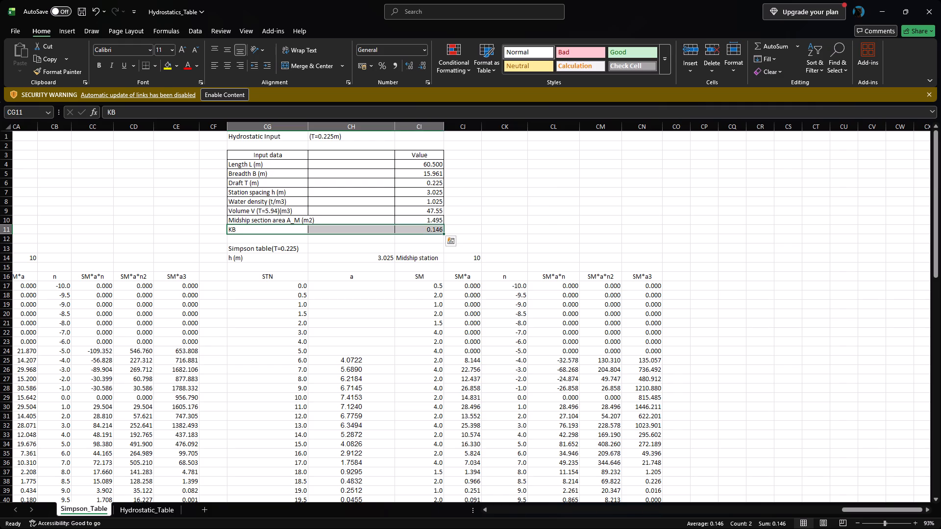
click(501, 208)
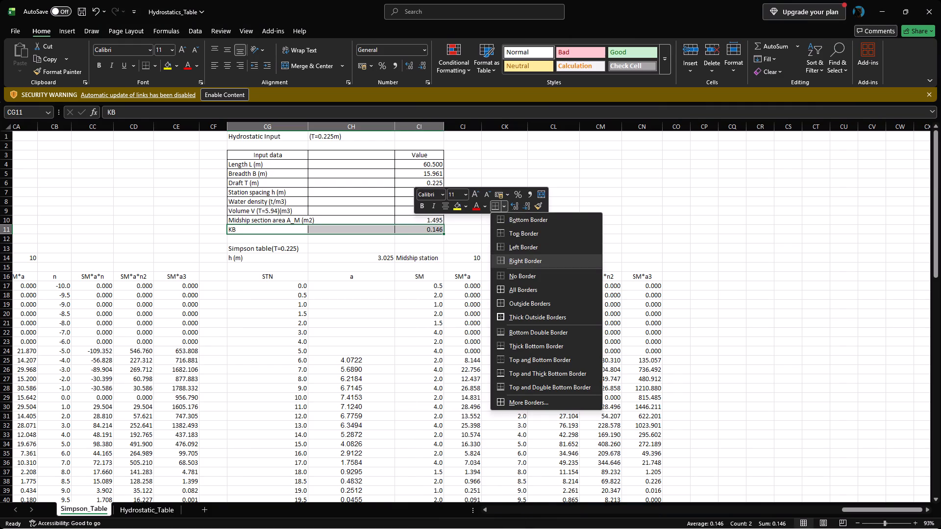
click(524, 290)
click(518, 248)
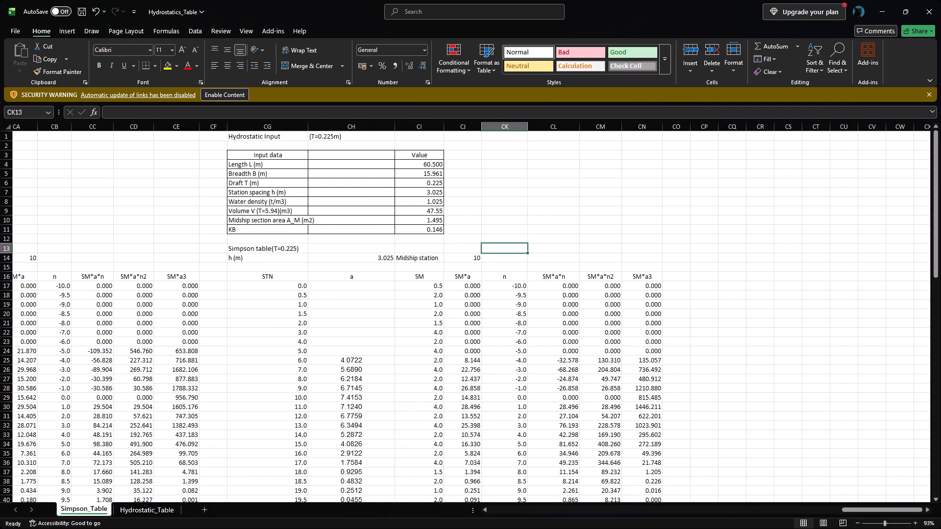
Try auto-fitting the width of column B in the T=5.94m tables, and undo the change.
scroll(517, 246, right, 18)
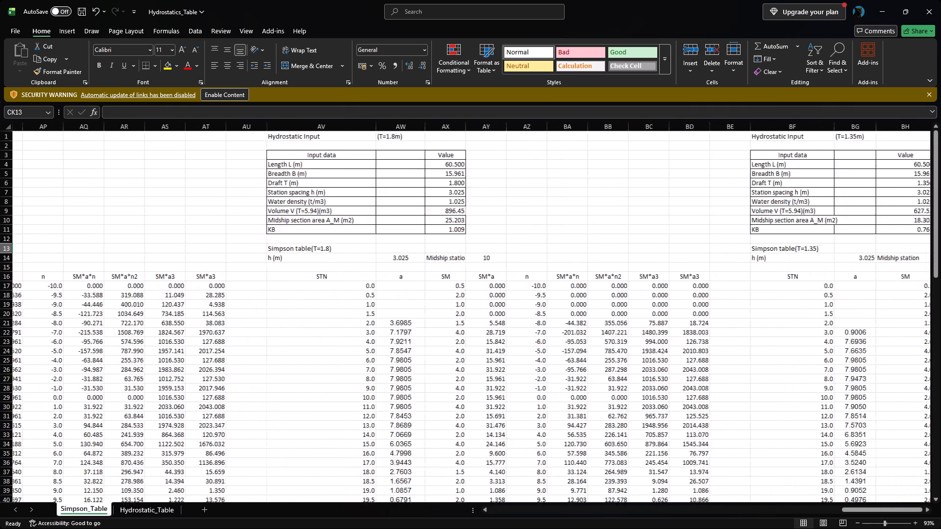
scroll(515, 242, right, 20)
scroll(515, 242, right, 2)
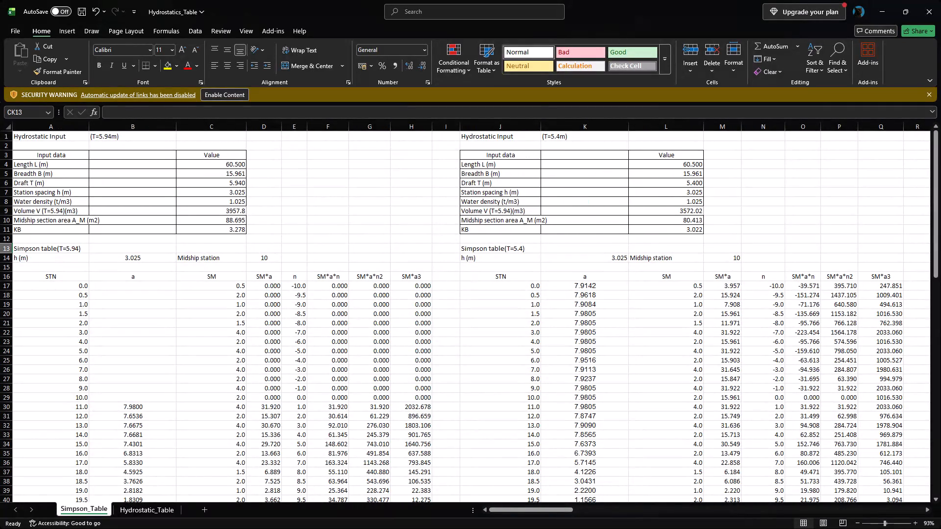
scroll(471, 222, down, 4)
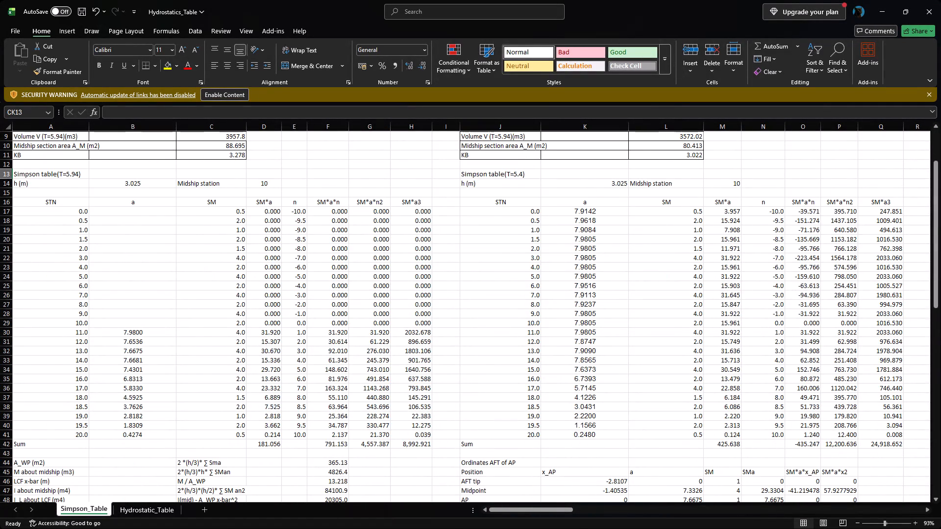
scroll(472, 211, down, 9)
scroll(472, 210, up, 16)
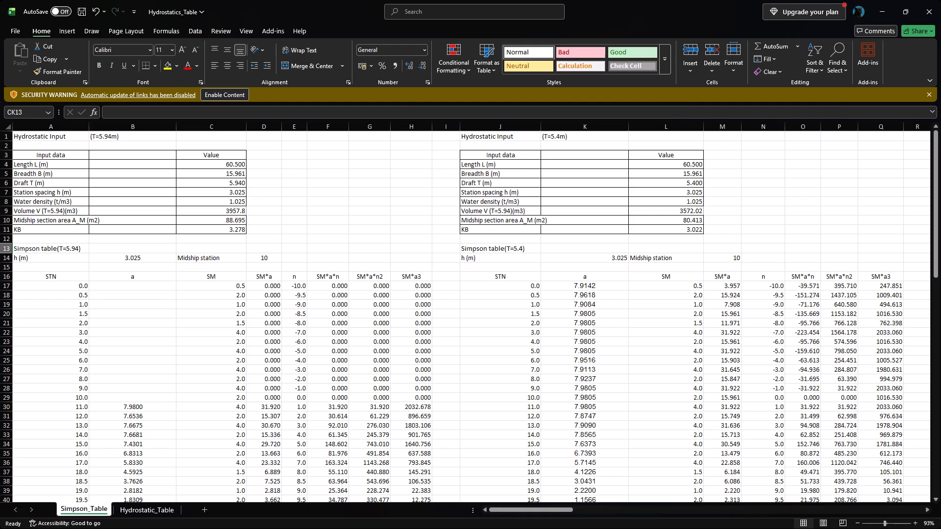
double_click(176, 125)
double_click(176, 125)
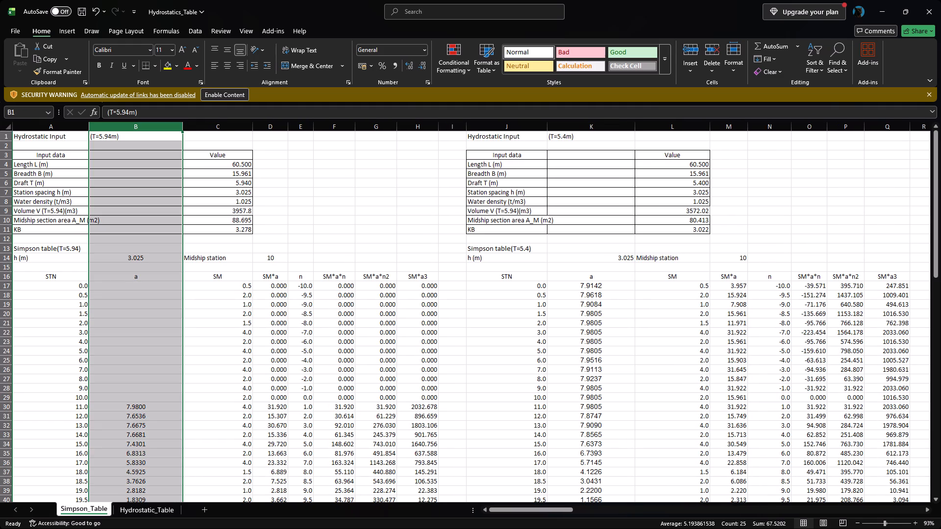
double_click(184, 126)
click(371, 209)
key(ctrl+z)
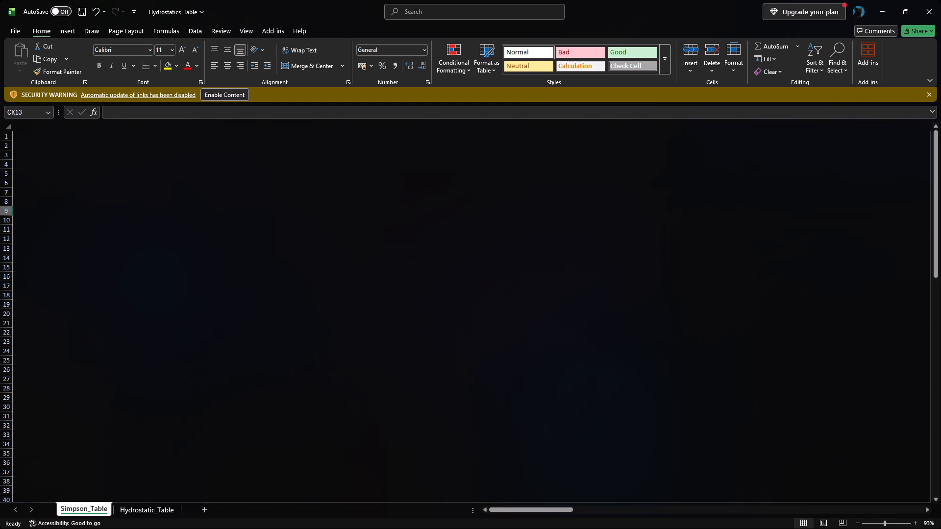
Examine the bordered input tables and Simpson tables across the sheet, from T=0.225m back to T=5.94m.
scroll(326, 197, right, 20)
scroll(326, 197, right, 16)
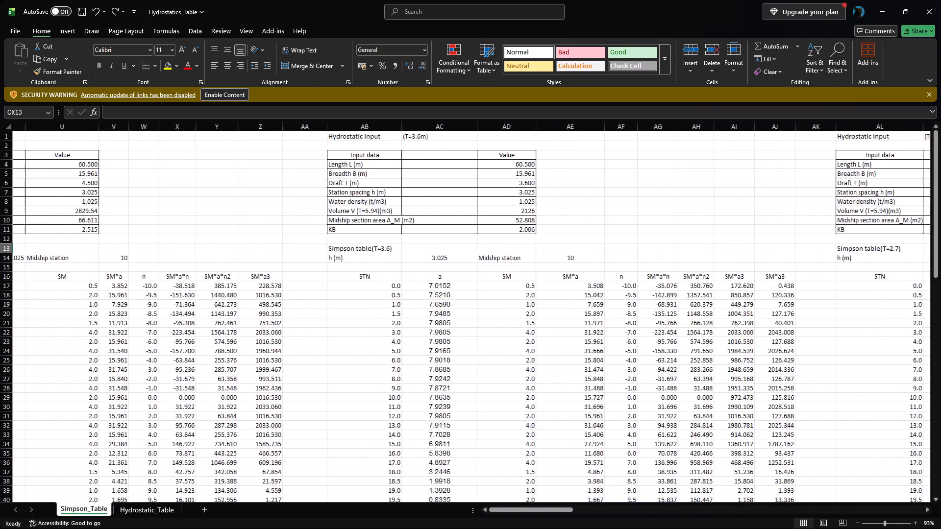
scroll(326, 197, right, 14)
scroll(2, 258, left, 12)
scroll(378, 296, right, 6)
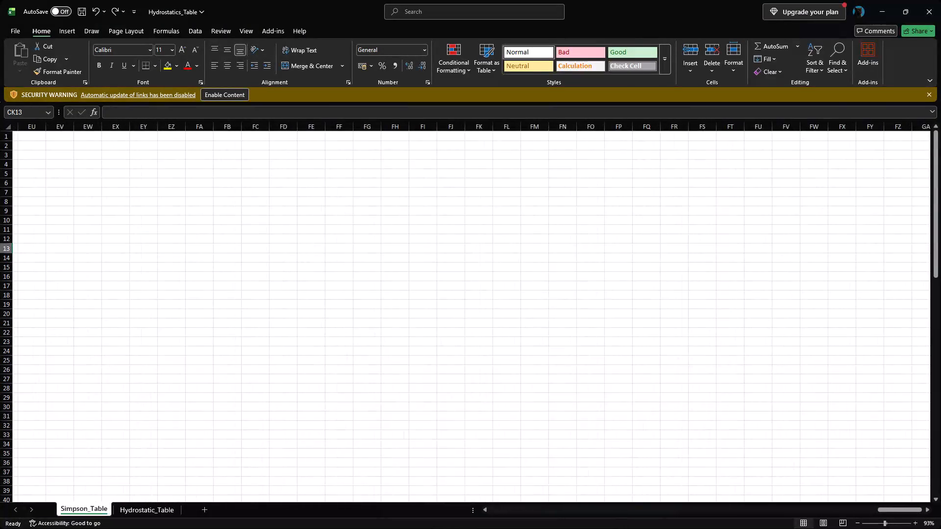
scroll(378, 296, right, 17)
scroll(377, 296, left, 3)
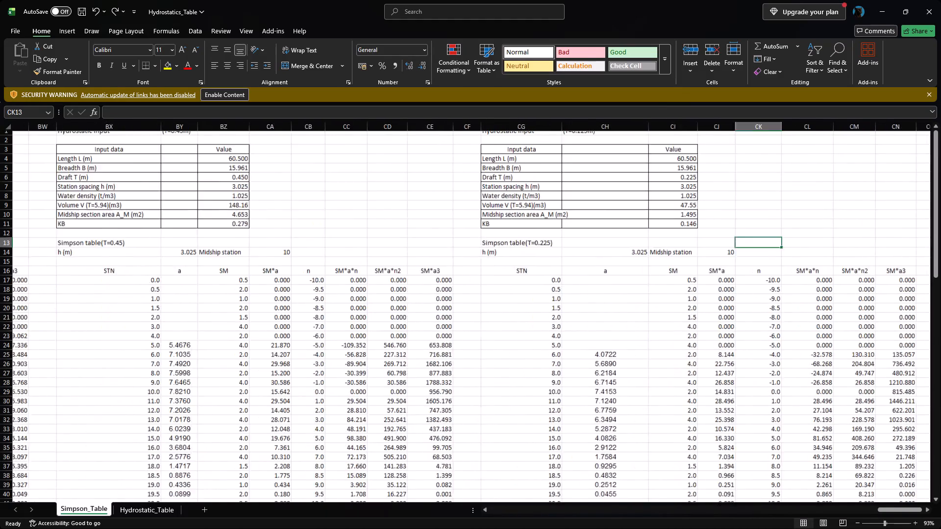
scroll(377, 296, left, 3)
scroll(377, 296, right, 18)
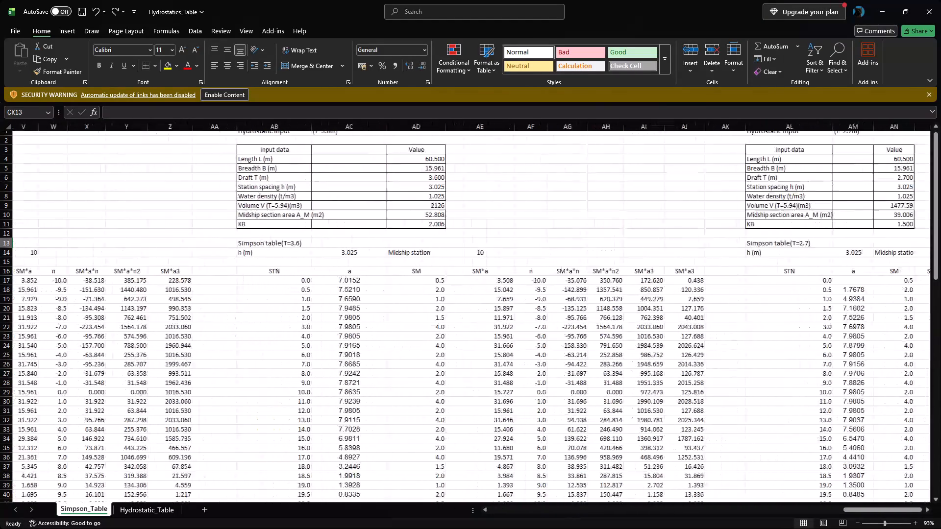
scroll(357, 287, right, 12)
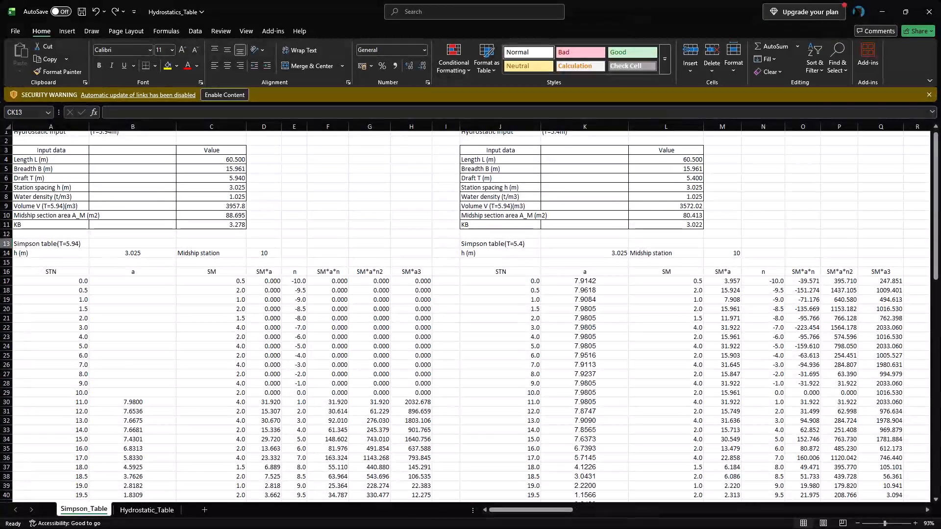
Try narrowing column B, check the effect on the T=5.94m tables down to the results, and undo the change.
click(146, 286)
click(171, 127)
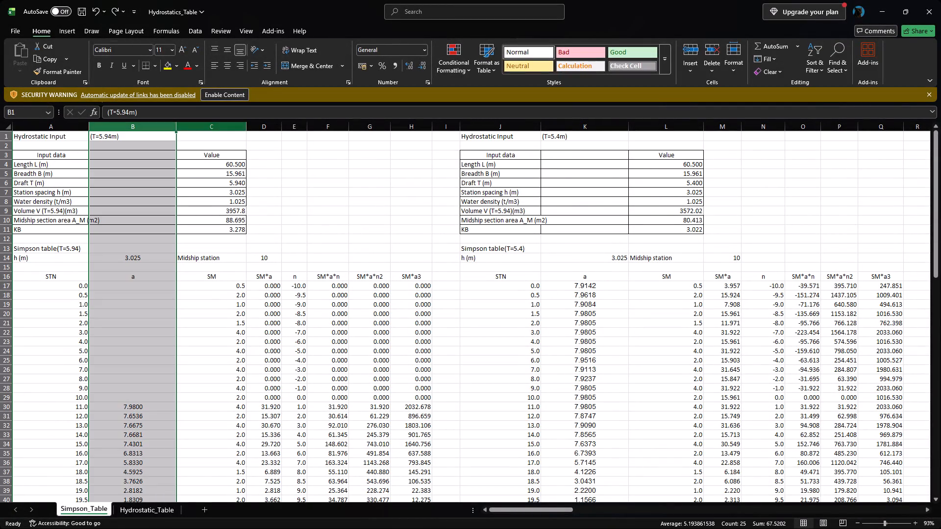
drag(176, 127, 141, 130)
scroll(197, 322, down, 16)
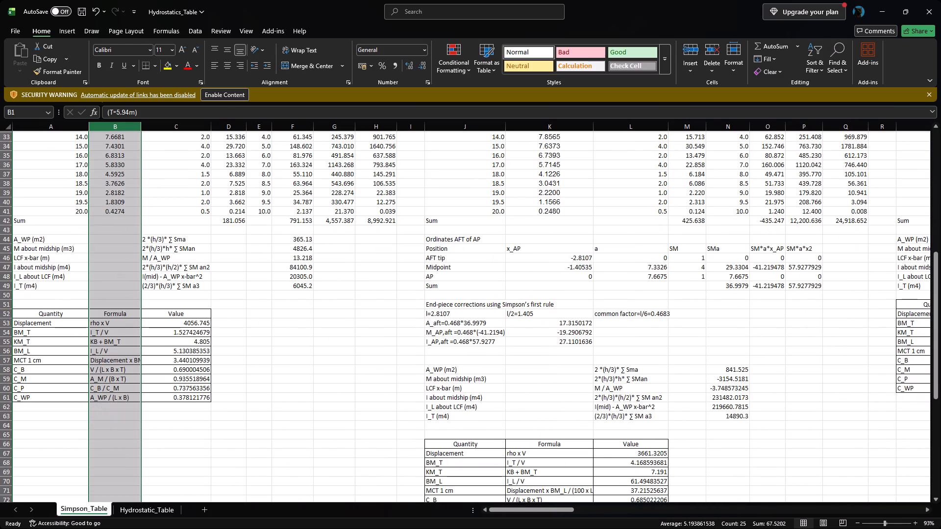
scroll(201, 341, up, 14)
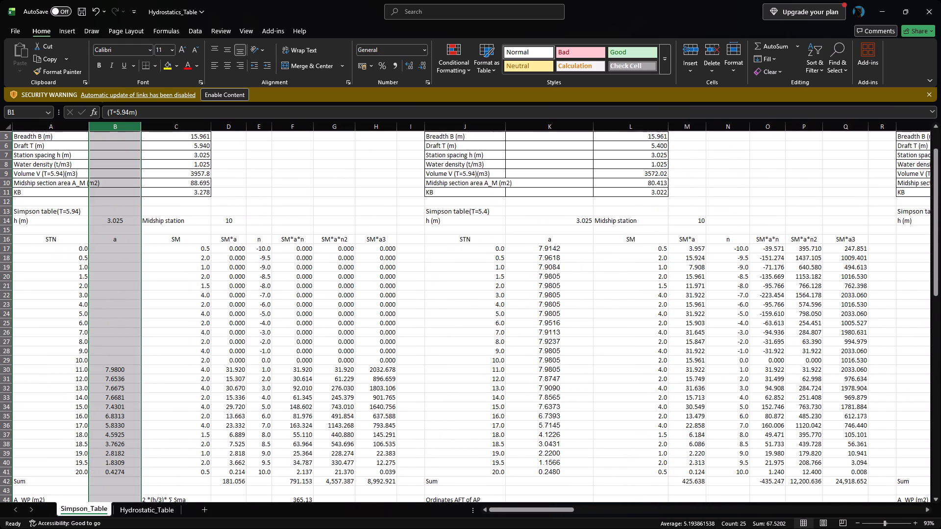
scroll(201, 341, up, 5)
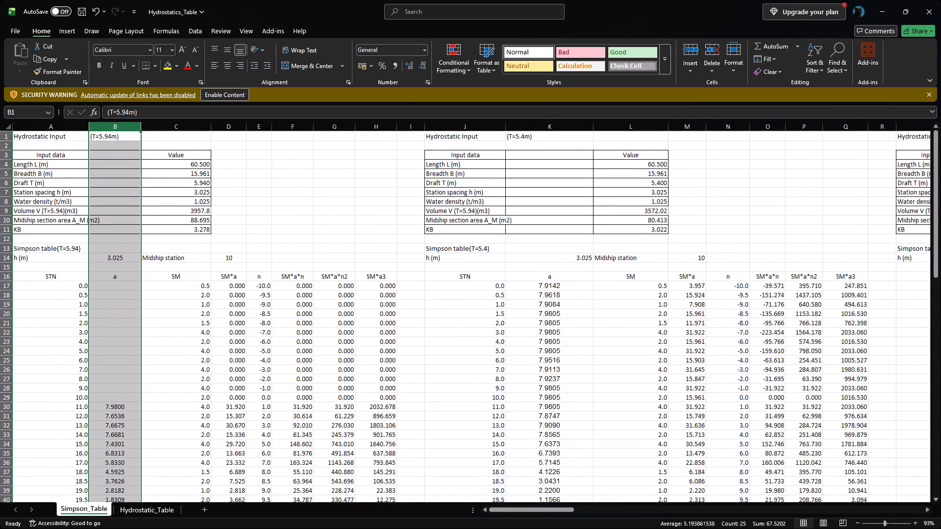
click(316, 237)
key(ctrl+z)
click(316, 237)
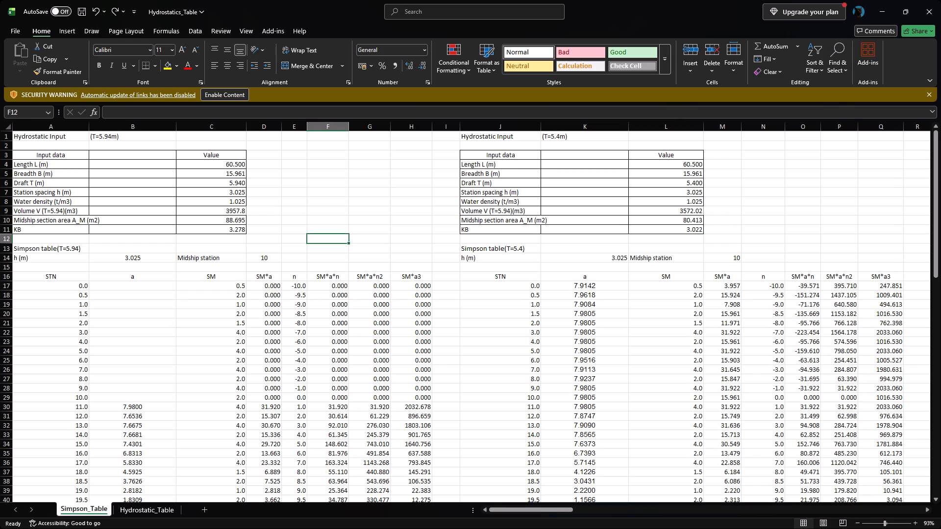
click(141, 512)
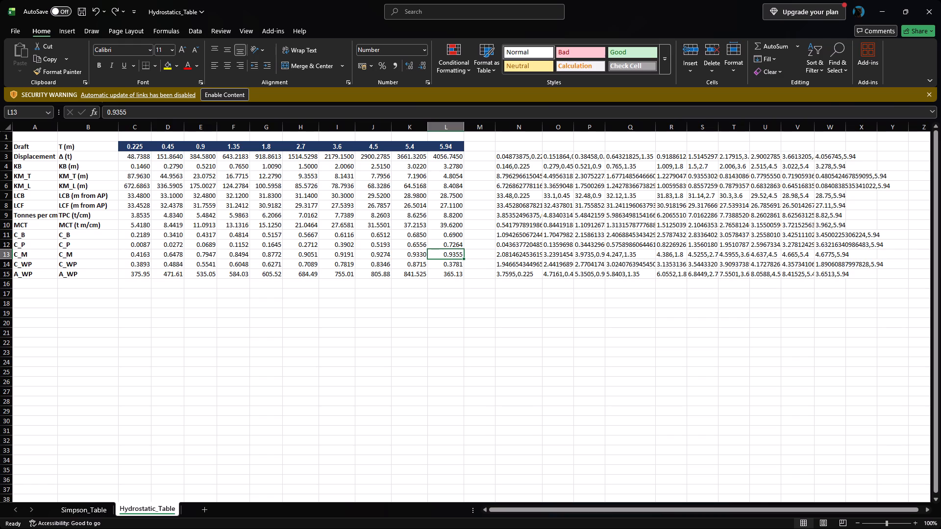
click(85, 506)
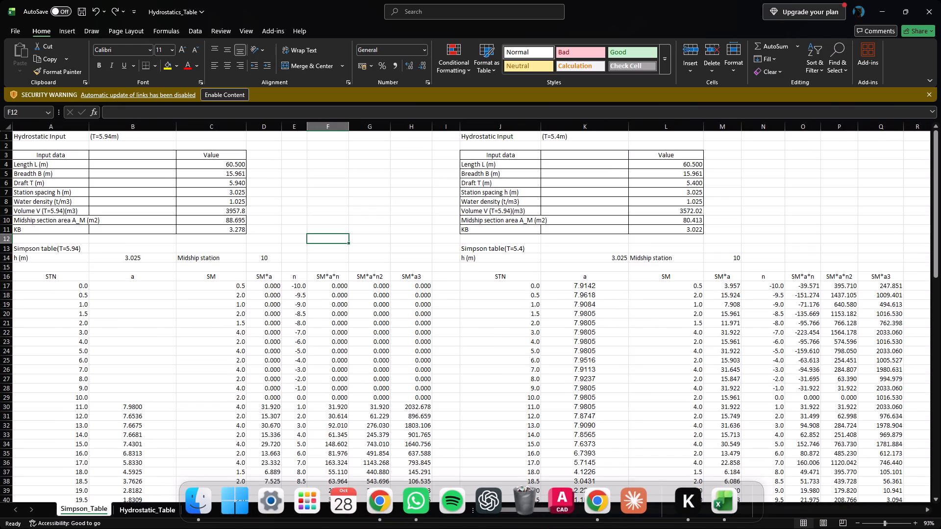
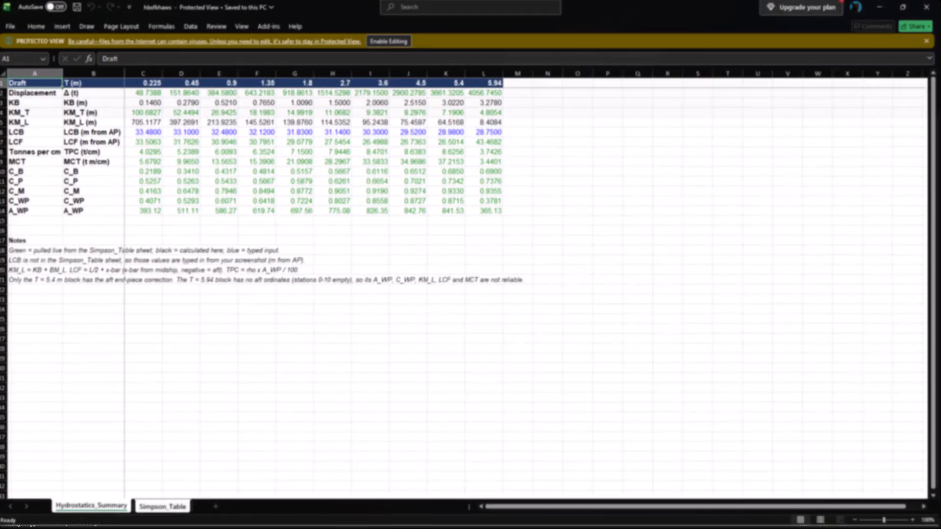
Copy the range A1:L14 from the Hydrostatics_Summary sheet of hbsfkhaws and paste it at cell A1 of Sheet1 in Hydrostatics_Table.
click(341, 266)
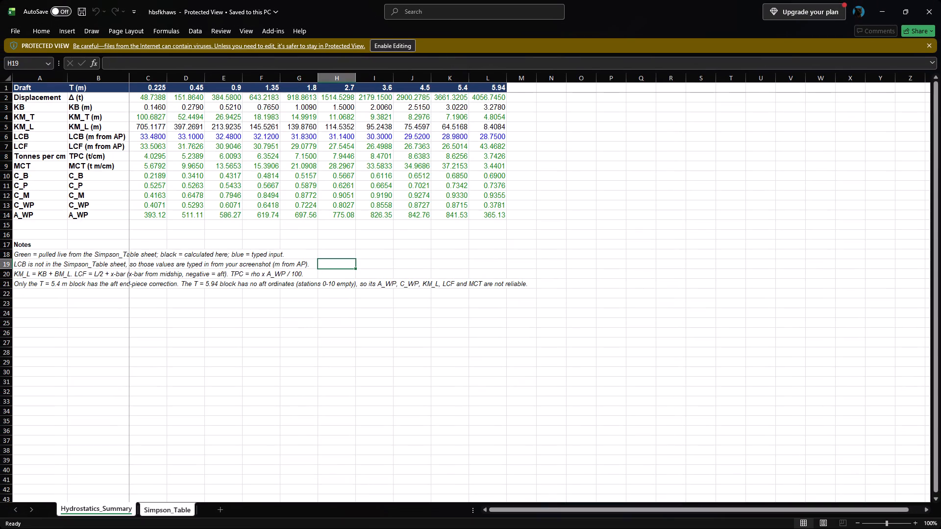
drag(39, 91, 485, 213)
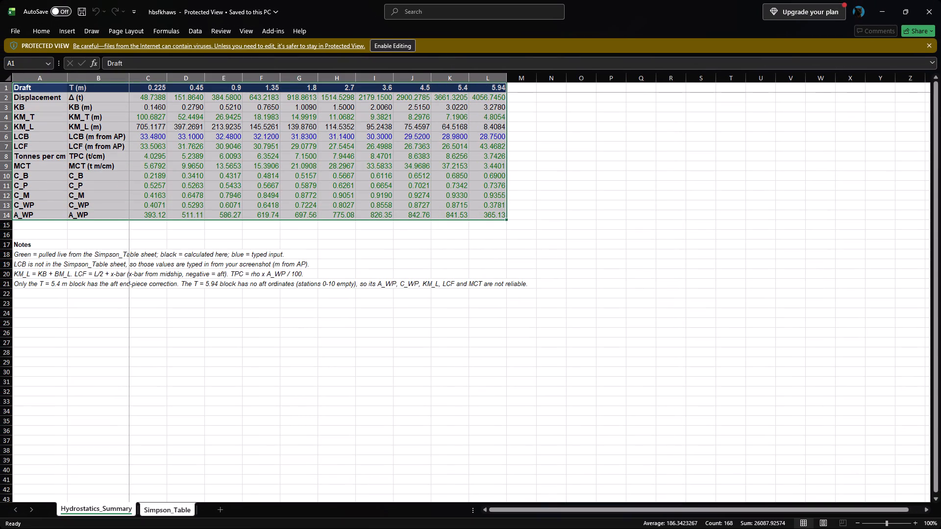
key(ctrl+c)
key(alt+Tab)
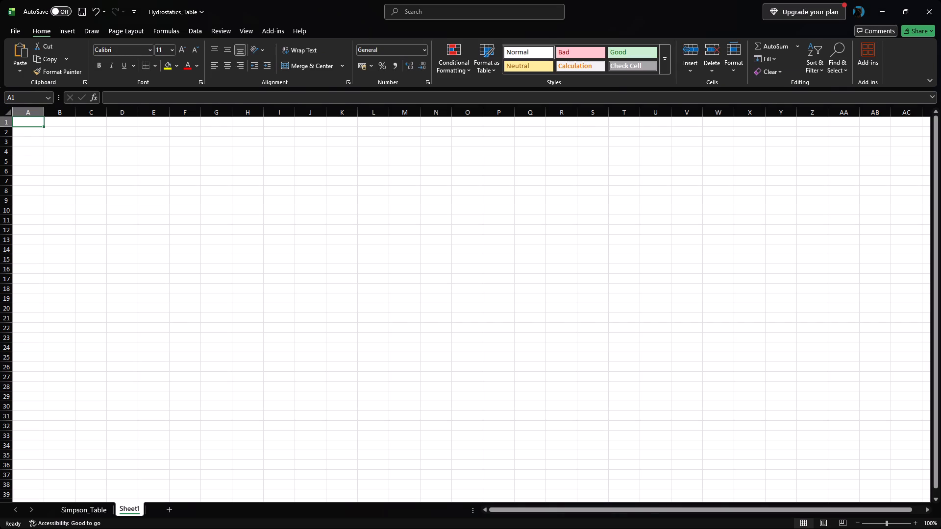
key(ctrl+v)
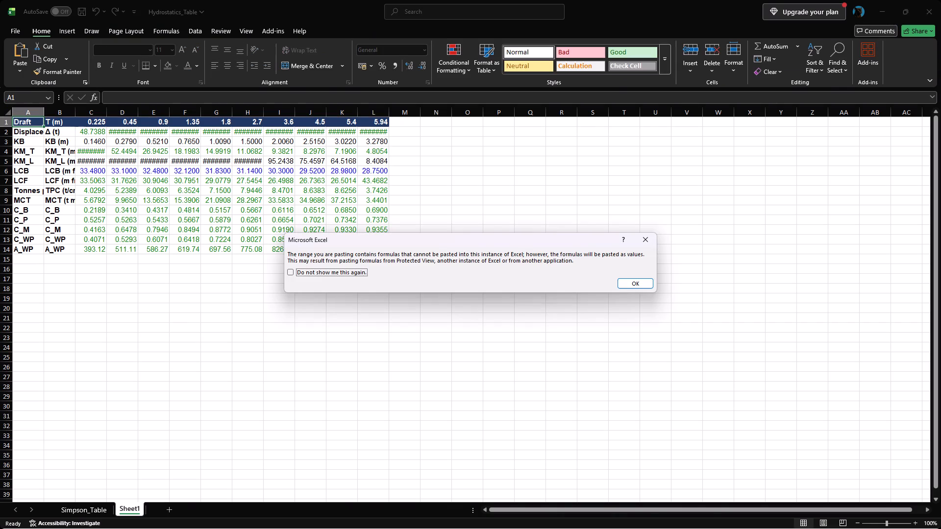
Accept pasting the hydrostatics table as values, undo, and paste it again as values at A1 of Sheet1.
click(642, 284)
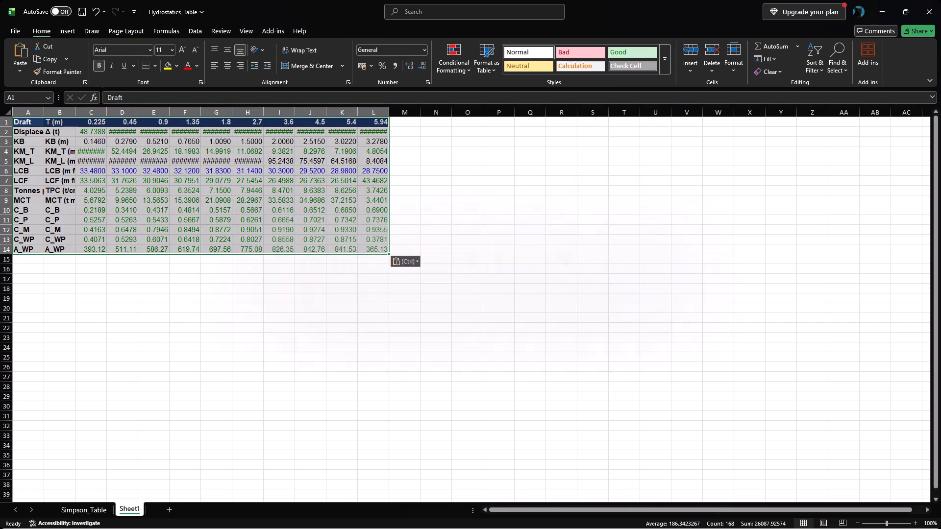
click(160, 297)
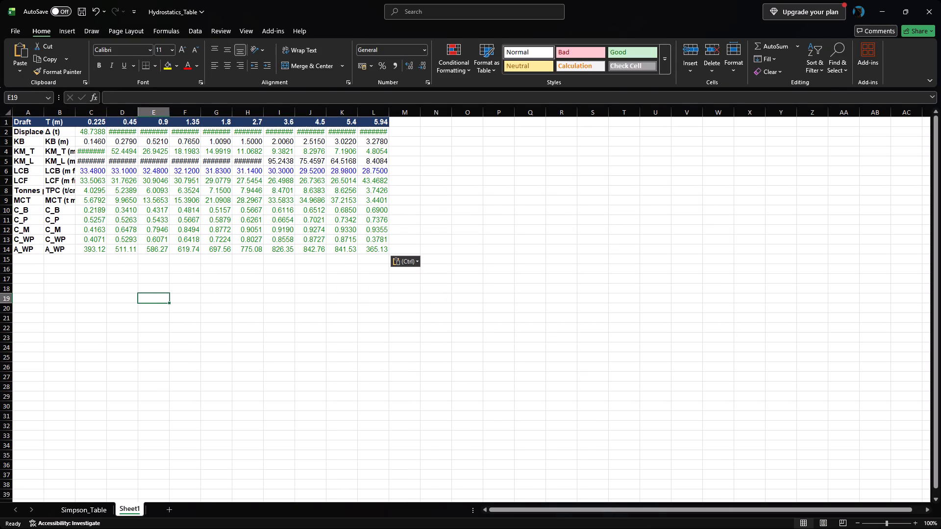
key(ctrl+z)
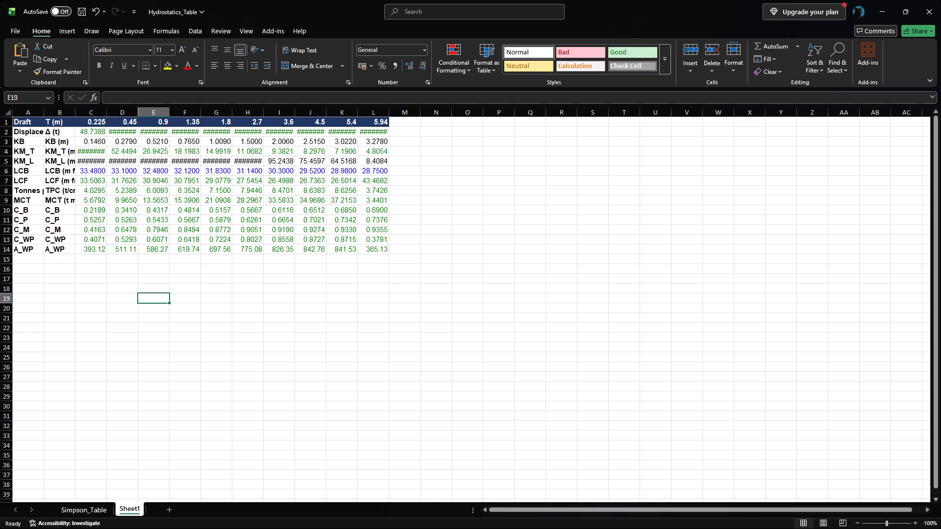
key(ctrl+v)
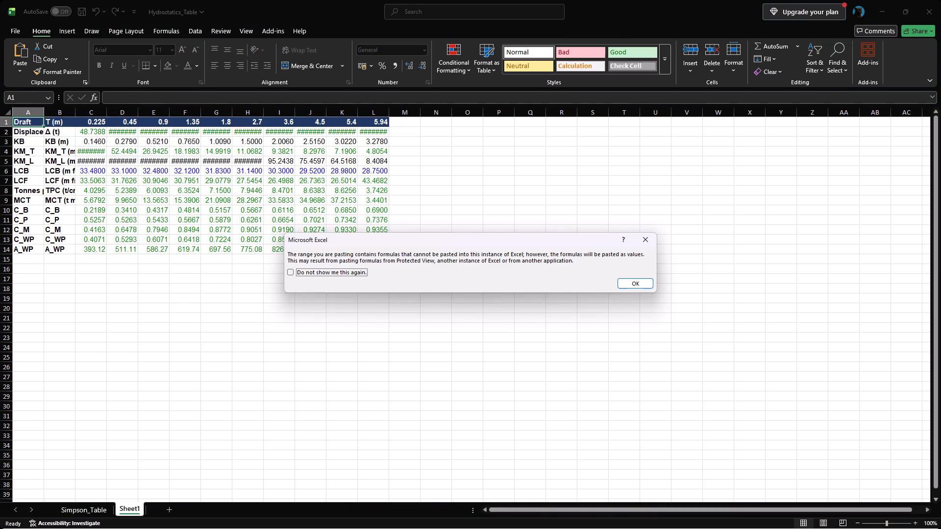
click(287, 269)
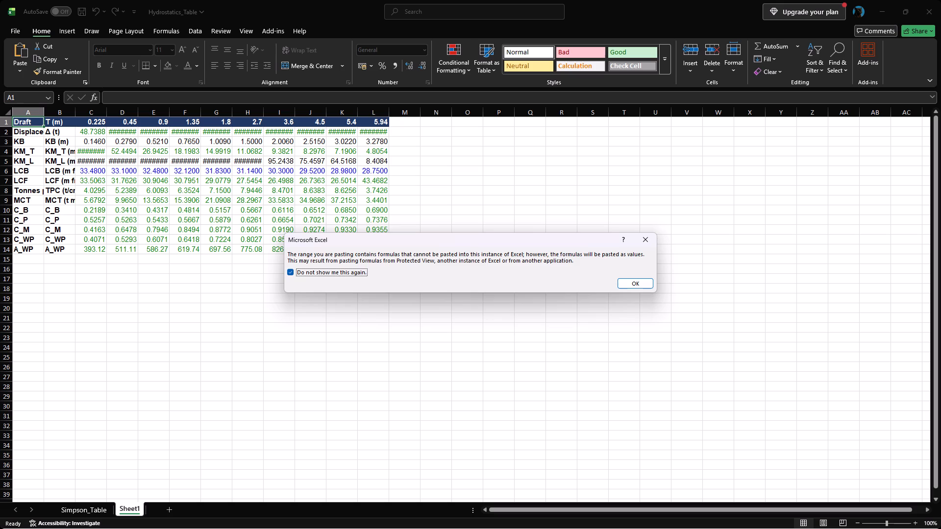
click(289, 271)
click(638, 282)
click(424, 282)
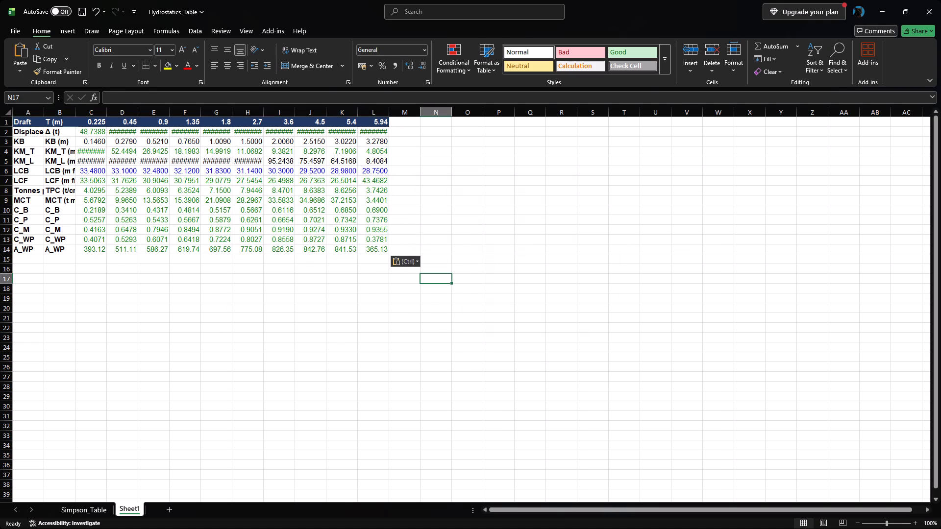
Widen columns C to H of Sheet1 to fit the KM_L values in row 5.
double_click(254, 163)
double_click(254, 163)
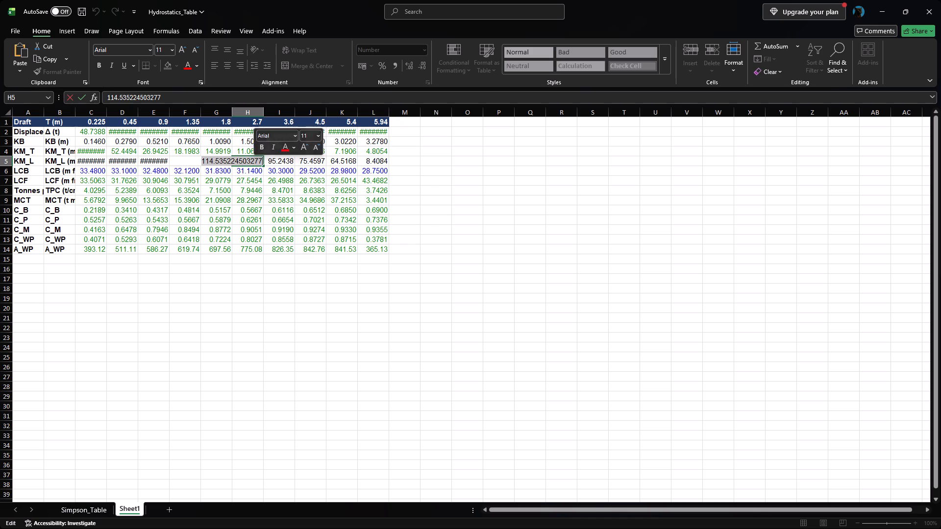
double_click(153, 164)
click(117, 164)
click(86, 163)
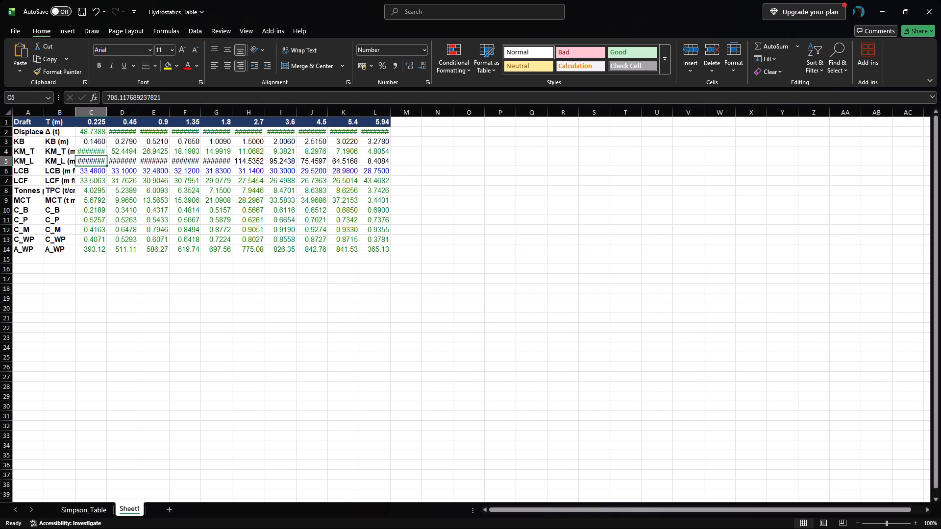
key(Return)
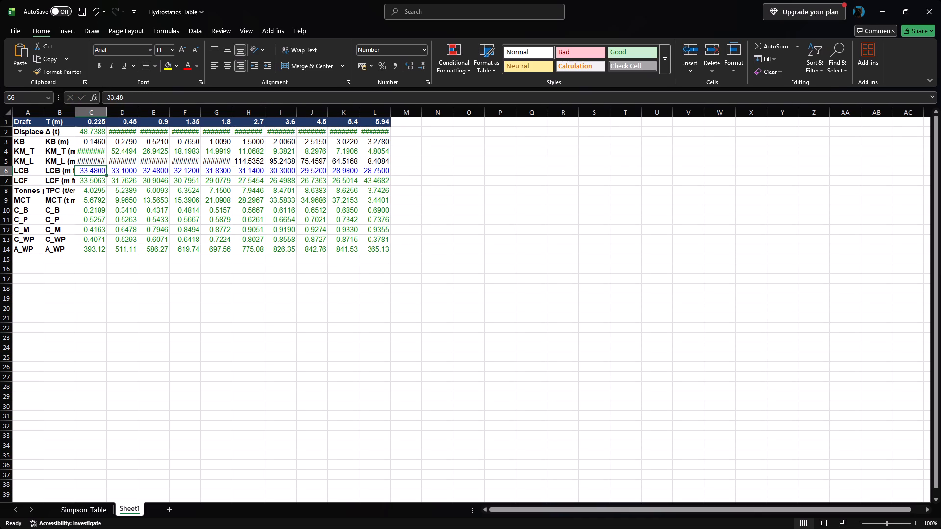
double_click(102, 161)
double_click(126, 160)
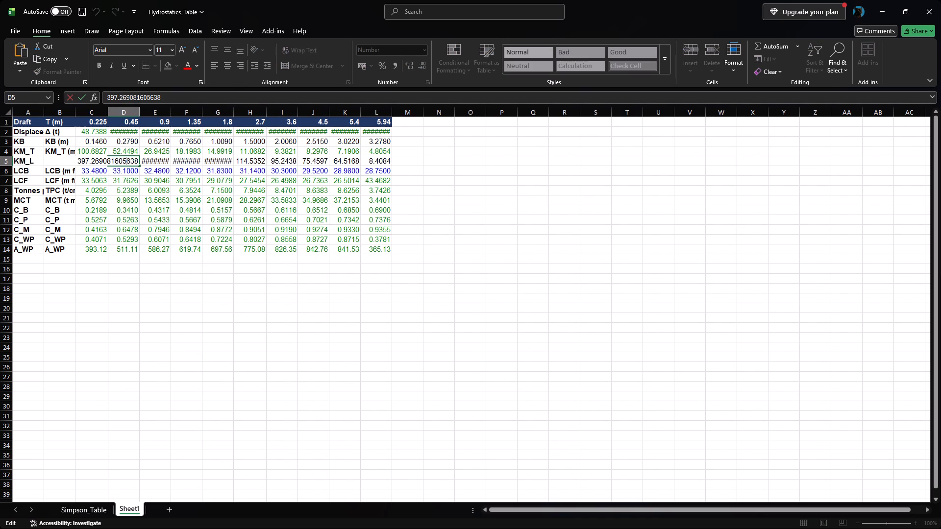
double_click(152, 161)
double_click(190, 162)
double_click(226, 161)
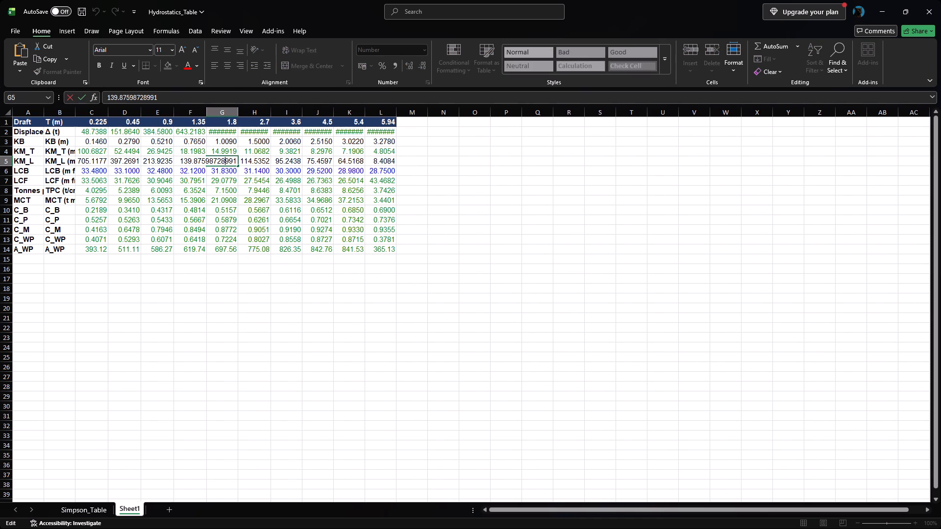
Widen columns H to L to fit the displacement values in row 2.
click(182, 132)
double_click(261, 133)
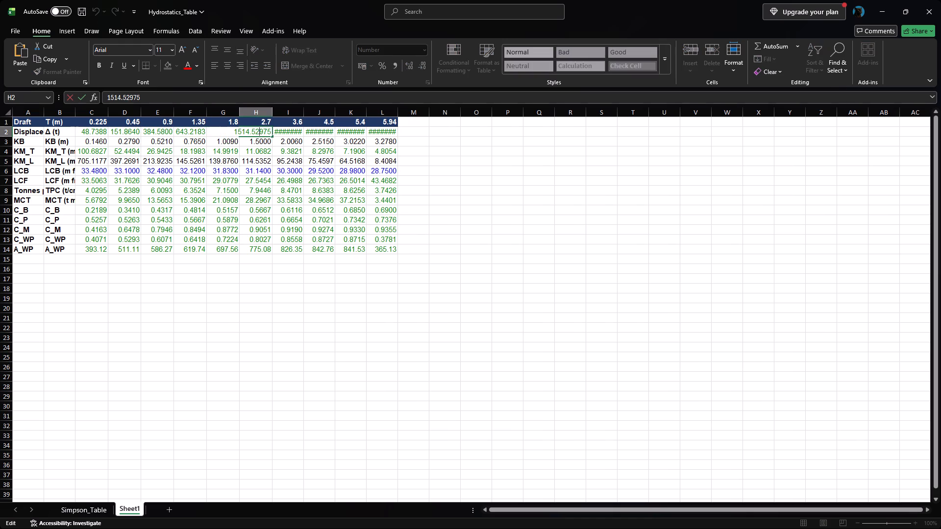
double_click(290, 133)
double_click(327, 134)
double_click(362, 134)
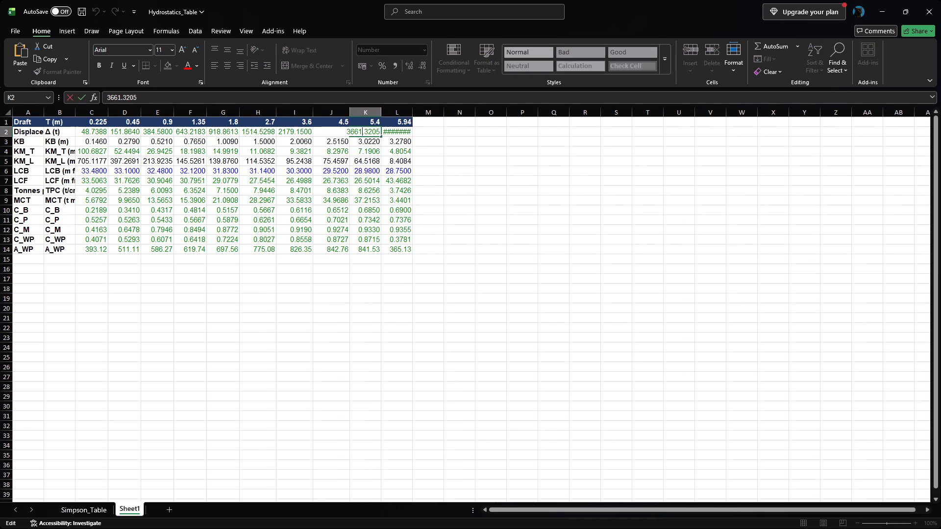
double_click(393, 133)
click(460, 162)
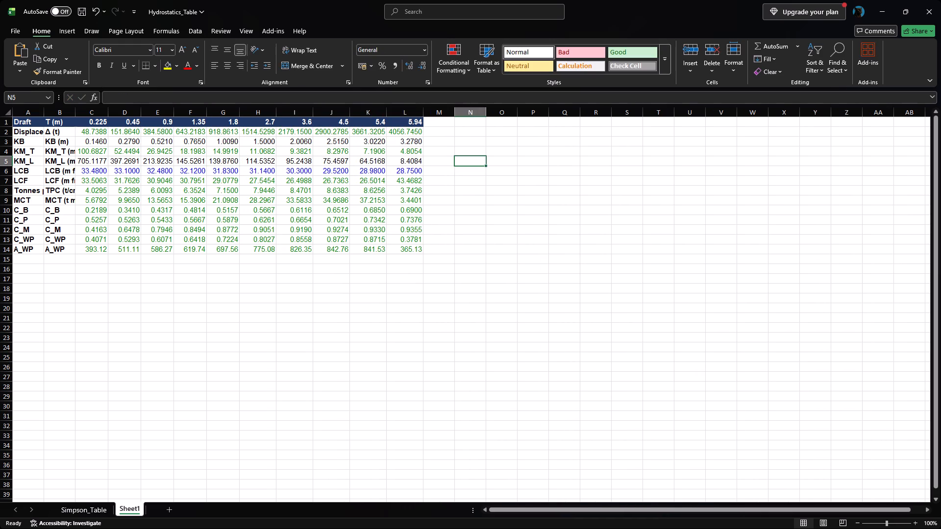
click(471, 253)
Change the font of the table range A1:L14 to Calibri.
drag(21, 121, 343, 241)
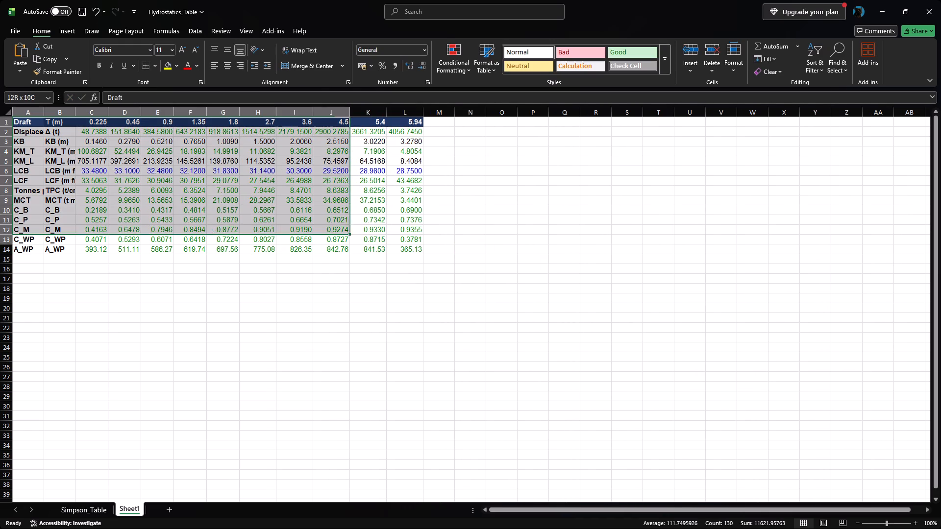
drag(343, 241, 411, 250)
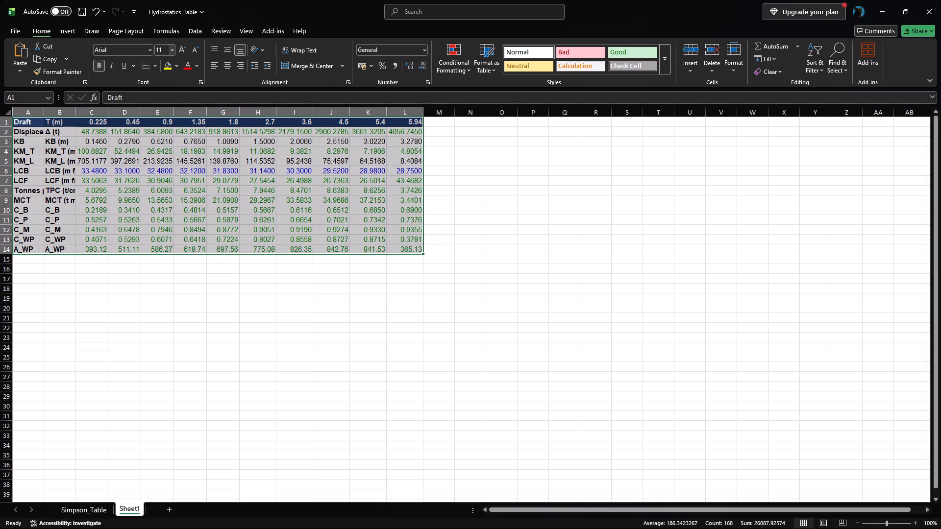
click(150, 49)
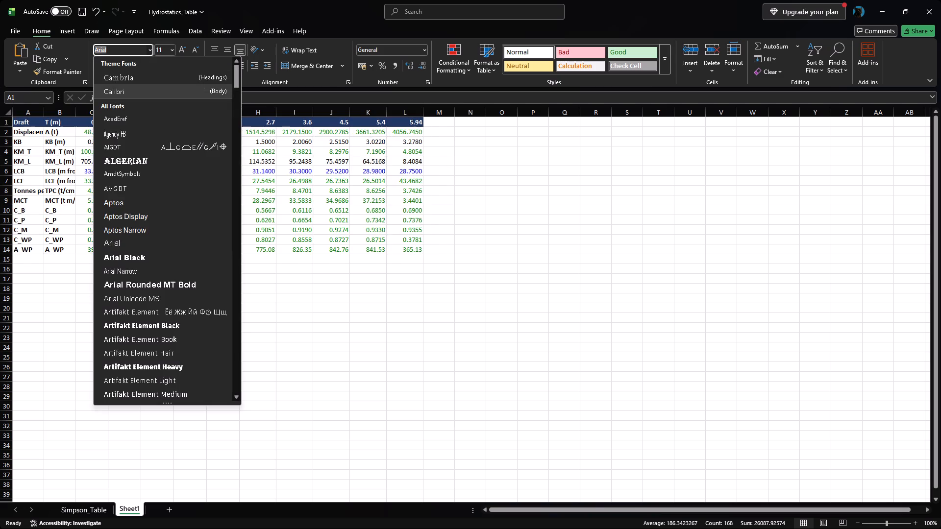
click(136, 93)
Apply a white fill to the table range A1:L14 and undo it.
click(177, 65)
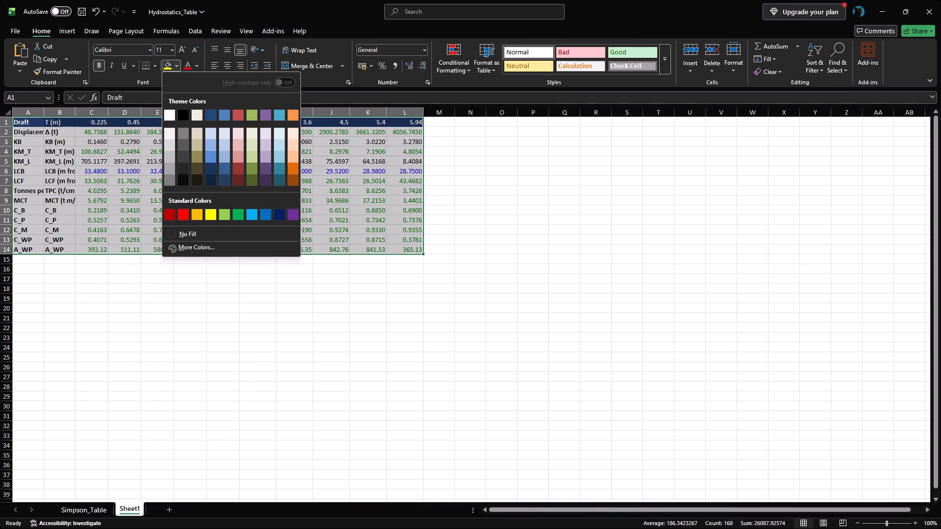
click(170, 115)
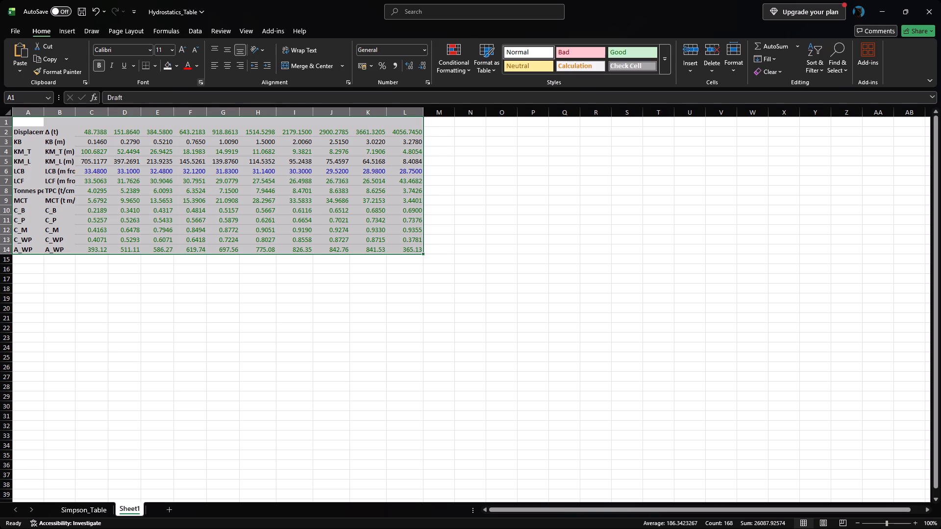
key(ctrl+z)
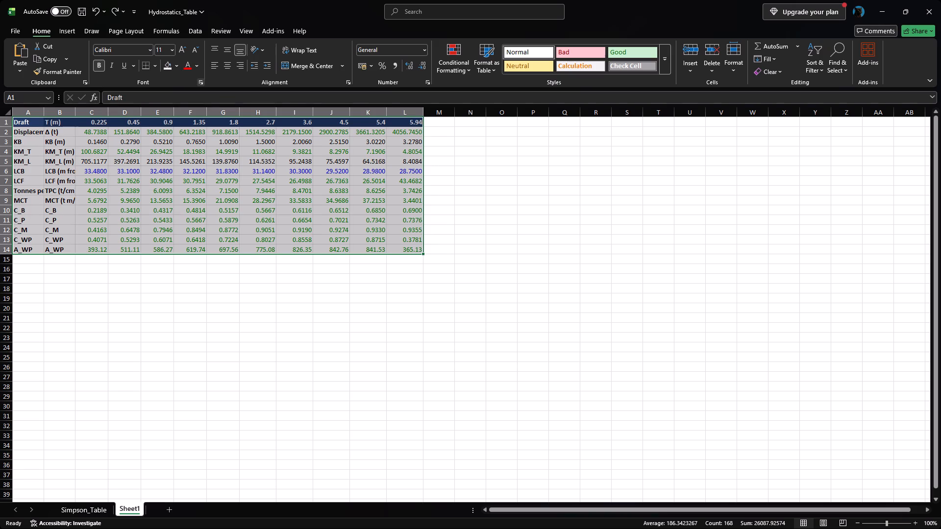
Set the font colour of A1:L14 to black and its fill to white.
click(197, 65)
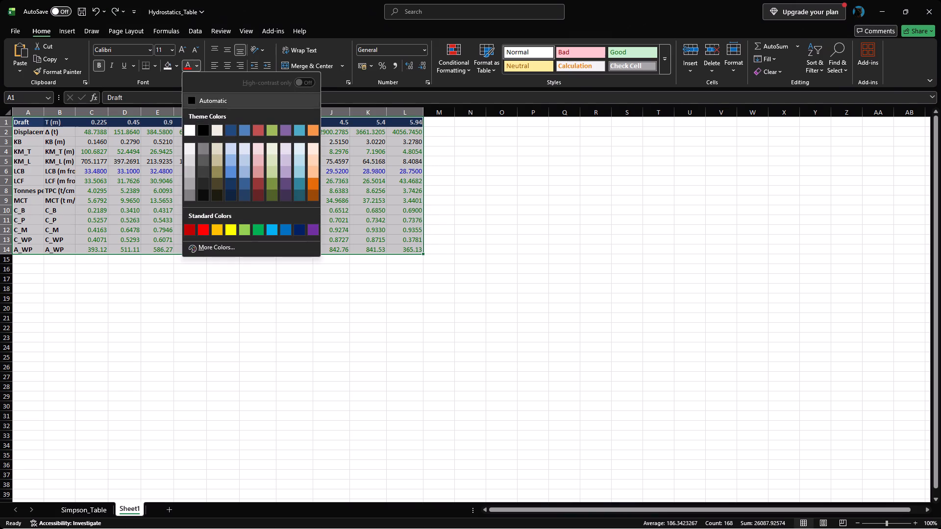
click(201, 127)
click(174, 67)
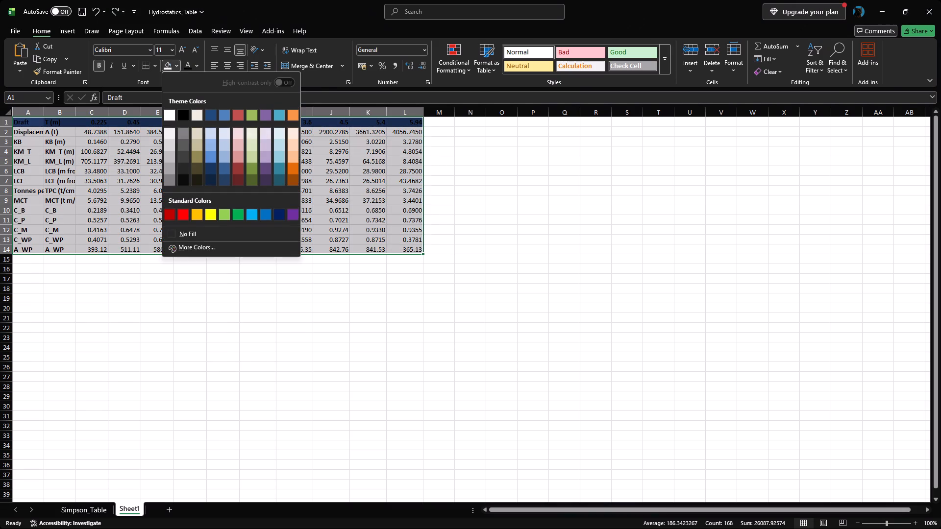
click(168, 113)
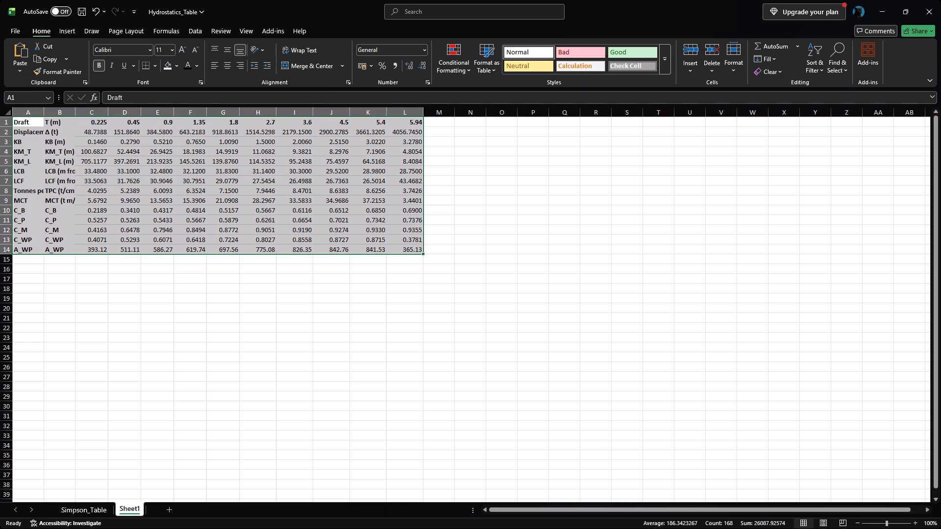
Remove the bold formatting from the whole table range A1:L14.
double_click(101, 66)
click(101, 66)
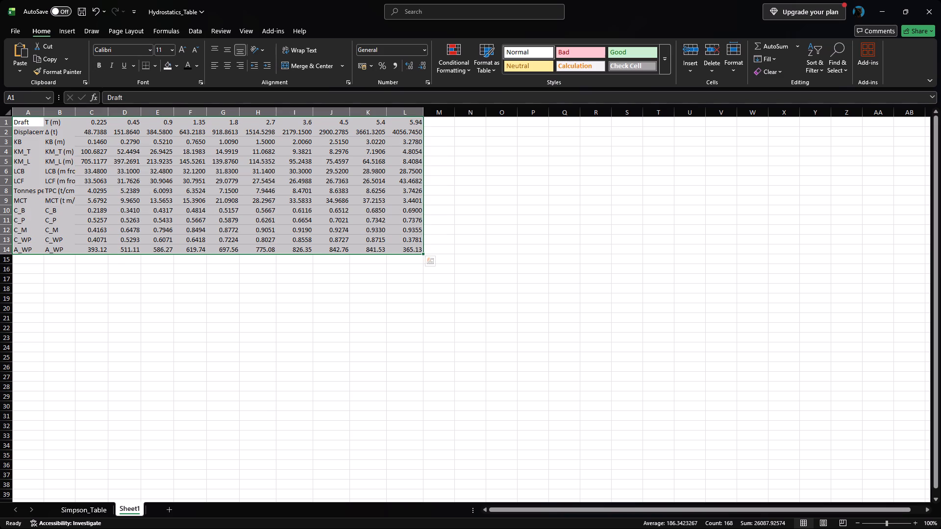
click(531, 200)
click(217, 315)
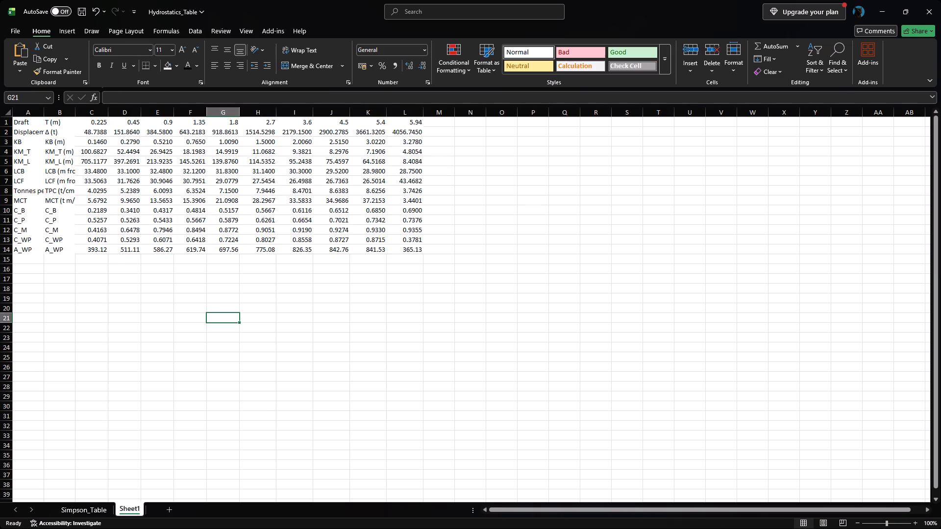
Apply all borders to every cell of the table range A1:L14.
drag(32, 124, 401, 252)
right_click(373, 213)
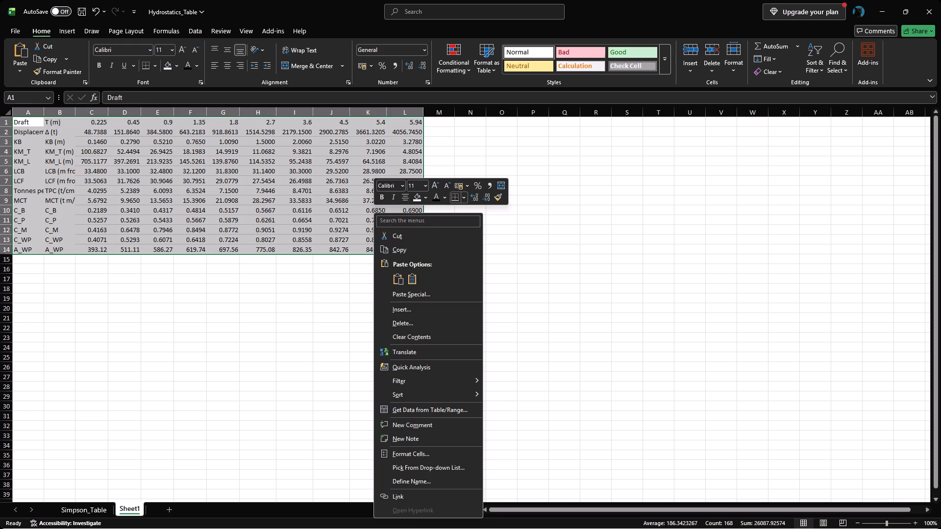
click(466, 195)
click(479, 281)
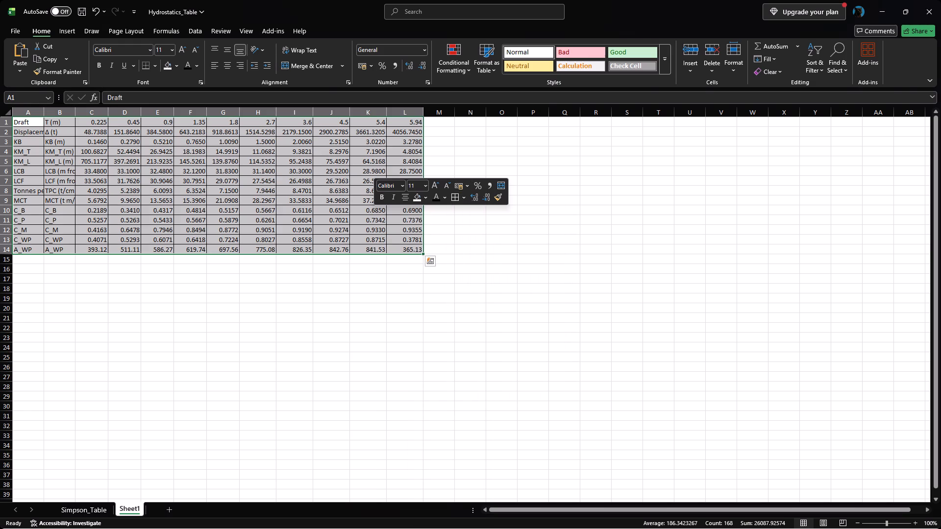
click(512, 238)
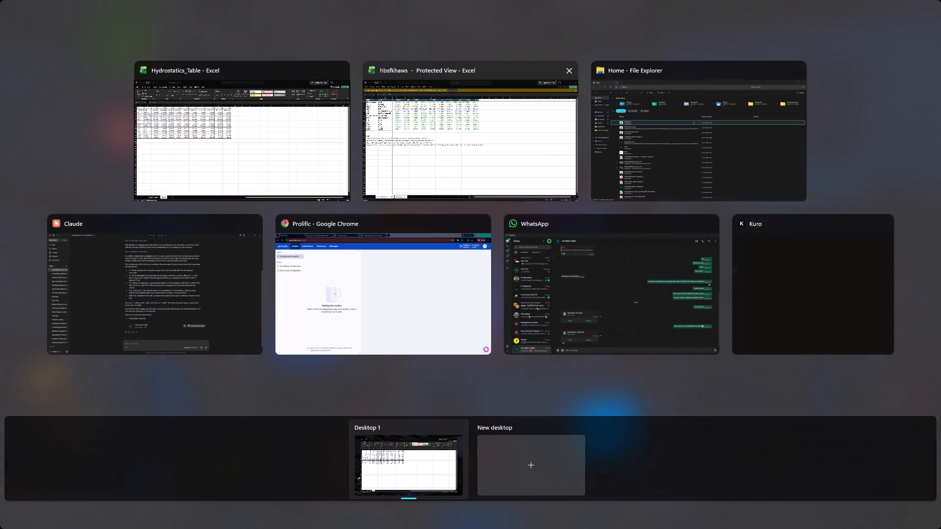
Close the downloaded hbsfkhaws workbook and return to the Hydrostatics_Table workbook in Excel.
click(571, 68)
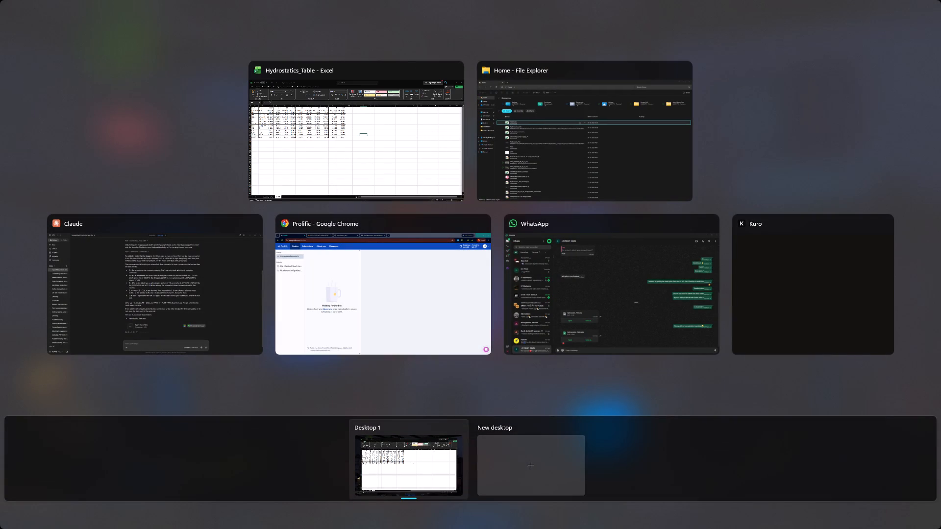
click(377, 279)
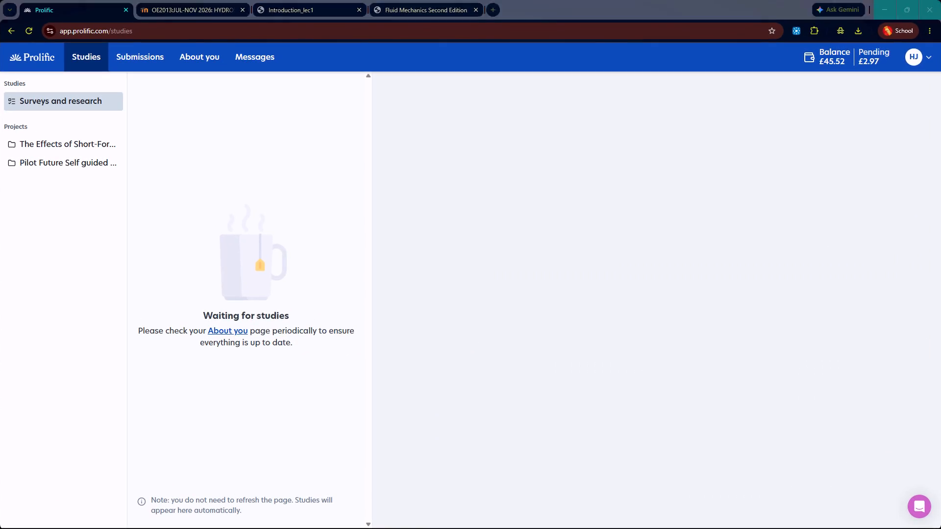
click(440, 120)
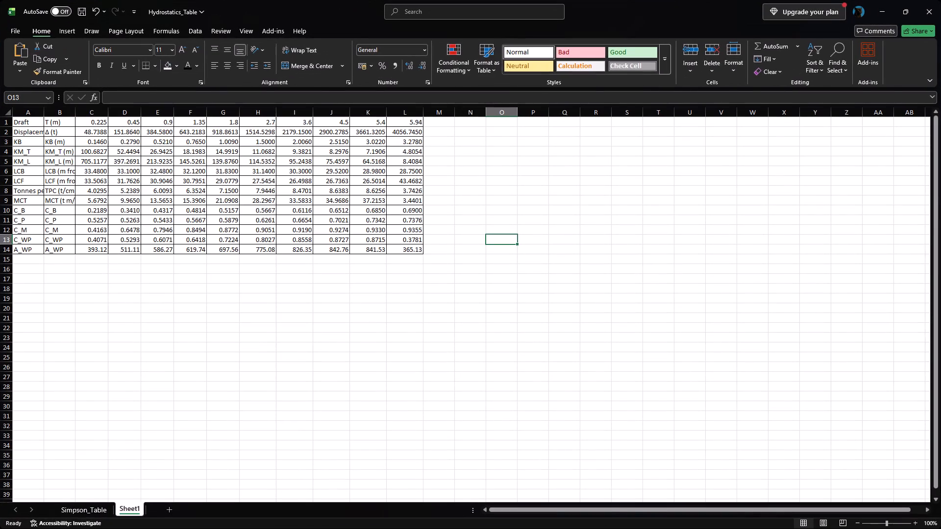
Review the layout of the Simpson_Table sheet and return to the hydrostatics table on Sheet1.
click(83, 511)
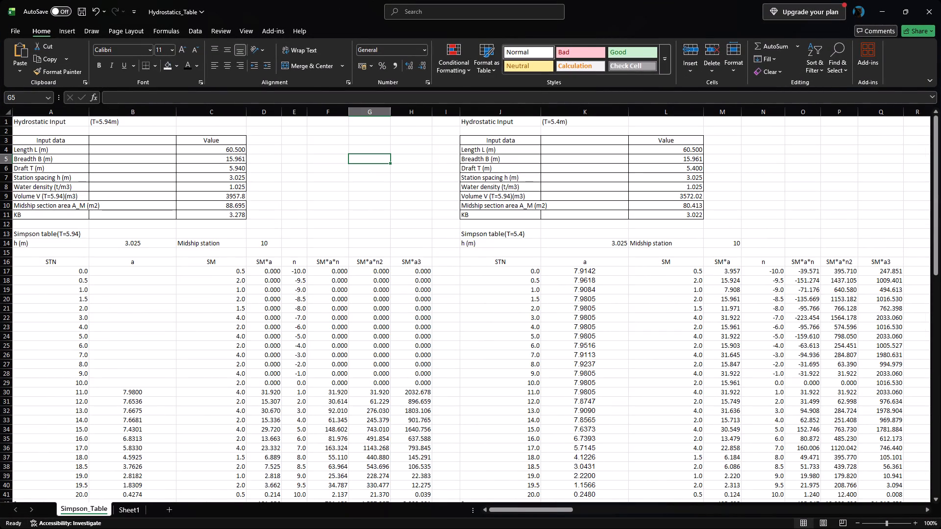
scroll(376, 241, up, 3)
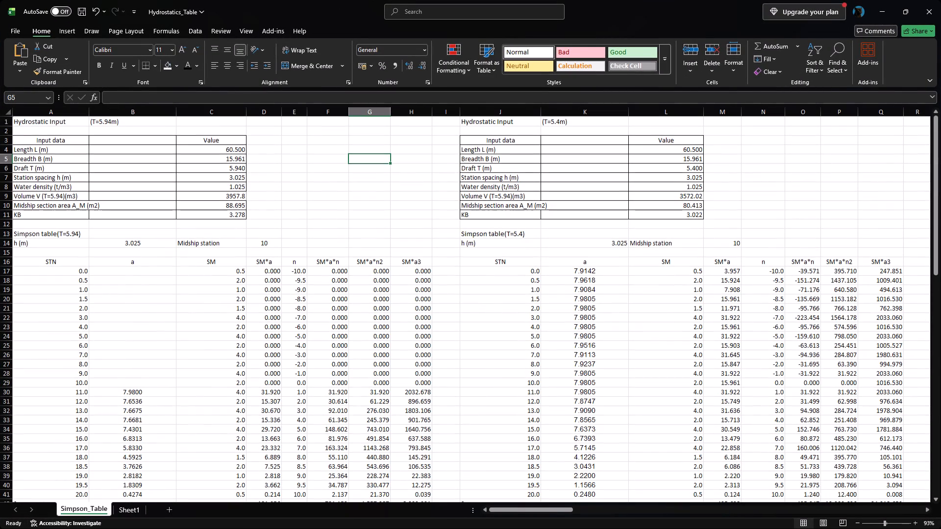
click(121, 509)
click(281, 301)
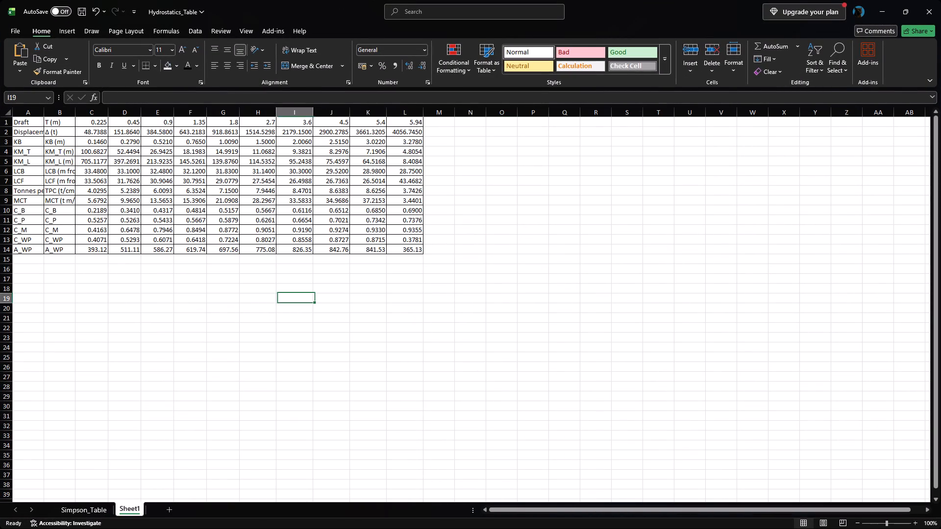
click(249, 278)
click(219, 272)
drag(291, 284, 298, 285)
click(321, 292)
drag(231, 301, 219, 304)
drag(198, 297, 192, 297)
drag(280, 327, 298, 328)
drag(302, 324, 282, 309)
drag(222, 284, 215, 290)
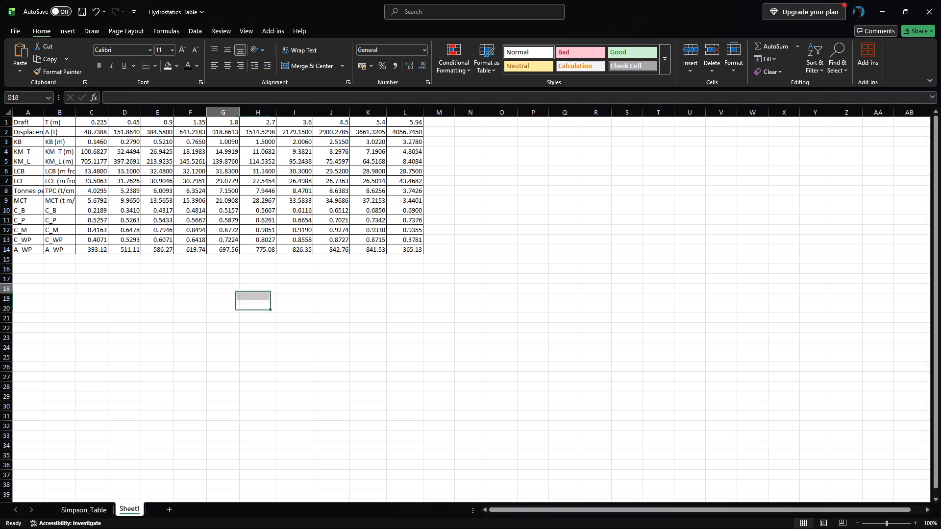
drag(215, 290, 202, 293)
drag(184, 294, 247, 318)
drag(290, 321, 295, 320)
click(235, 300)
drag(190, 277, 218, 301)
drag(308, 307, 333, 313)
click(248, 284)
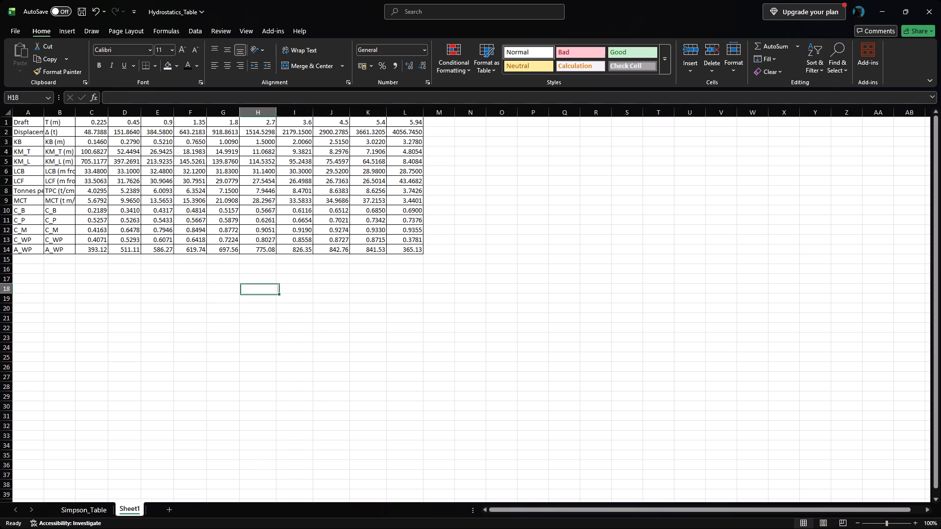
Rename the Sheet1 tab holding the hydrostatics table as values.
click(86, 507)
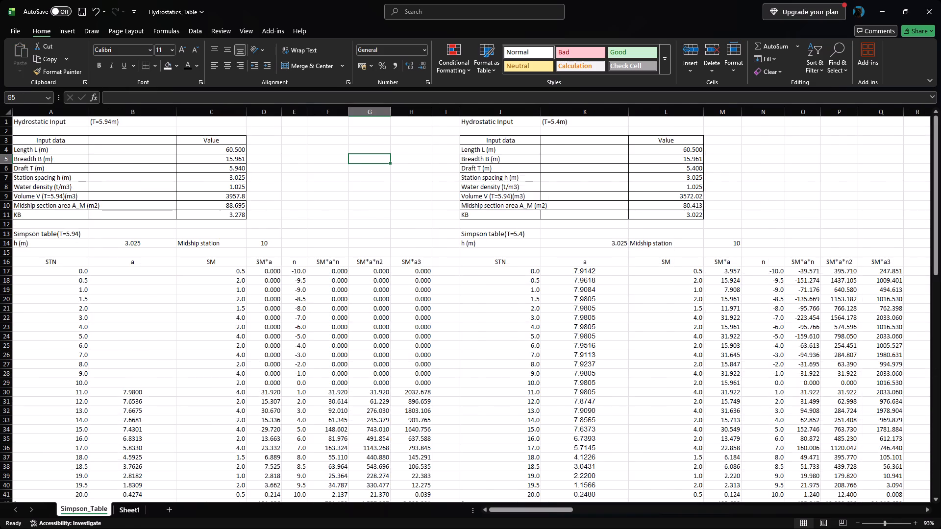
click(121, 505)
double_click(124, 505)
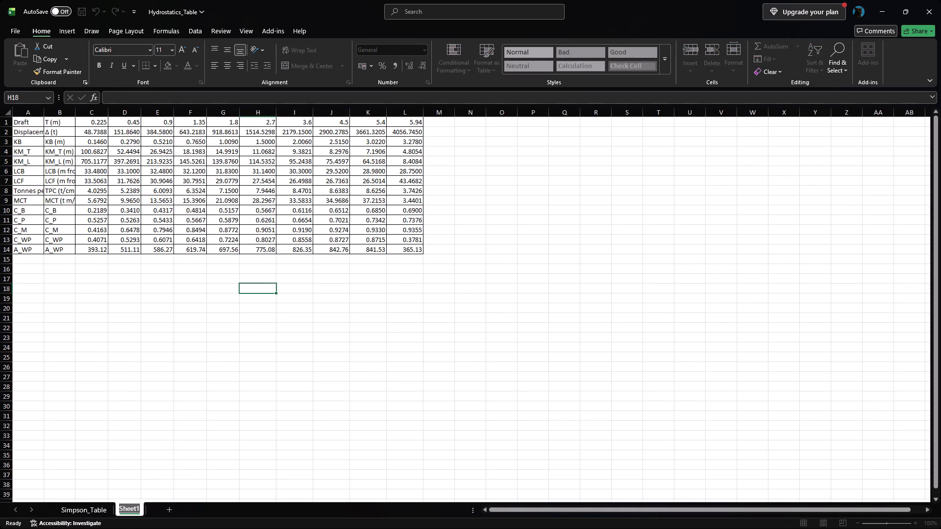
key(BackSpace)
text(vakl)
key(BackSpace)
key(BackSpace)
key(BackSpace)
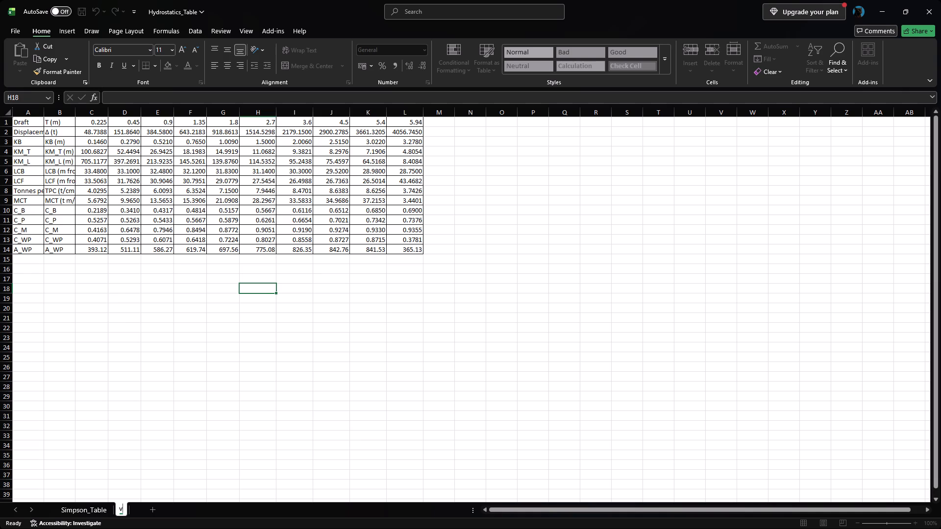
text(alues)
key(Return)
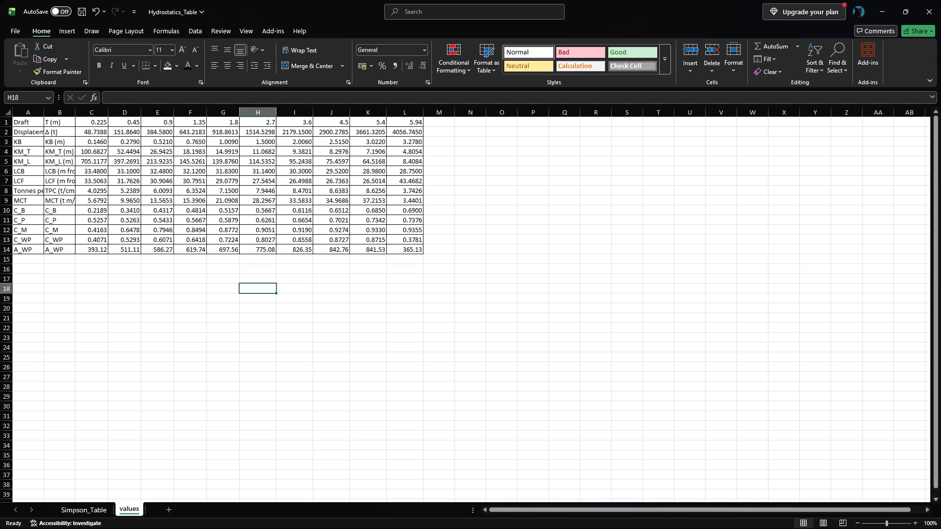
Close the Hydrostatics_Table workbook with the Simpson_Table sheet active, saving its changes.
click(66, 505)
click(143, 508)
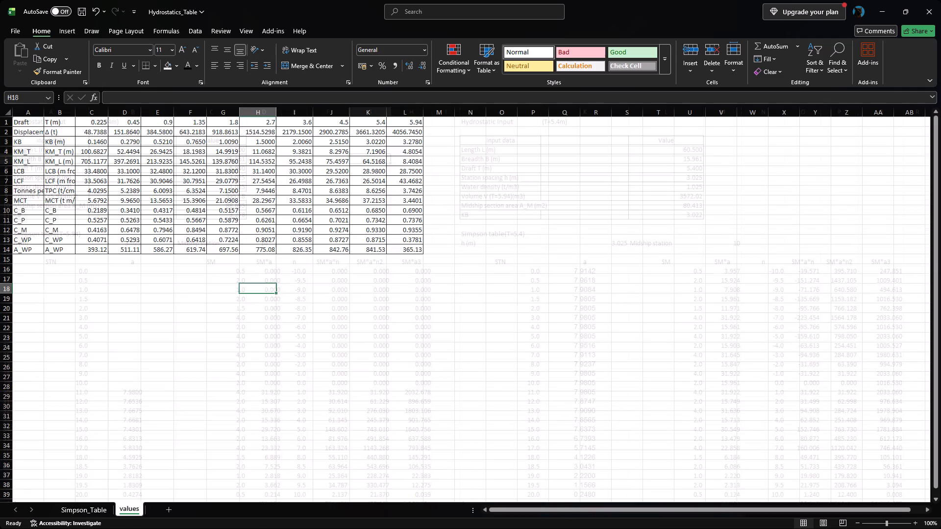
click(85, 504)
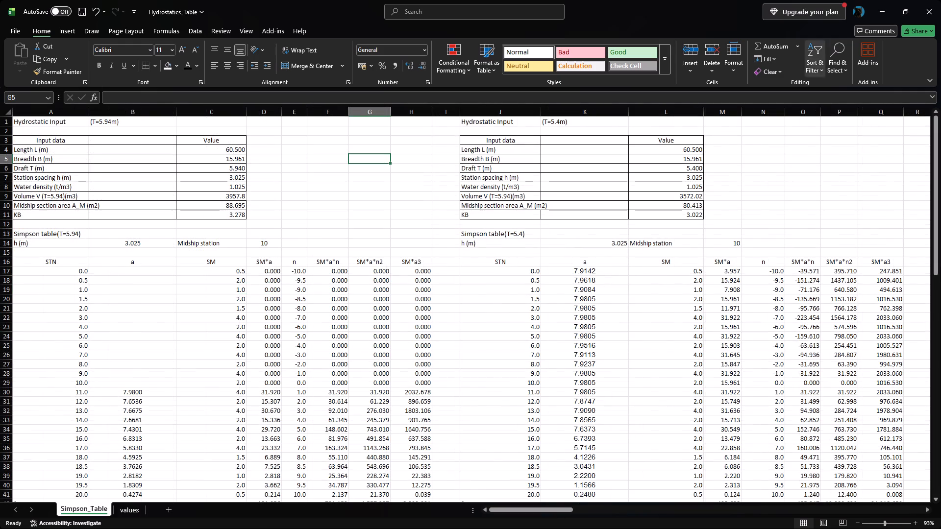
click(933, 7)
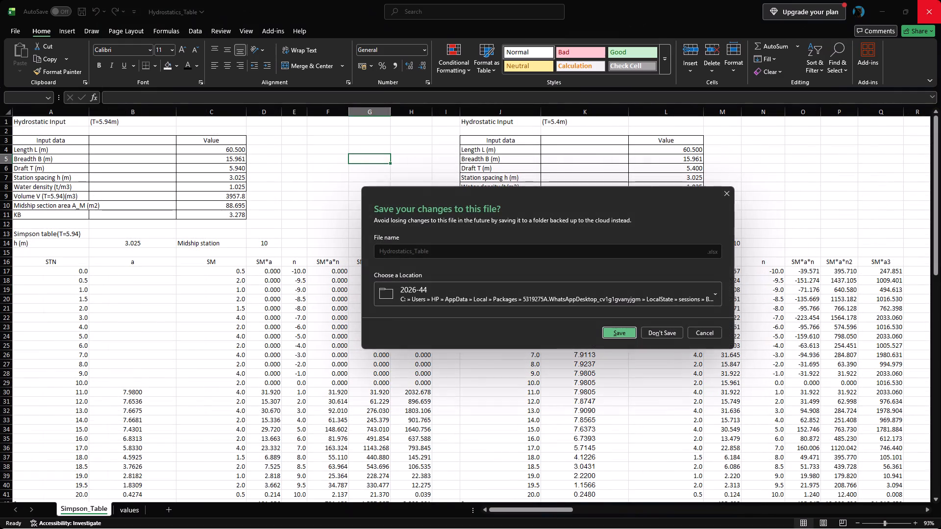
click(631, 333)
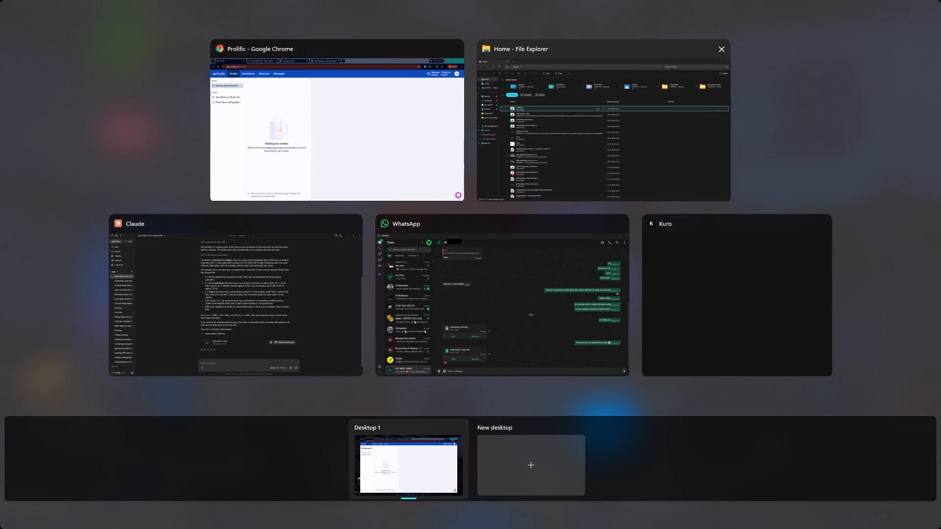
Switch to File Explorer and reopen the recent Hydrostatics_Table workbook to check the saved file, closing it again.
click(632, 156)
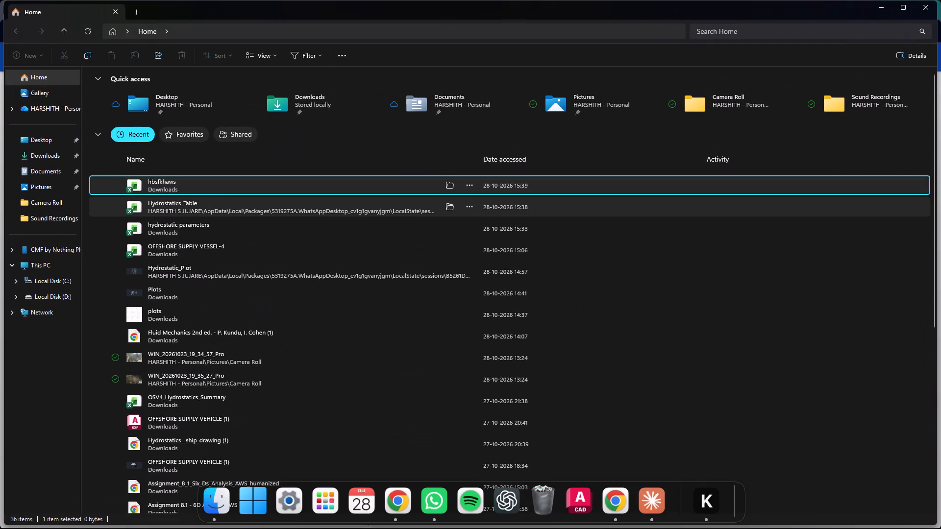
click(194, 204)
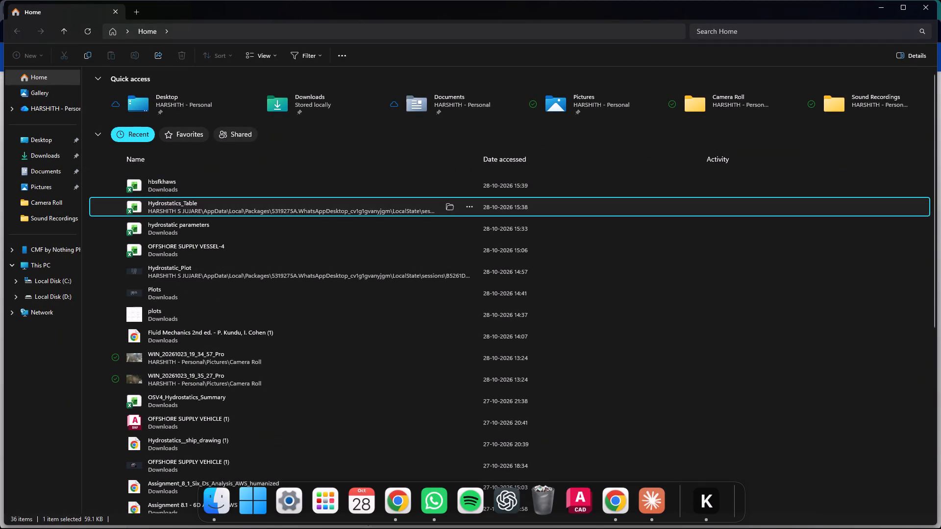
click(470, 206)
double_click(367, 209)
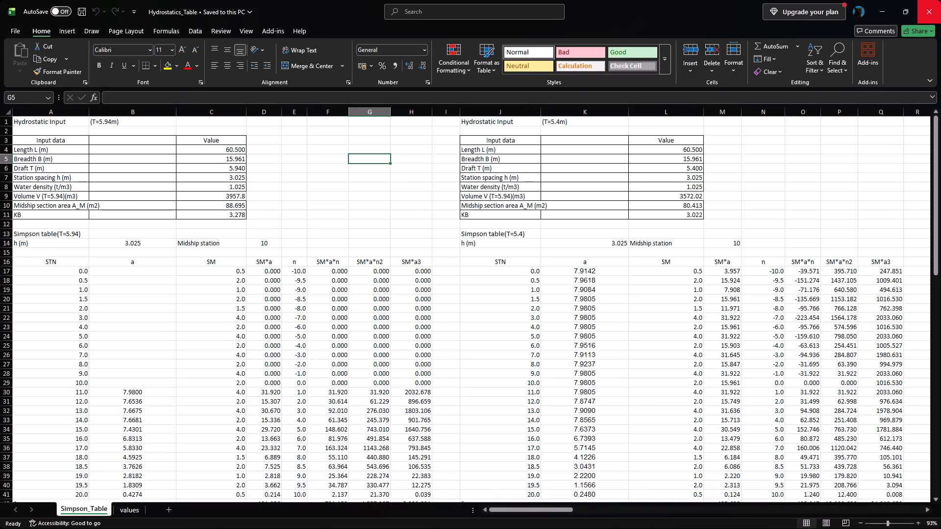
click(928, 7)
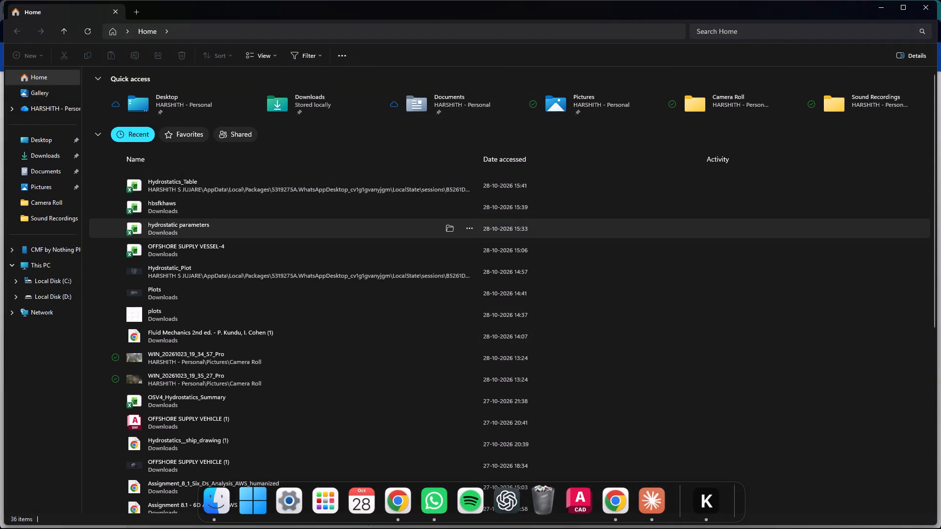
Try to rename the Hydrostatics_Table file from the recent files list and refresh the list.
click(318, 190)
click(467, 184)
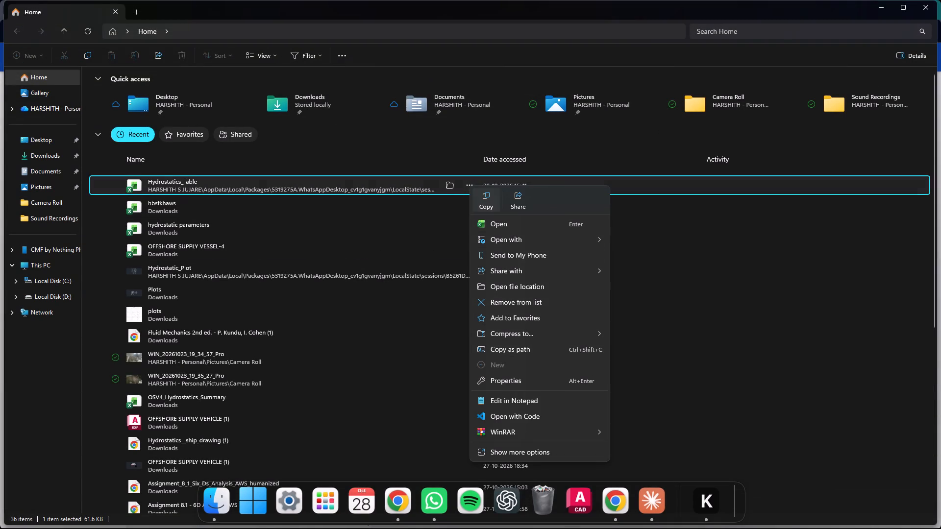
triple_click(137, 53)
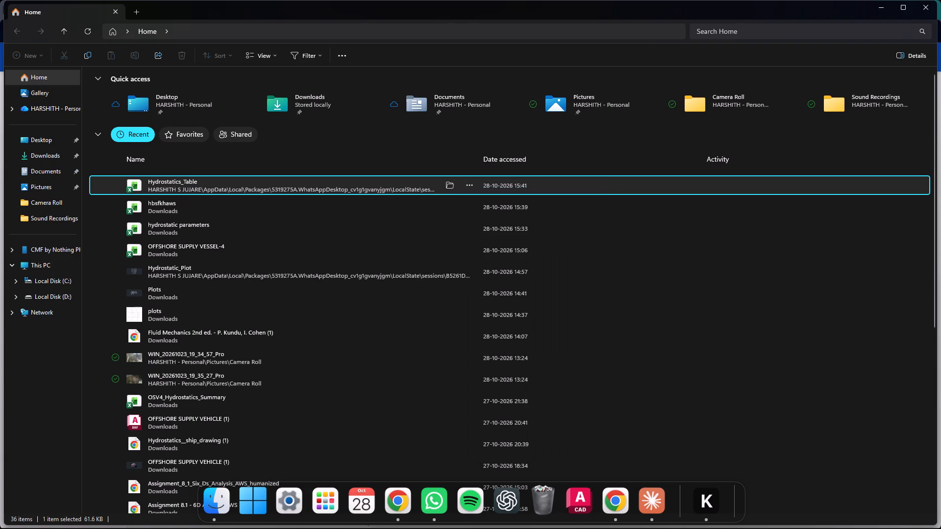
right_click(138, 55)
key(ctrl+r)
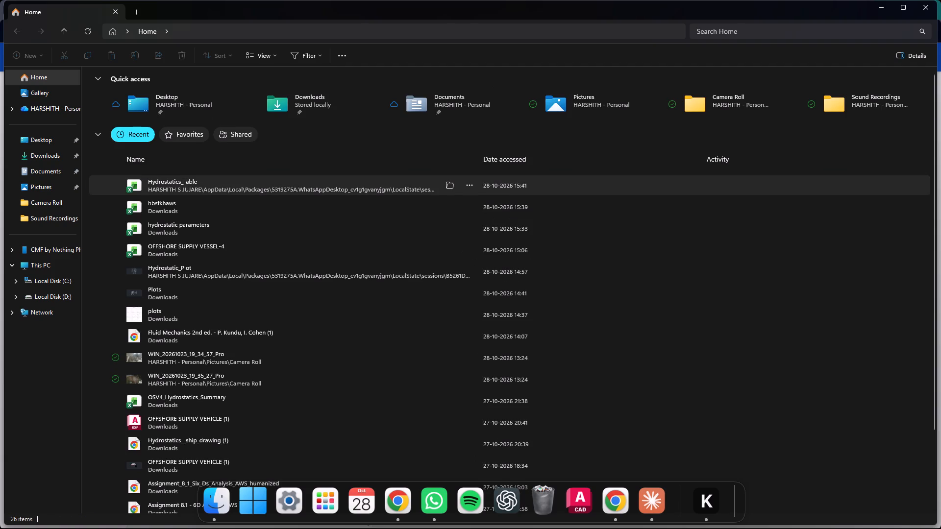
Check the Hydrostatics_Table workbook once more from the recent files, and close both it and File Explorer.
click(246, 186)
double_click(246, 186)
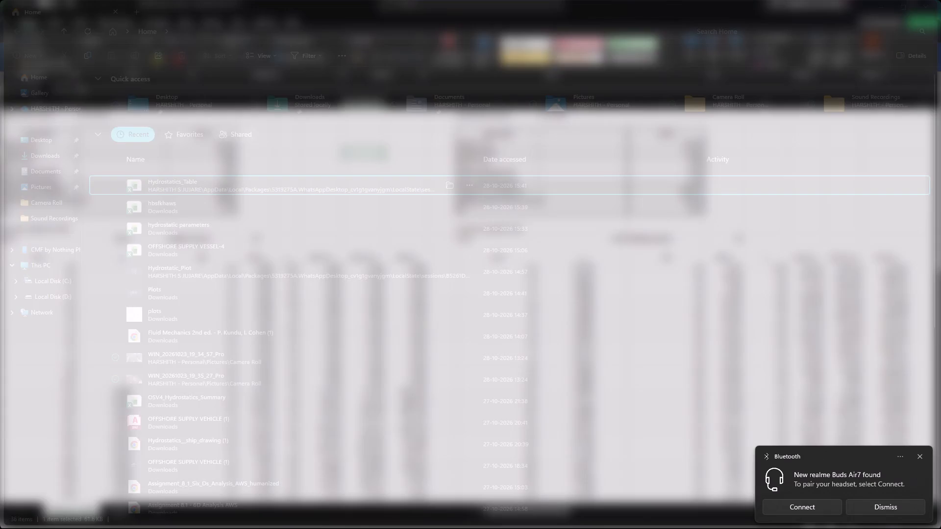
click(922, 19)
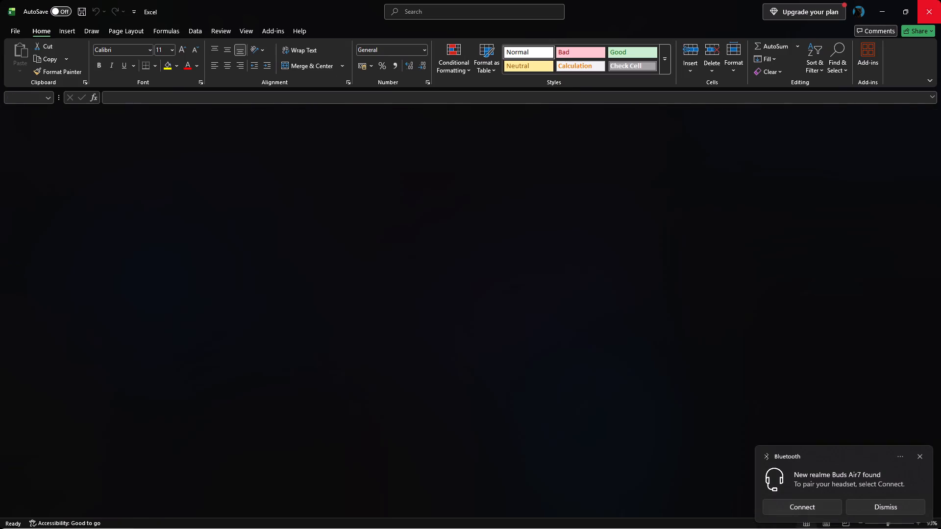
right_click(269, 183)
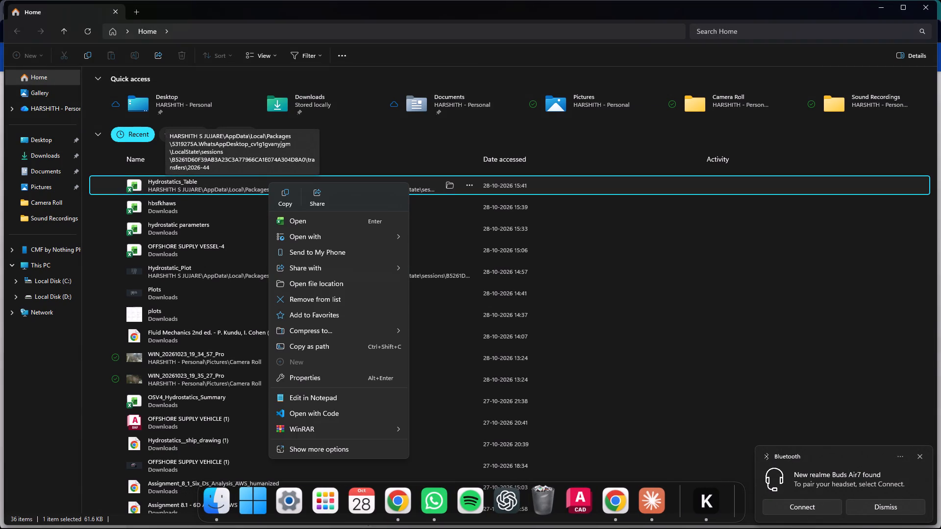
click(921, 14)
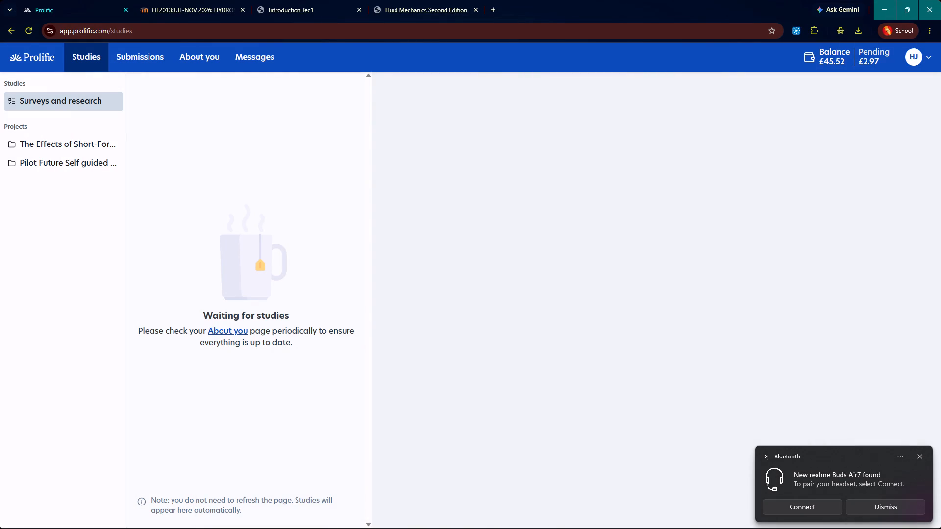
In Chrome, review the HYDROSTATIC PARAMETER PLOTS assignment's submission status on the OE2013 Ship Drawing and Calculations course site.
click(185, 14)
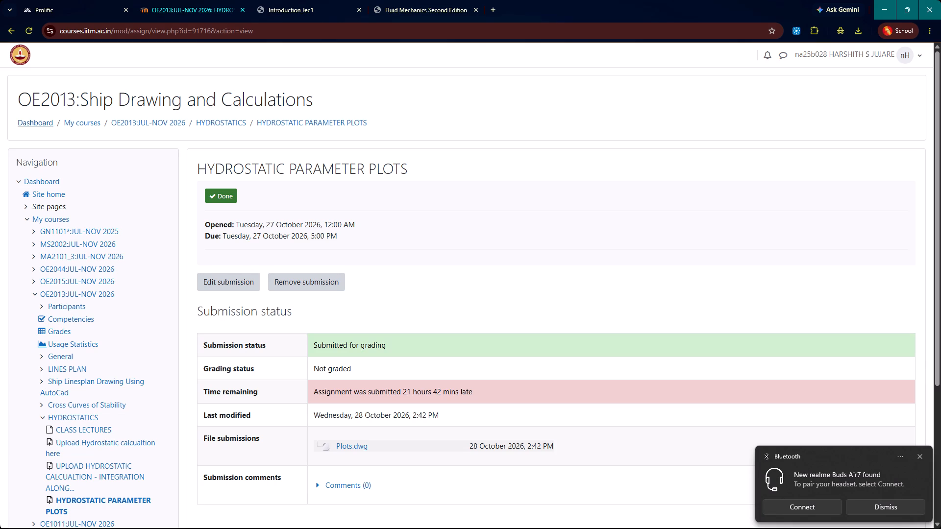
click(10, 31)
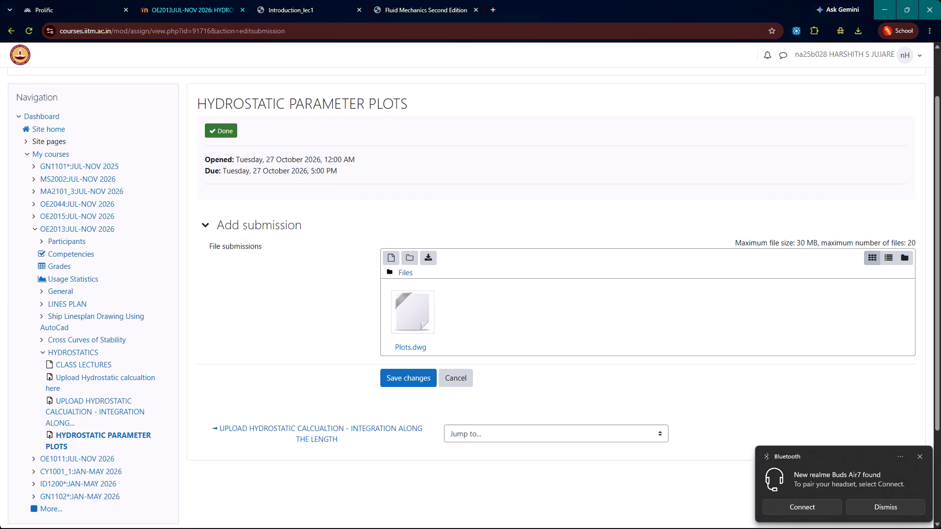
click(7, 29)
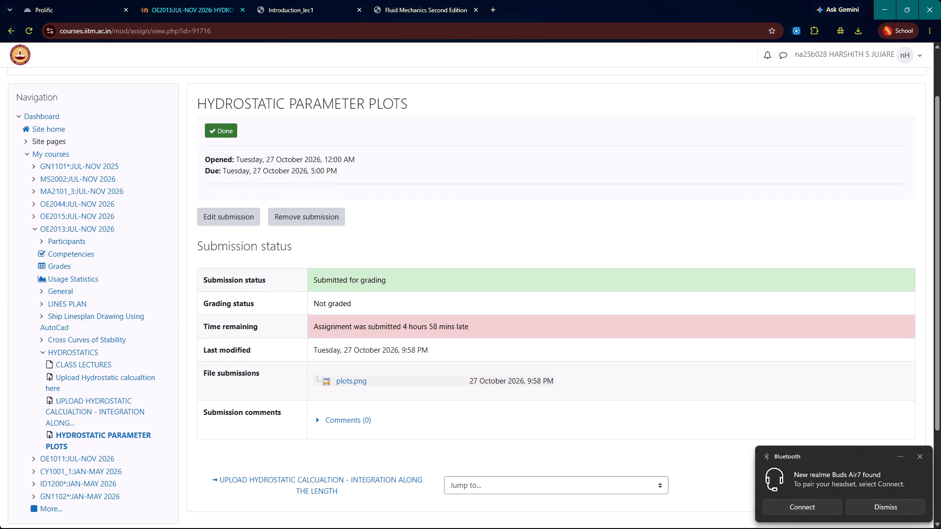
click(6, 28)
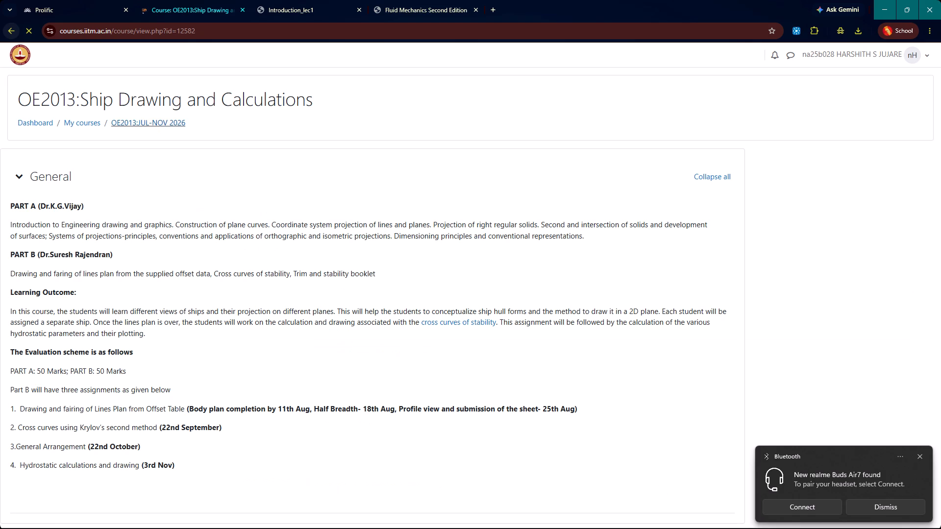
scroll(256, 286, down, 14)
scroll(256, 286, down, 15)
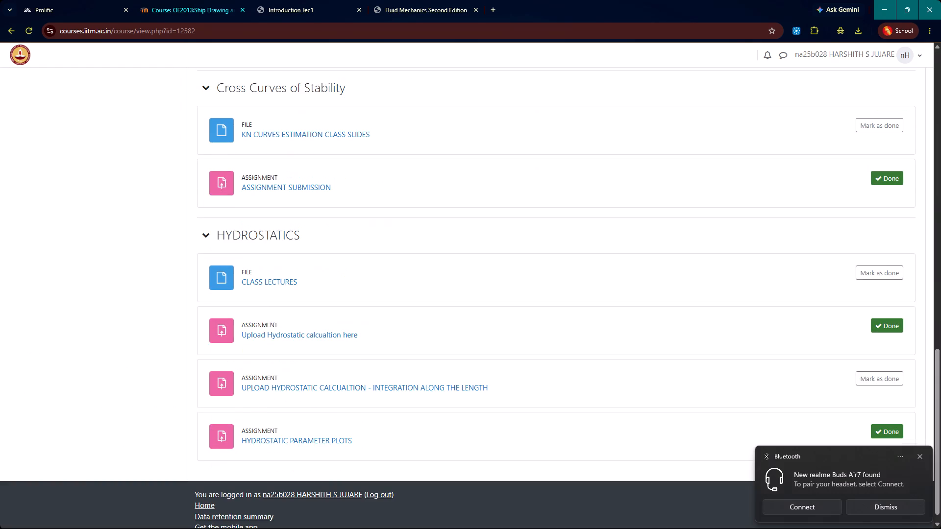
scroll(256, 286, down, 6)
click(321, 425)
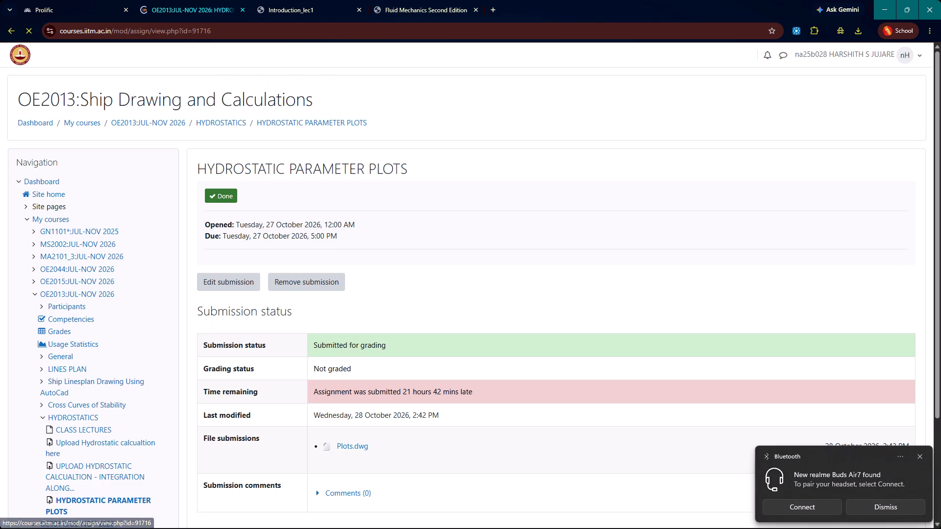
scroll(331, 331, down, 1)
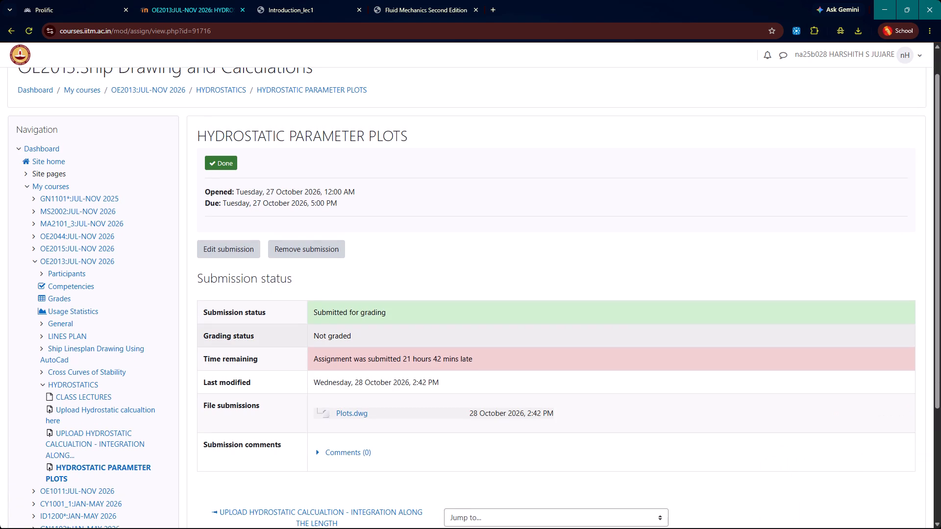
Open a new submission for the OE2013 hydrostatic calculation assignment on integration along the length.
click(13, 37)
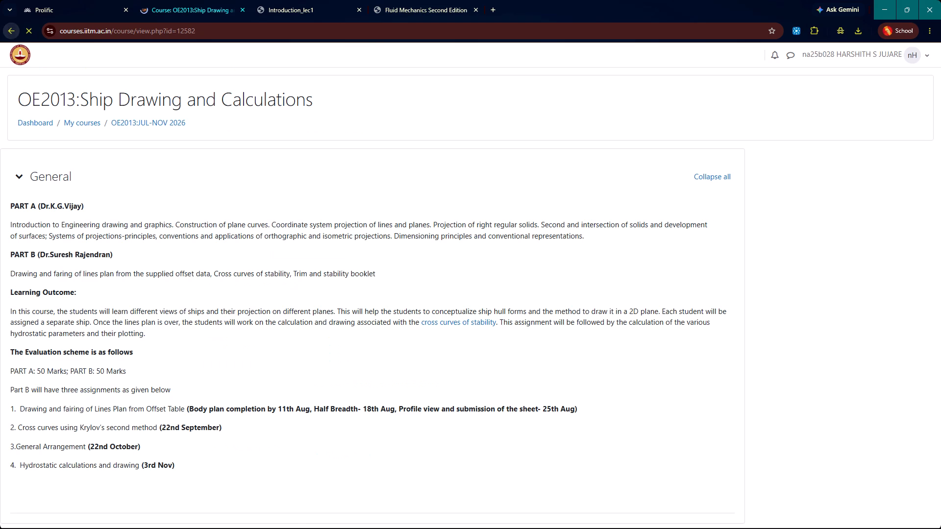
scroll(291, 405, down, 20)
scroll(292, 405, down, 10)
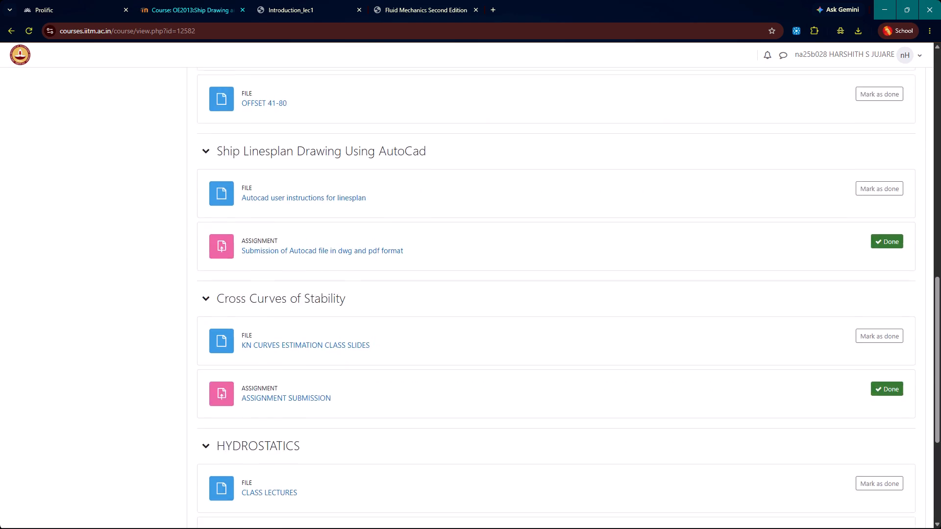
click(336, 375)
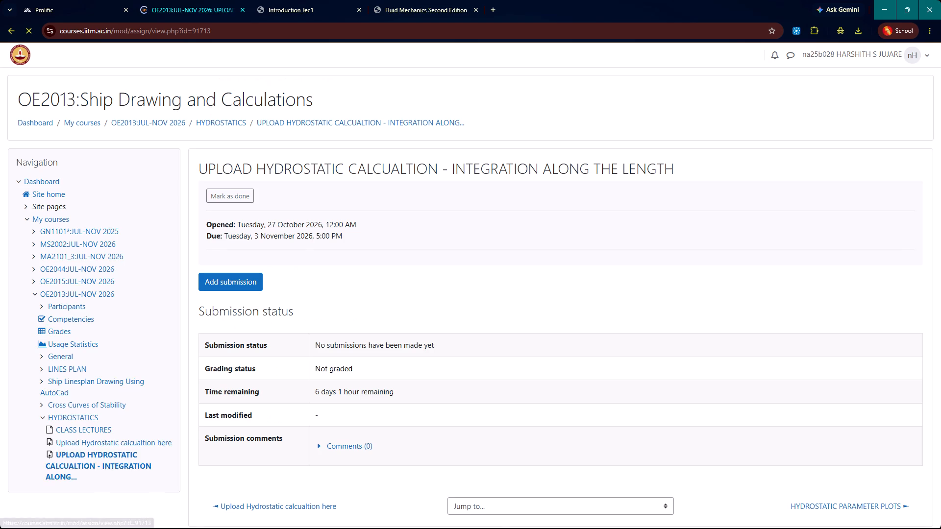
click(222, 282)
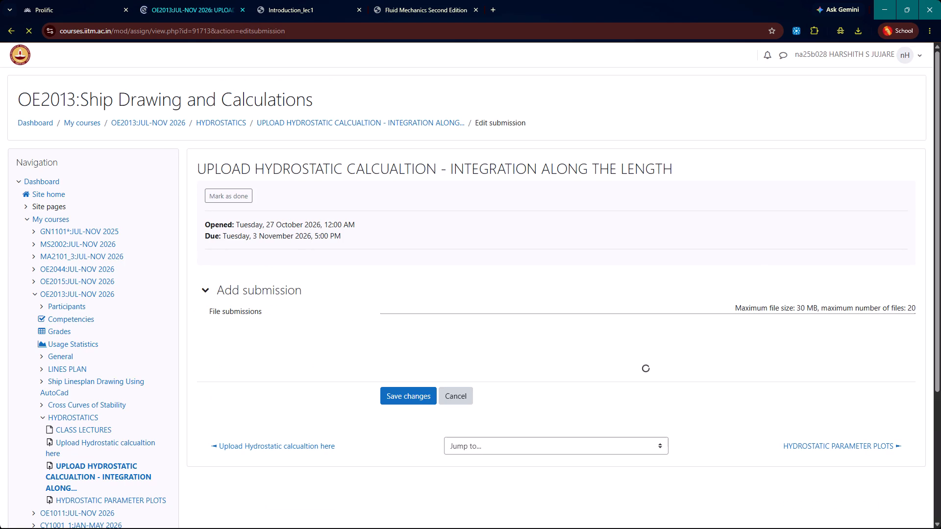
Start adding a file to the submission and look through the Downloads folder for the hydrostatics workbook to attach.
click(391, 323)
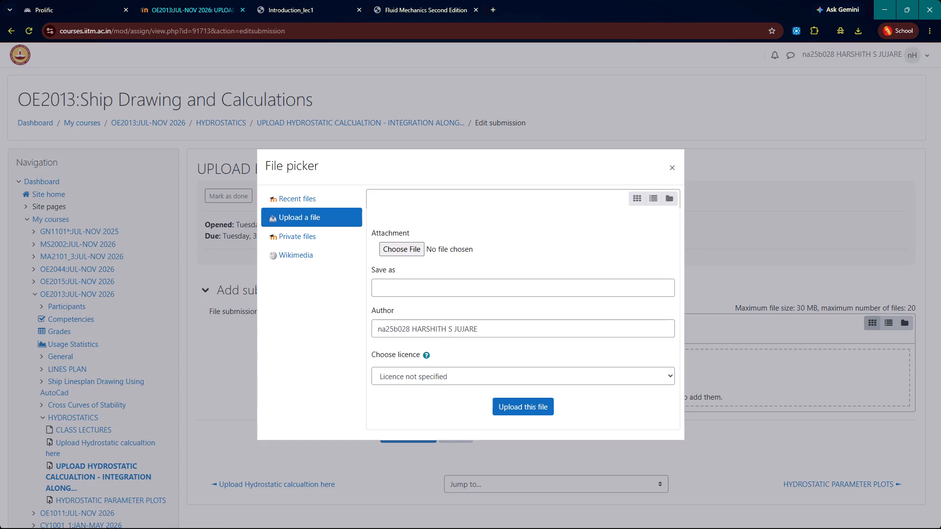
click(395, 254)
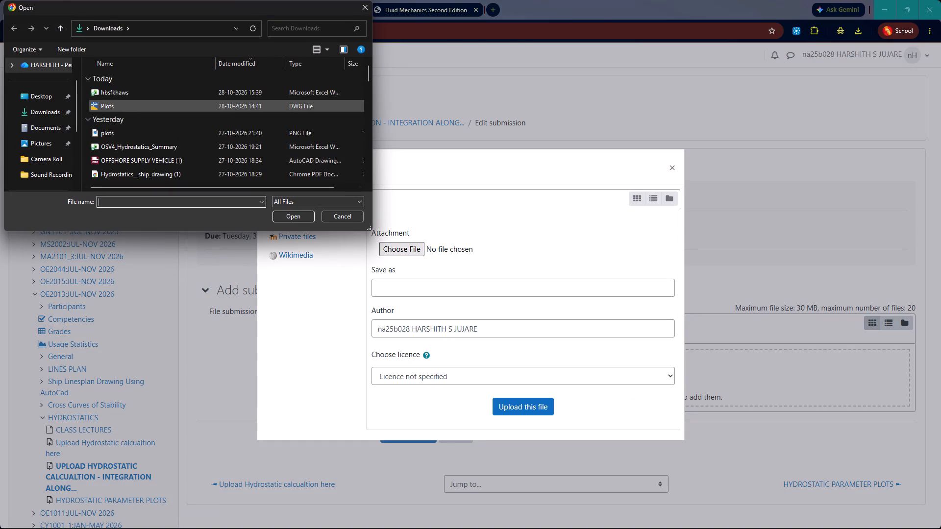
scroll(198, 150, down, 2)
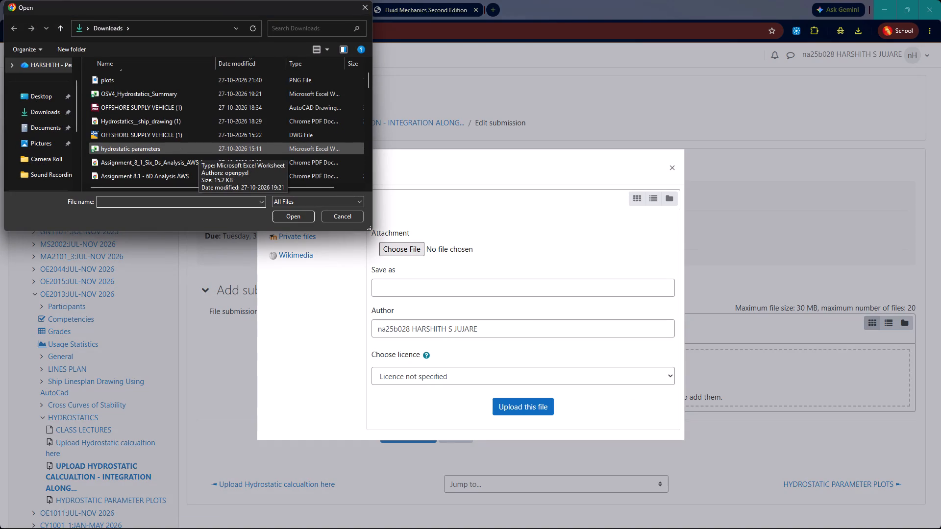
scroll(198, 150, up, 9)
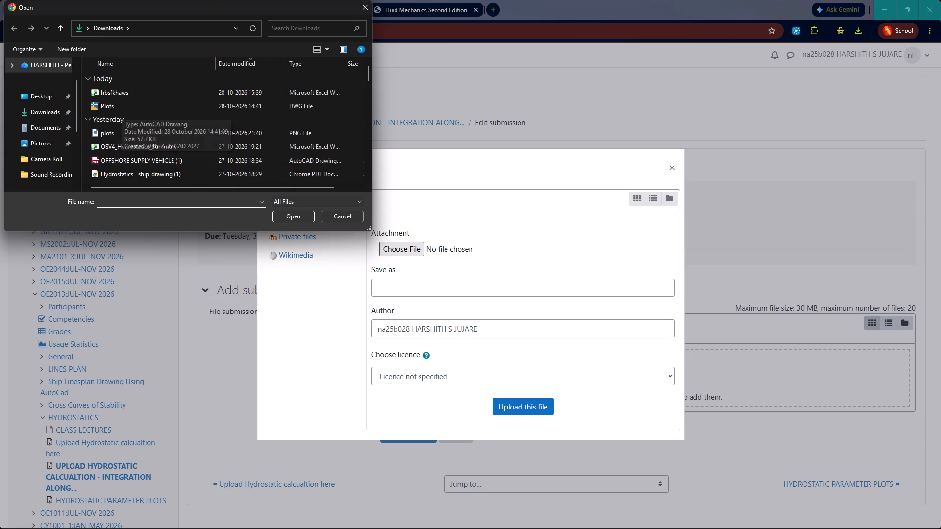
triple_click(50, 117)
click(50, 118)
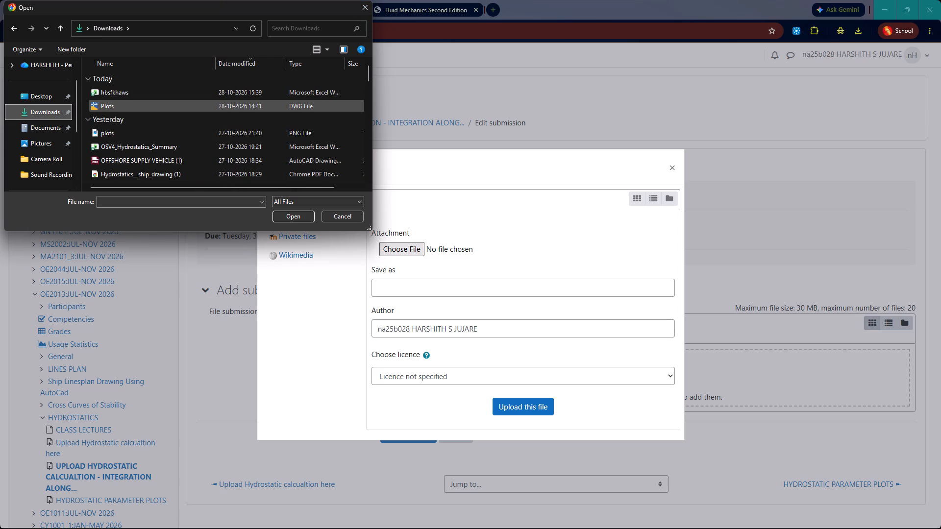
scroll(212, 102, down, 2)
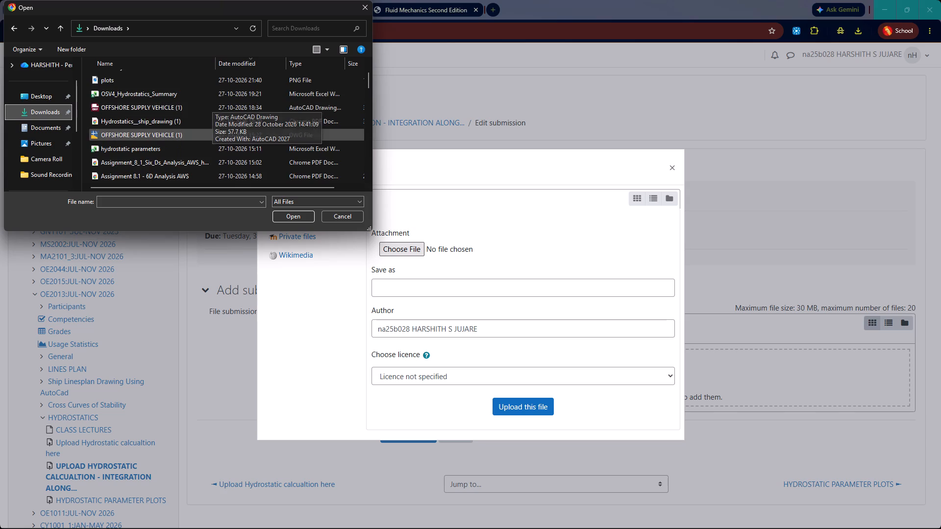
click(361, 5)
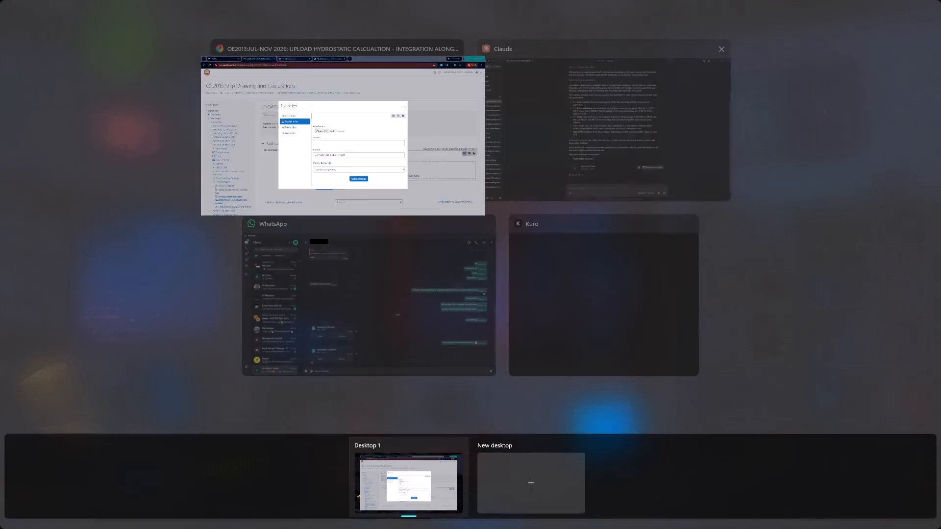
Switch to File Explorer to locate the Hydrostatics_Table workbook among the recent files.
click(414, 132)
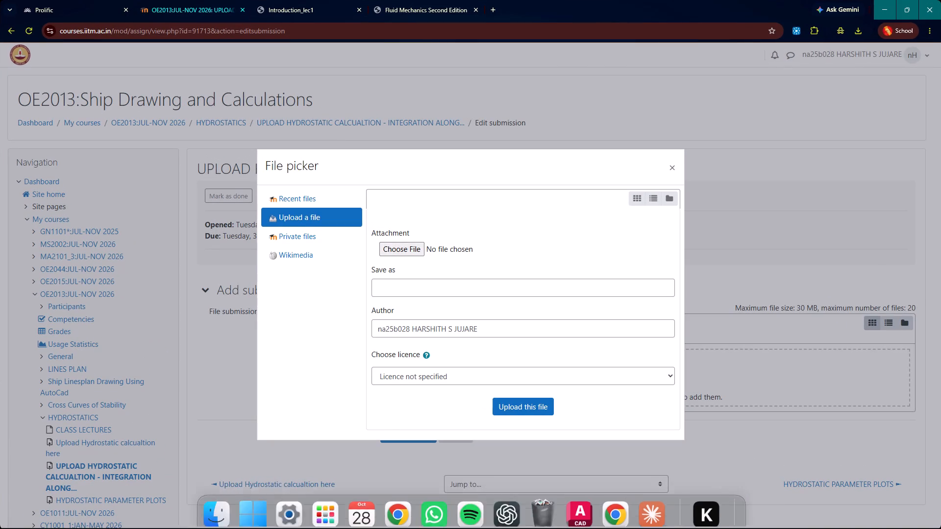
click(217, 498)
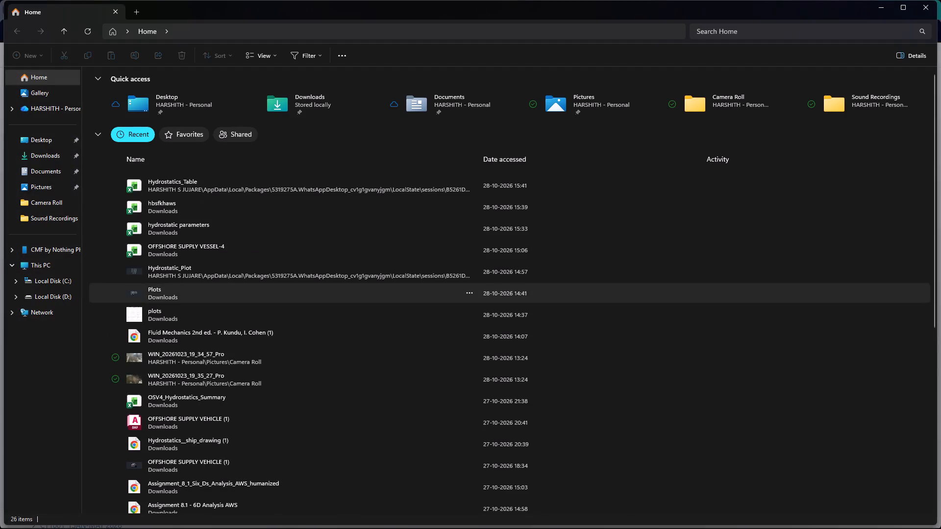